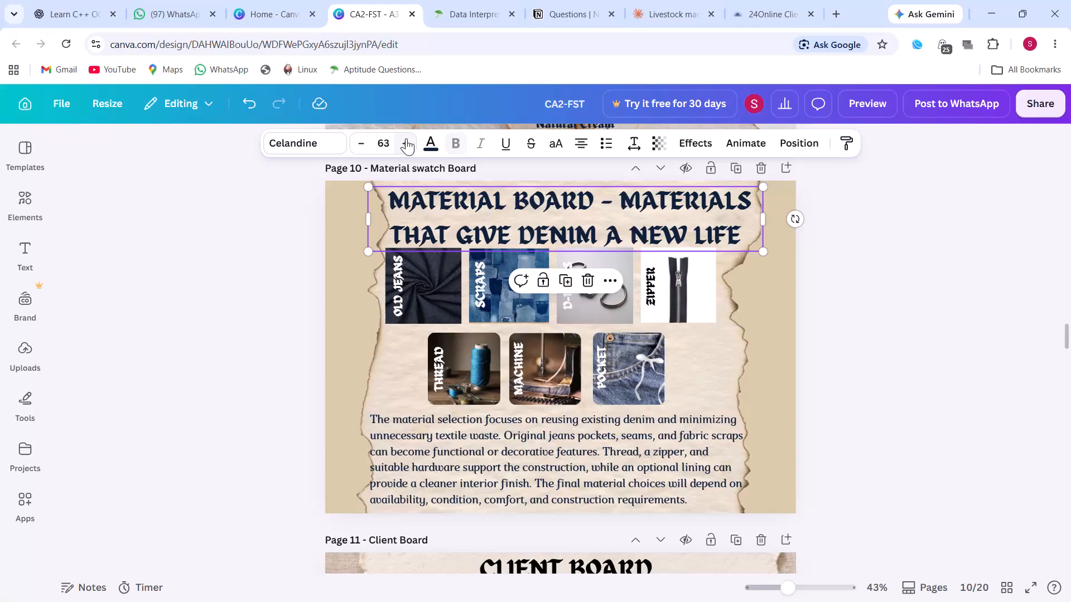
Reduce the font size of the Material Board heading on page 10 to 60.
double_click(363, 142)
left_click(363, 142)
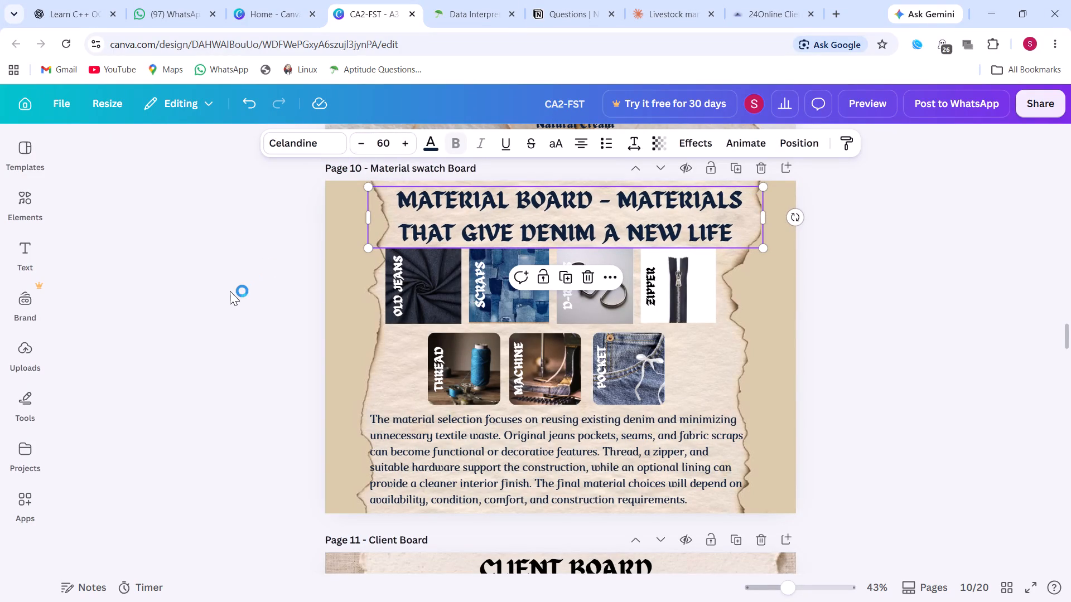
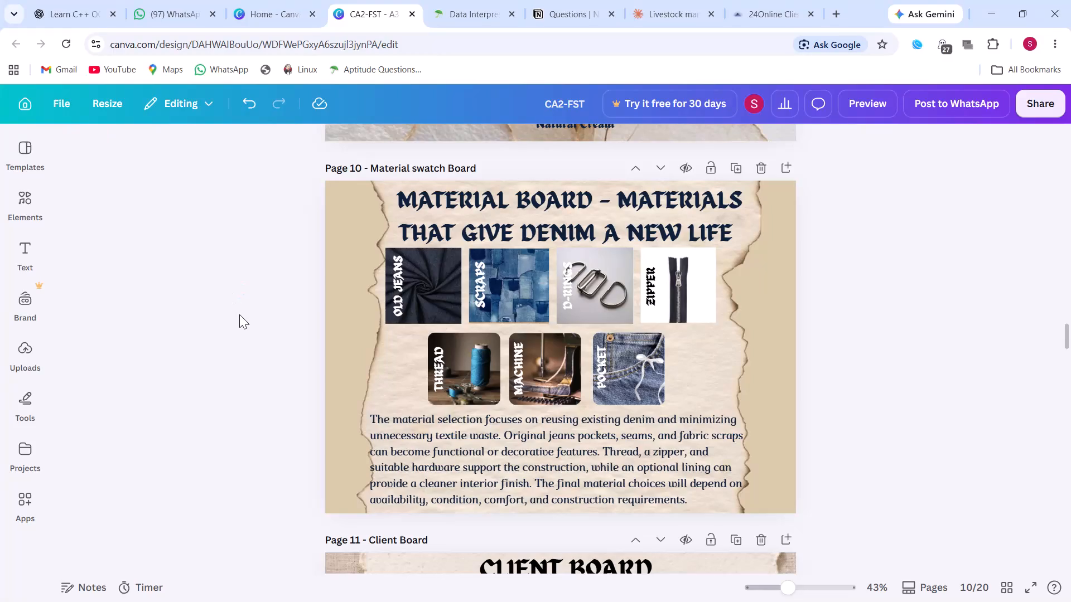
Move the CLIENT NEEDS text block on page 11 slightly down and right, aligned under the Demographic Profile text with a gap of about 21.
scroll(239, 314, "down", 1)
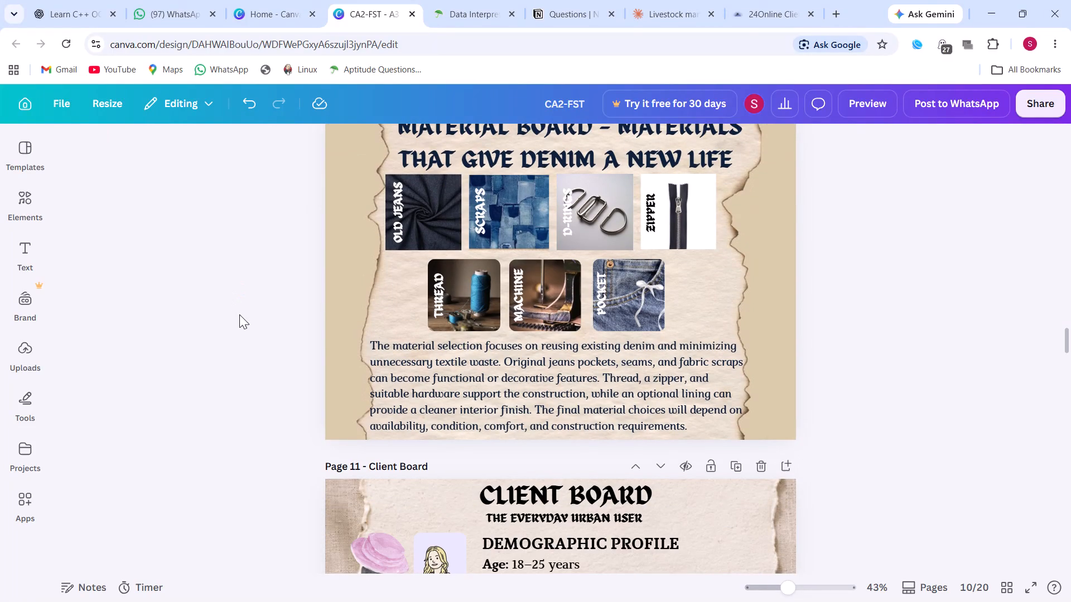
scroll(239, 314, "down", 1)
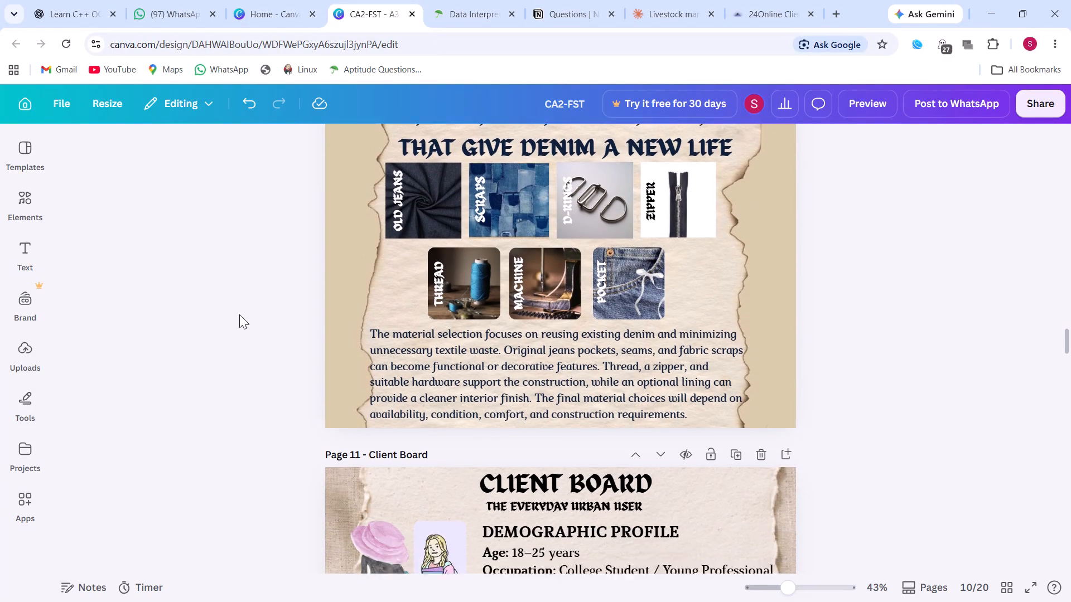
scroll(239, 314, "down", 3)
scroll(239, 314, "up", 1)
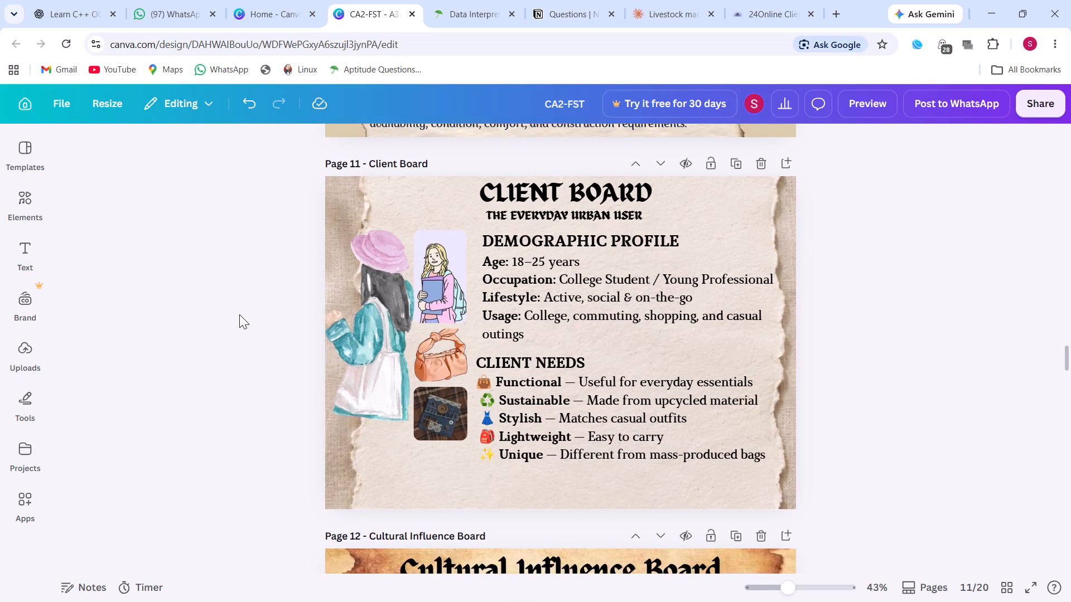
scroll(239, 314, "up", 1)
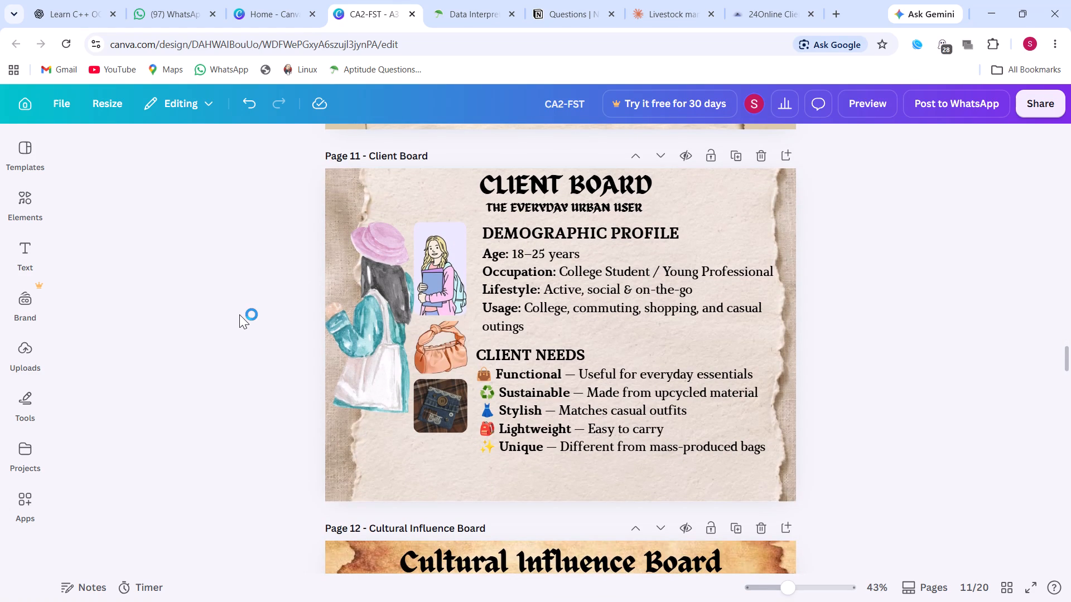
scroll(239, 314, "down", 3)
scroll(239, 314, "up", 1)
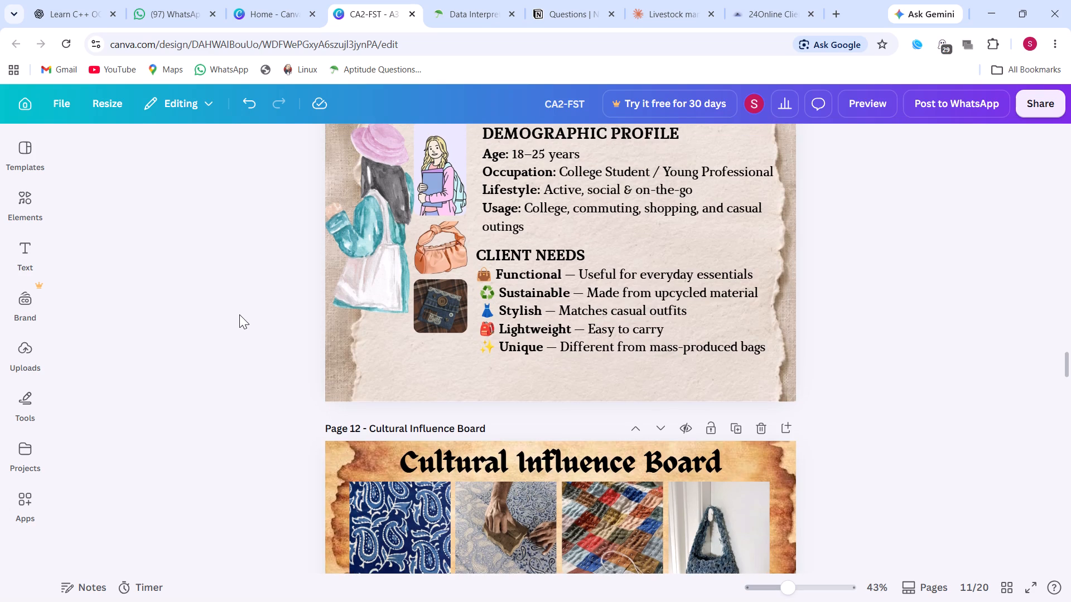
scroll(239, 314, "up", 1)
left_click_drag(532, 267, 532, 269)
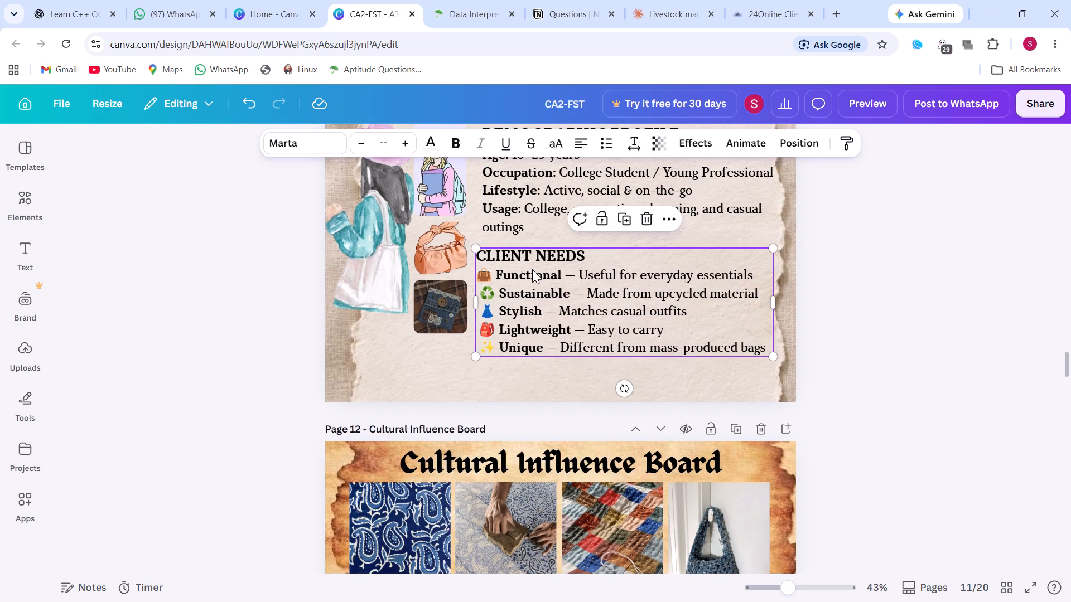
left_click_drag(532, 269, 532, 278)
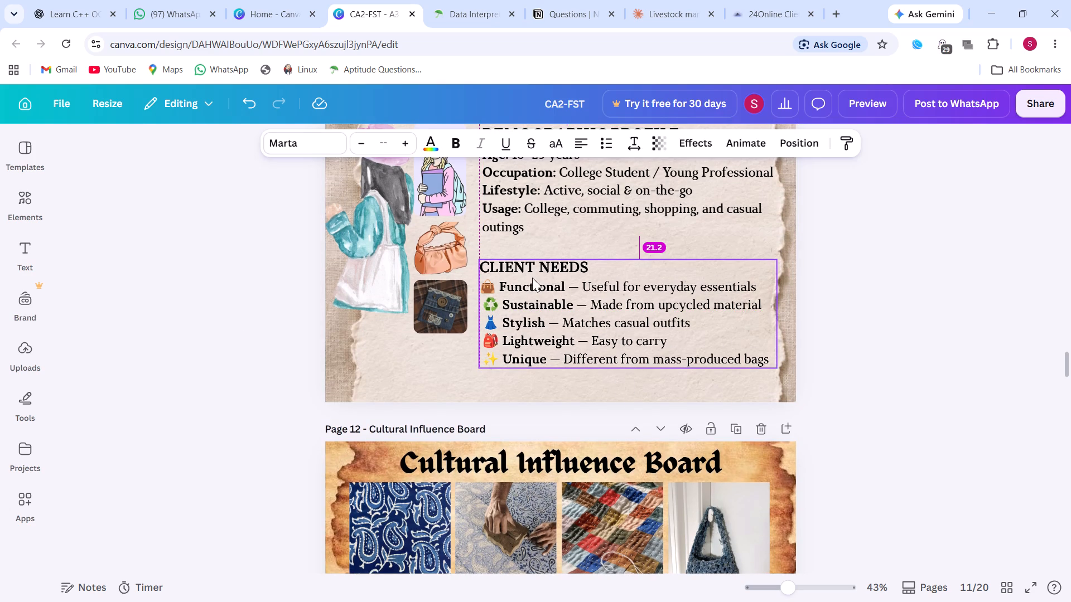
left_click(286, 296)
Review the heading, image captions and numbered text on the page 12 Cultural Influence Board for layout problems.
scroll(286, 296, "down", 1)
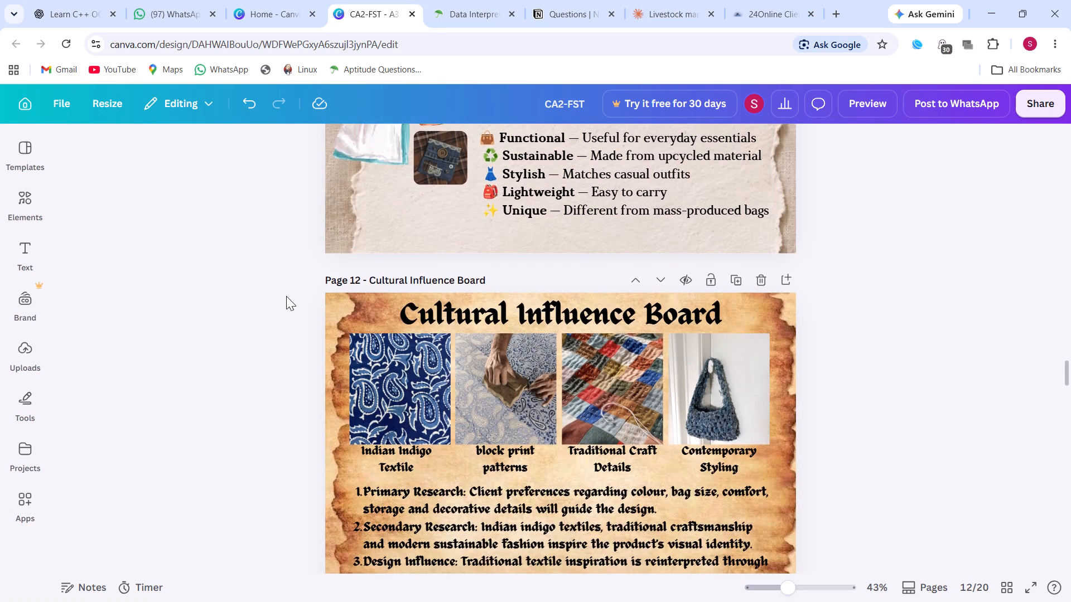
scroll(286, 296, "down", 1)
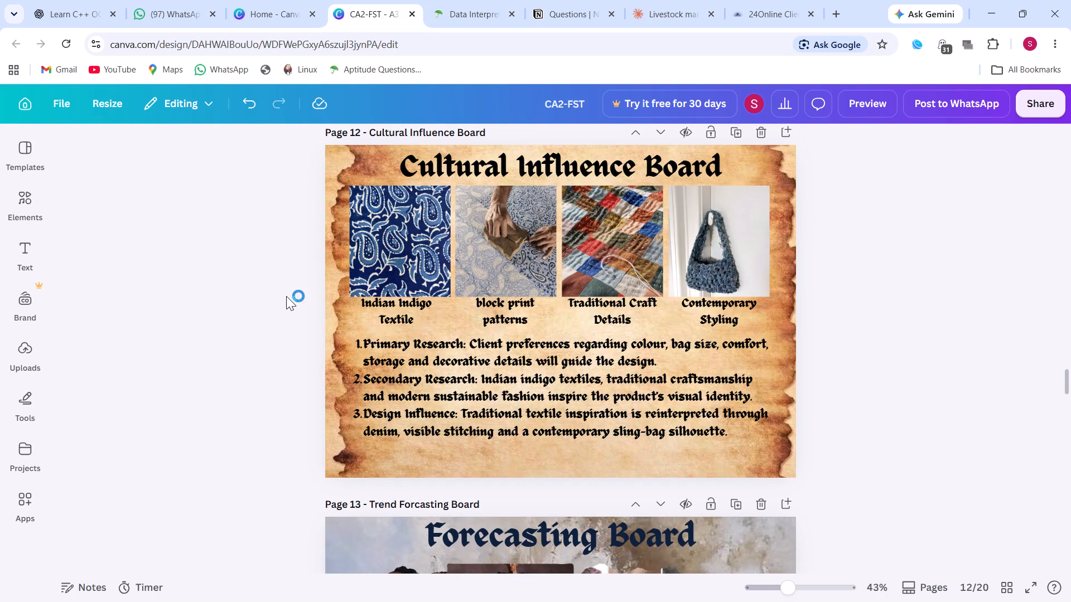
scroll(286, 296, "down", 2)
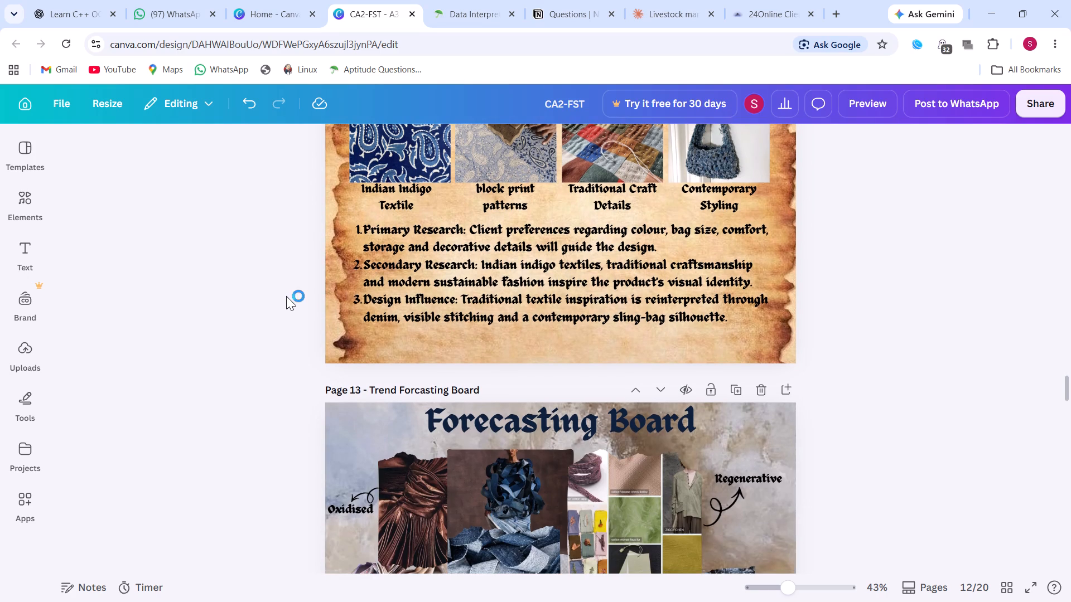
scroll(286, 296, "up", 2)
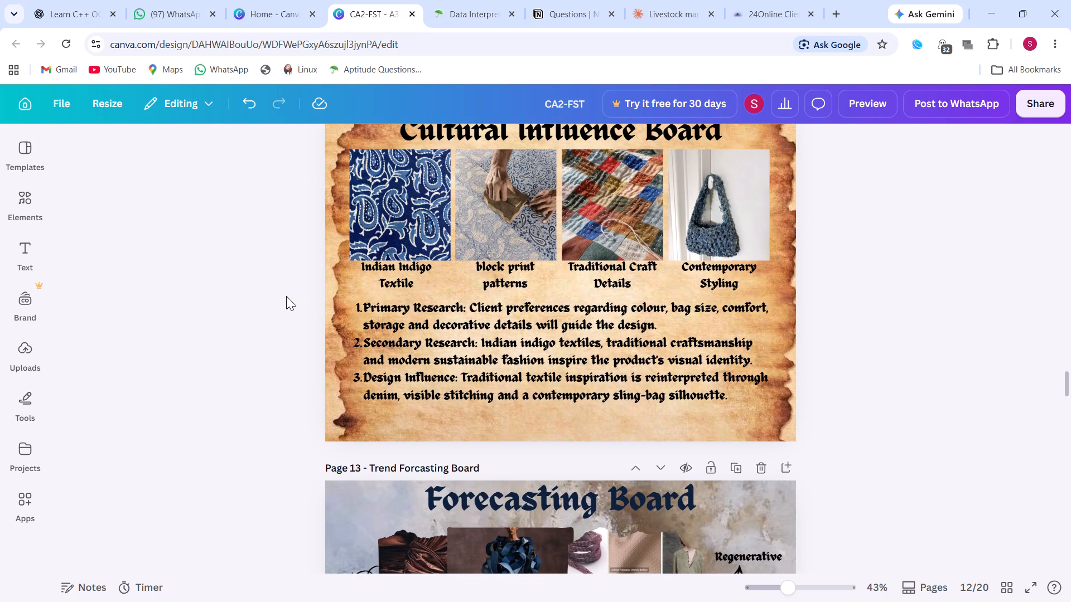
scroll(286, 296, "up", 1)
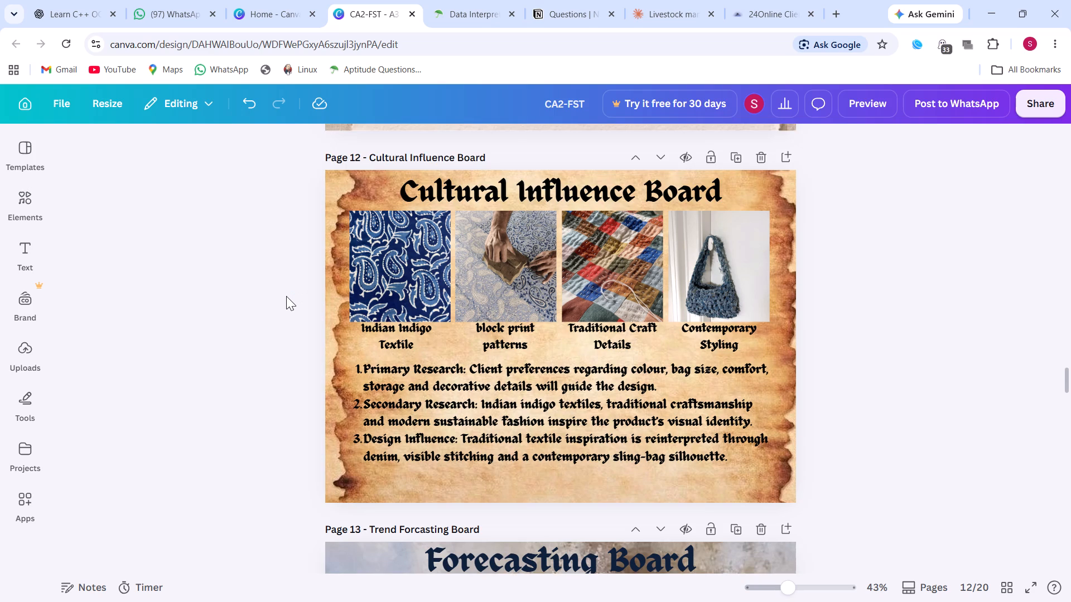
left_click(516, 198)
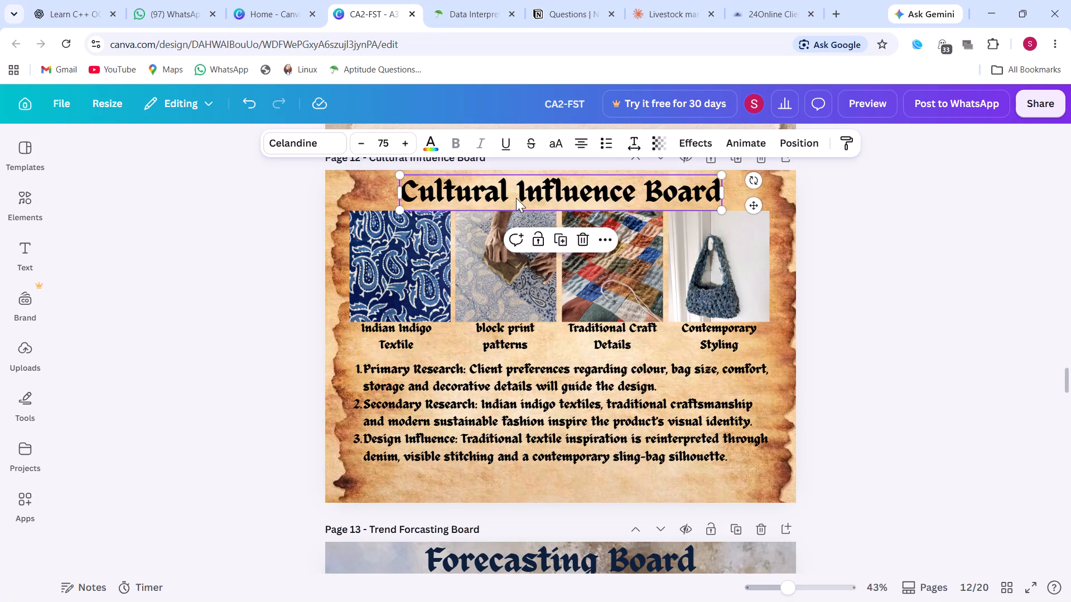
left_click(240, 327)
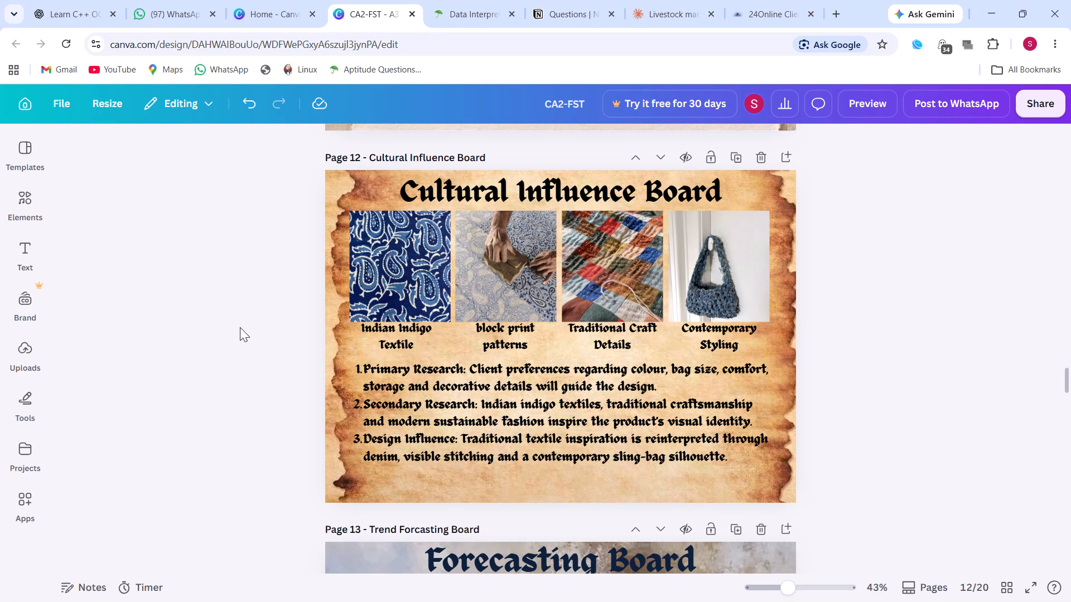
Review the text placement and images on the page 13 Trend Forcasting Board and page 14 Range Planning Board.
scroll(240, 327, "down", 3)
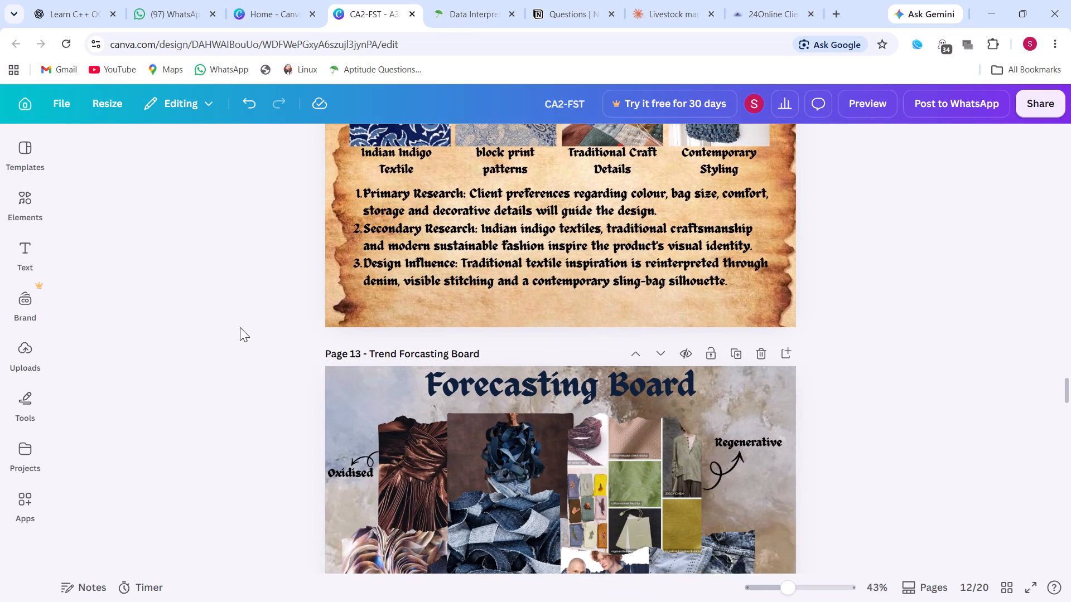
scroll(240, 327, "down", 1)
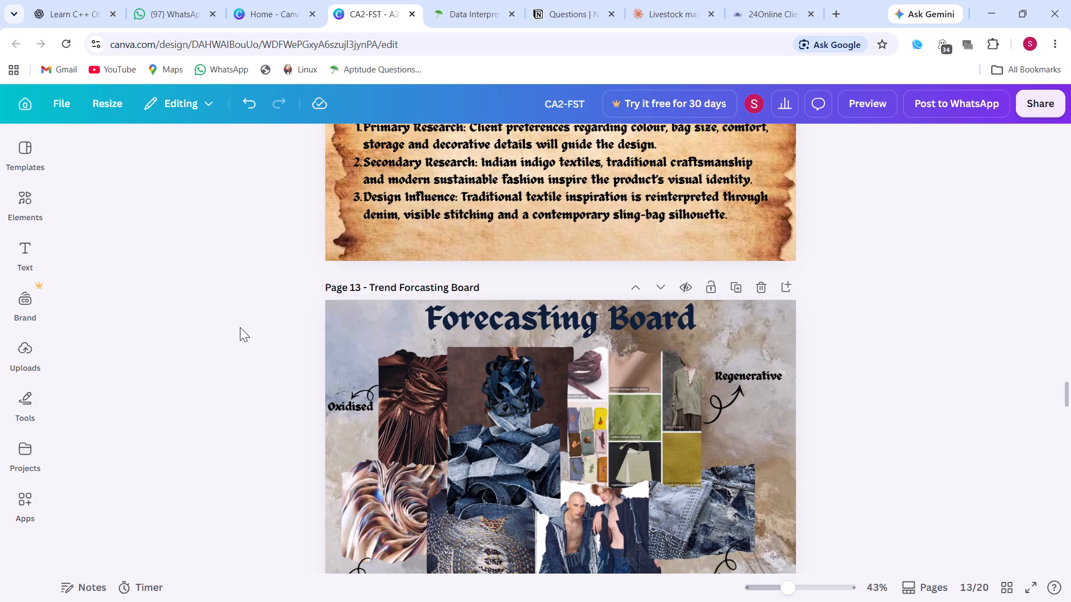
scroll(240, 327, "down", 2)
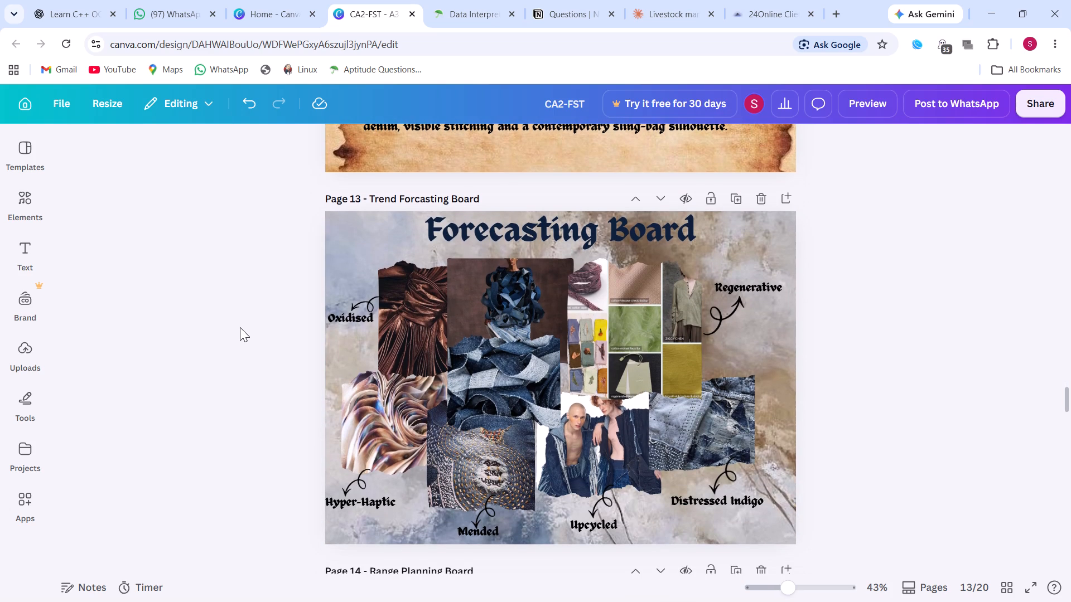
scroll(240, 327, "down", 1)
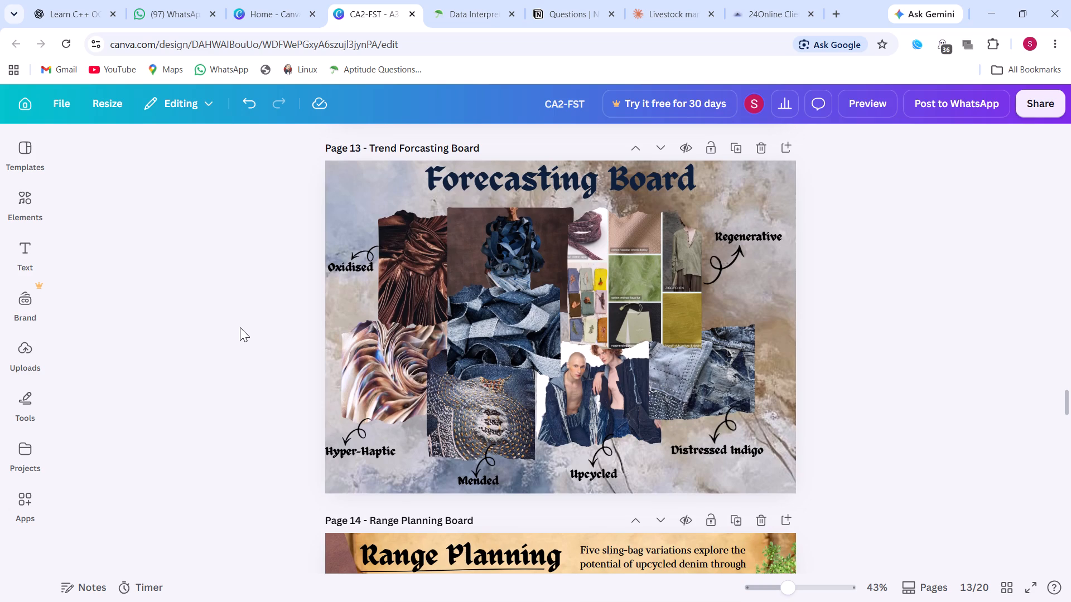
scroll(240, 327, "down", 1)
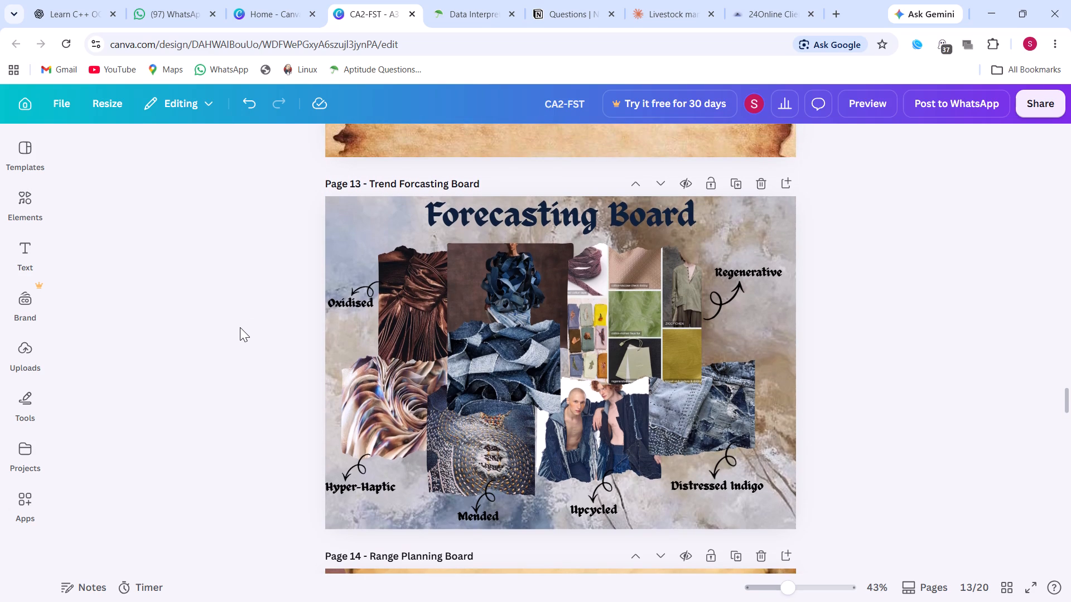
scroll(240, 327, "down", 3)
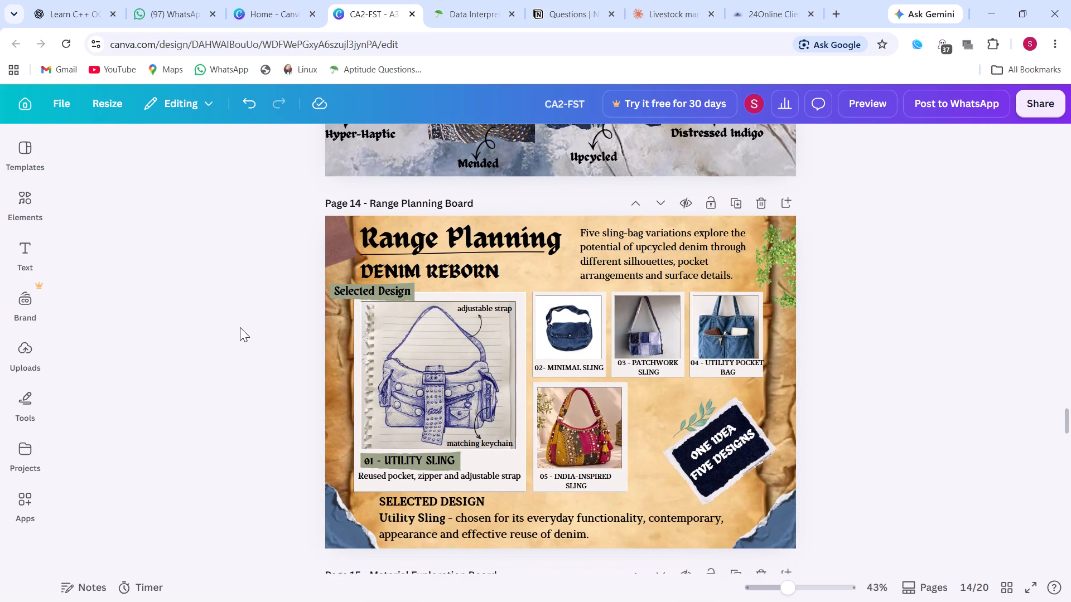
scroll(240, 327, "down", 1)
scroll(240, 327, "up", 1)
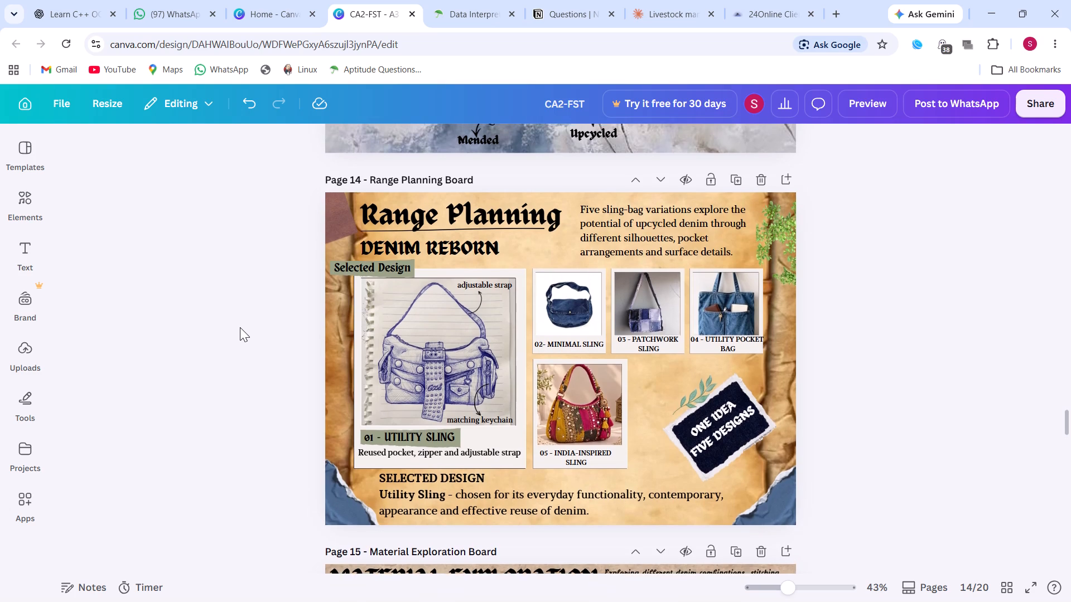
scroll(240, 327, "up", 1)
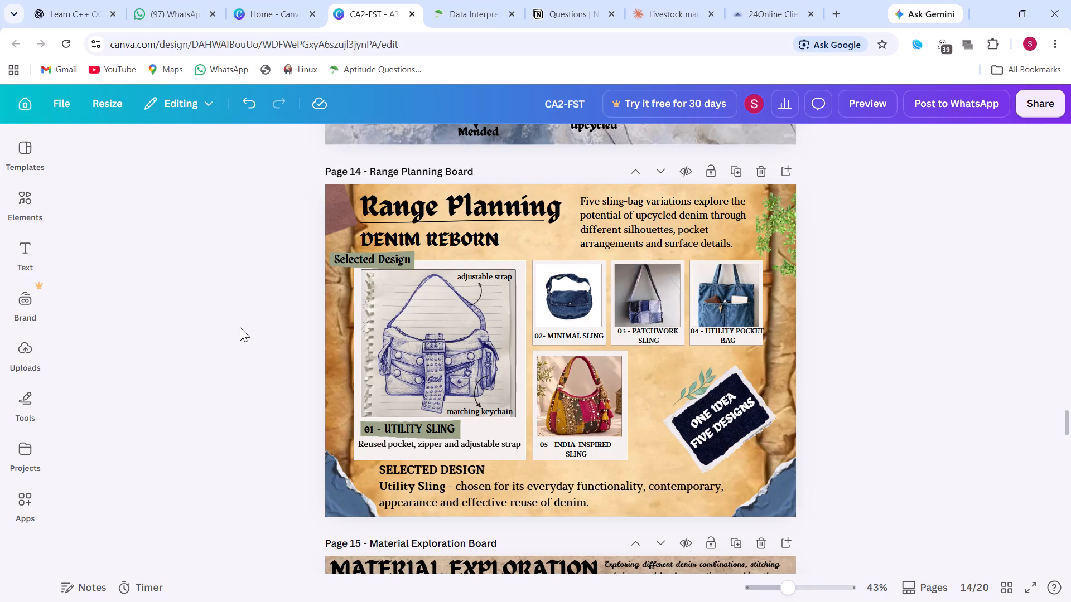
scroll(240, 327, "down", 3)
scroll(240, 327, "up", 2)
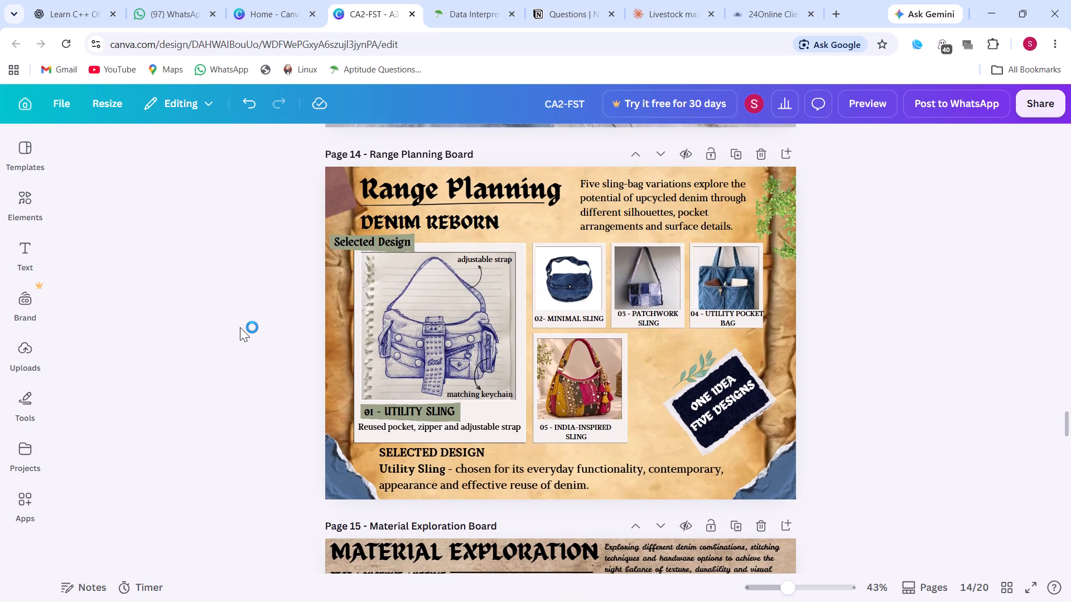
scroll(240, 327, "up", 1)
On the page 15 Material Exploration Board, shift the paper strip behind "Dark + faded + neutral" slightly right under the denim photo.
scroll(240, 327, "down", 4)
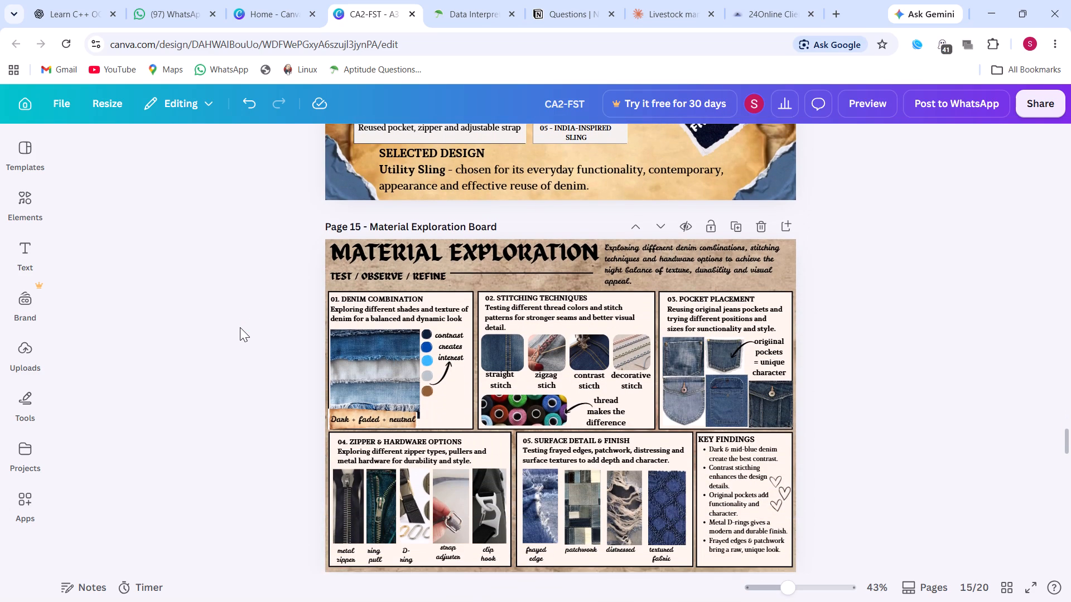
scroll(240, 327, "down", 1)
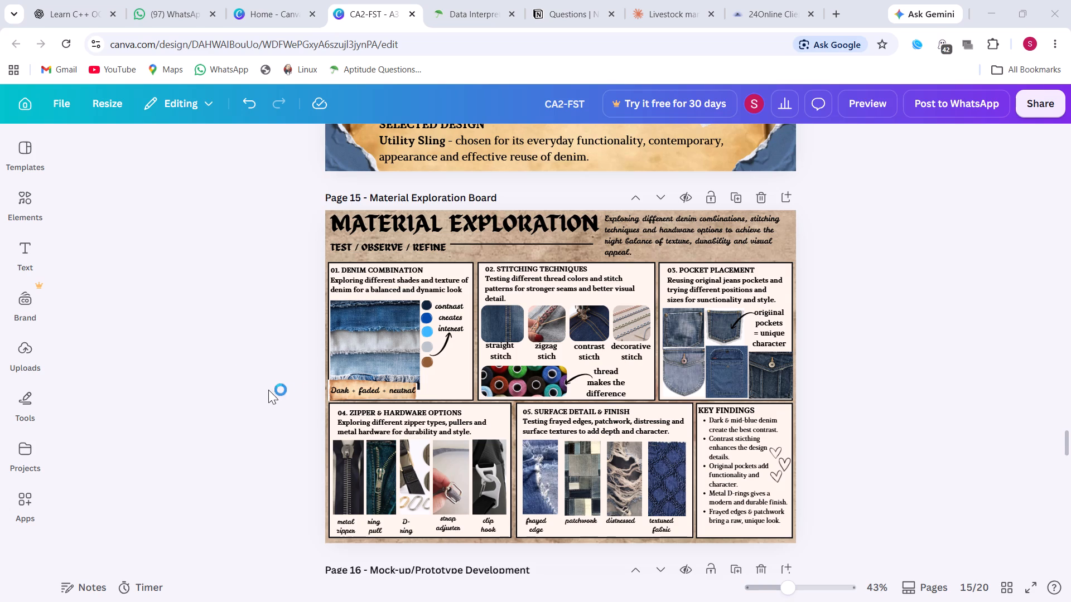
left_click(372, 397)
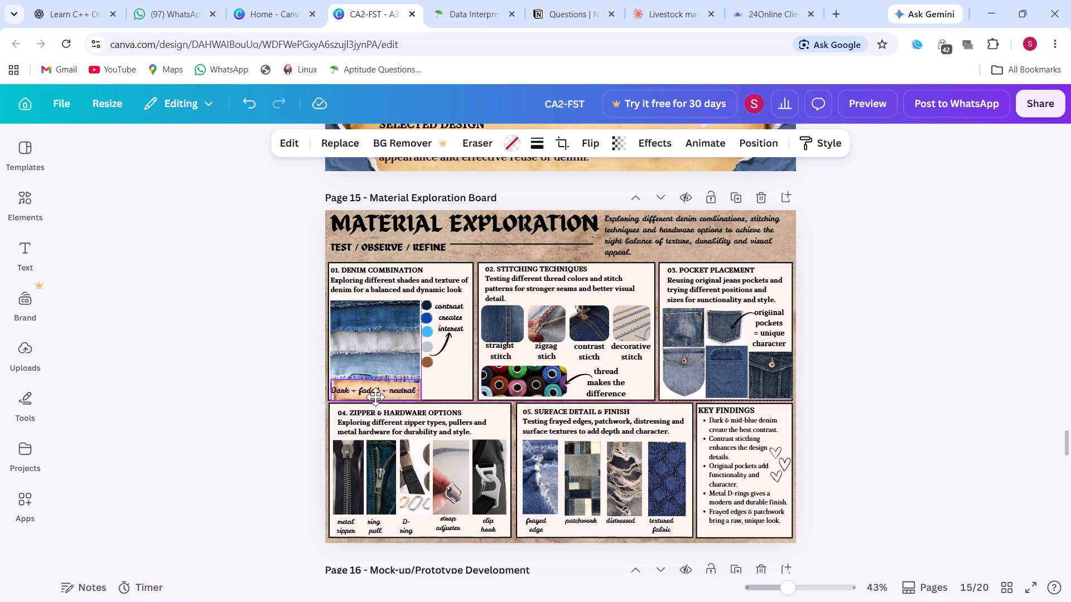
left_click(273, 383)
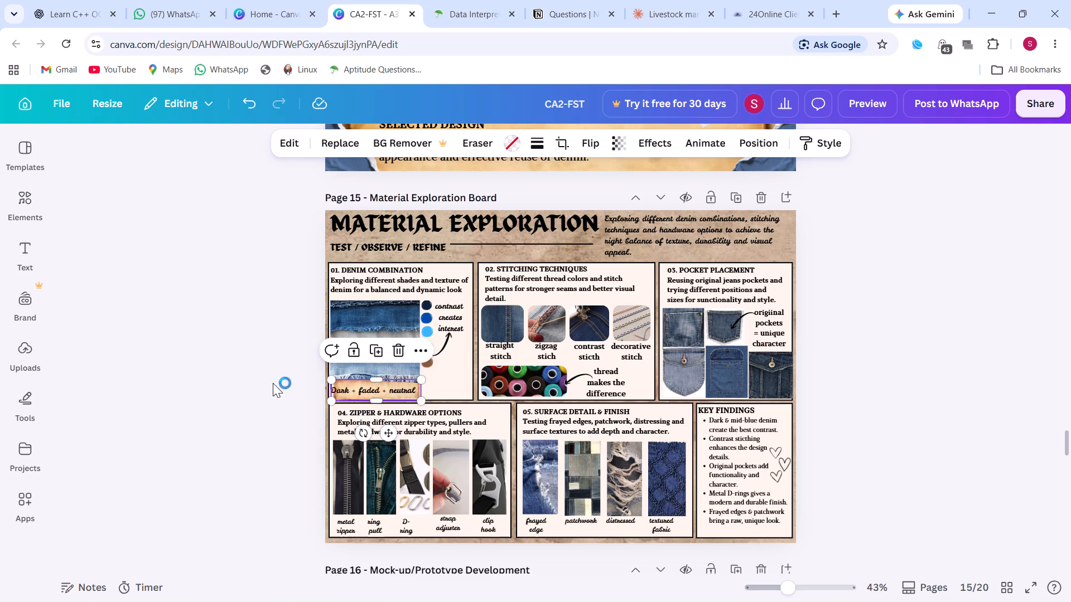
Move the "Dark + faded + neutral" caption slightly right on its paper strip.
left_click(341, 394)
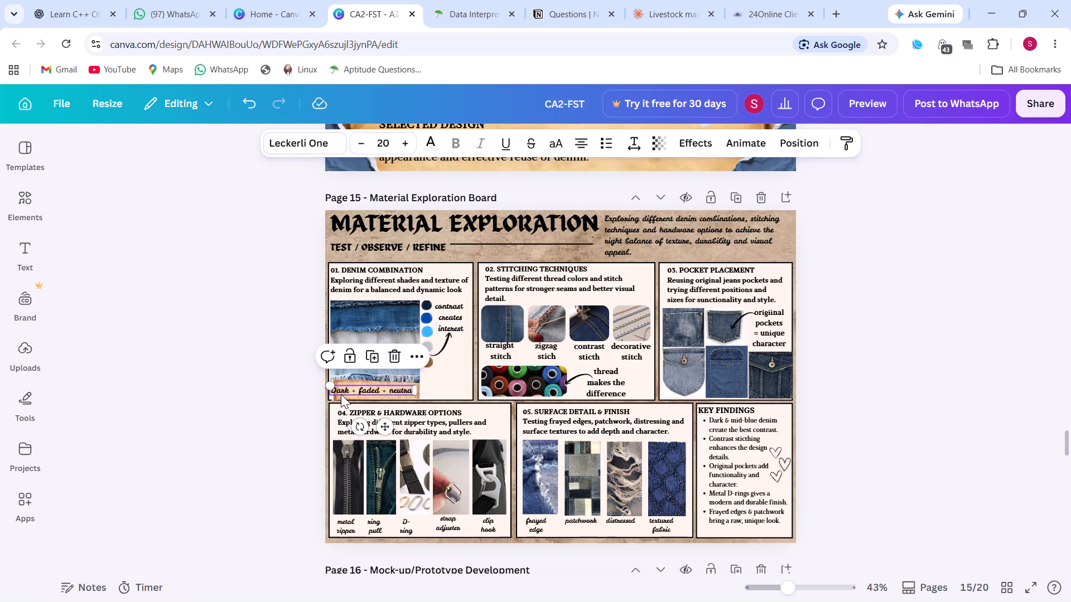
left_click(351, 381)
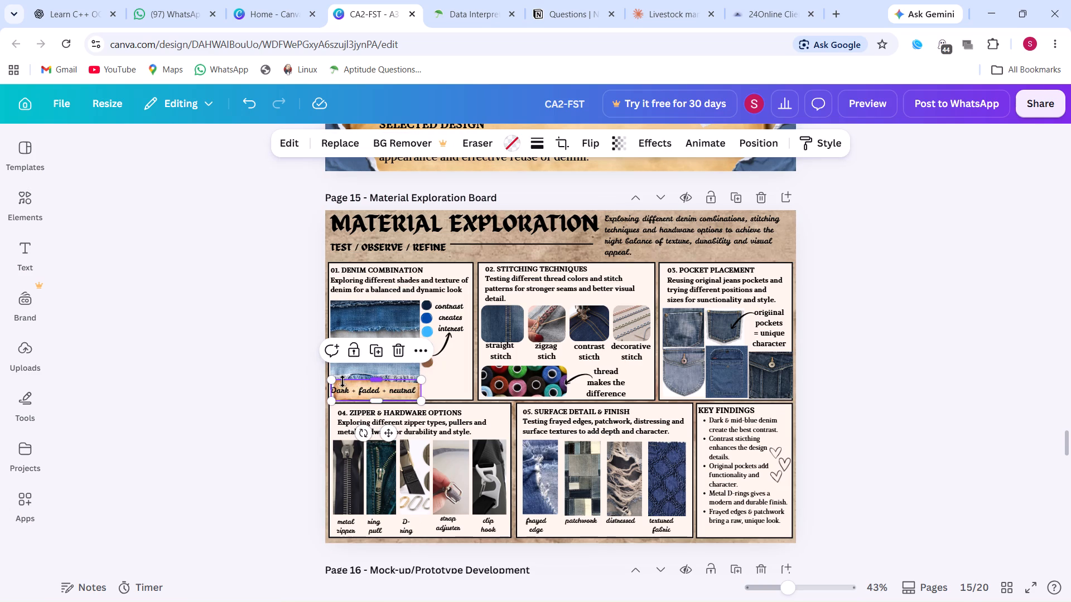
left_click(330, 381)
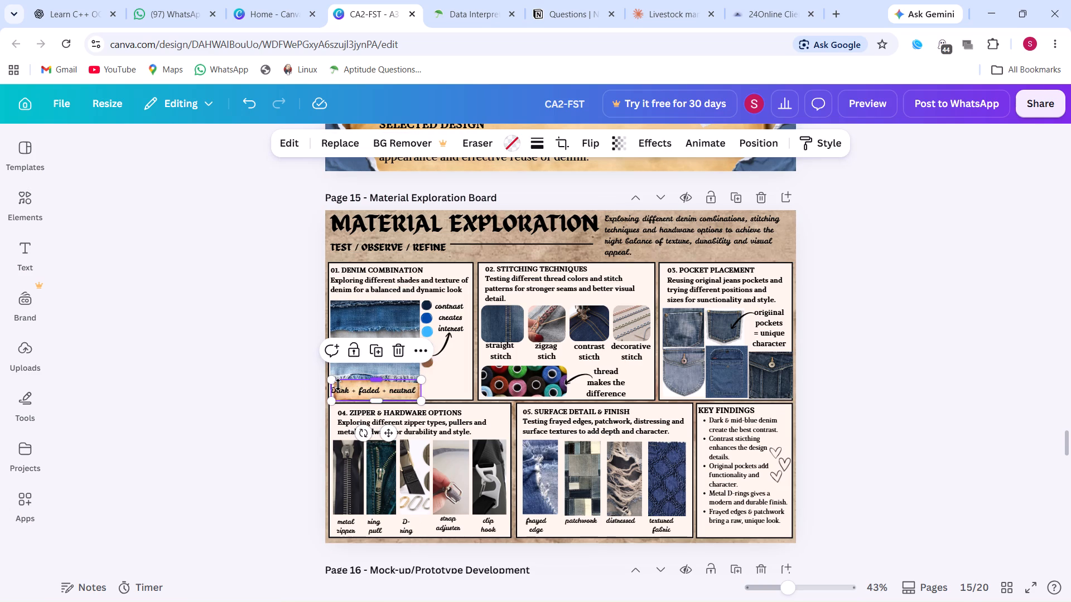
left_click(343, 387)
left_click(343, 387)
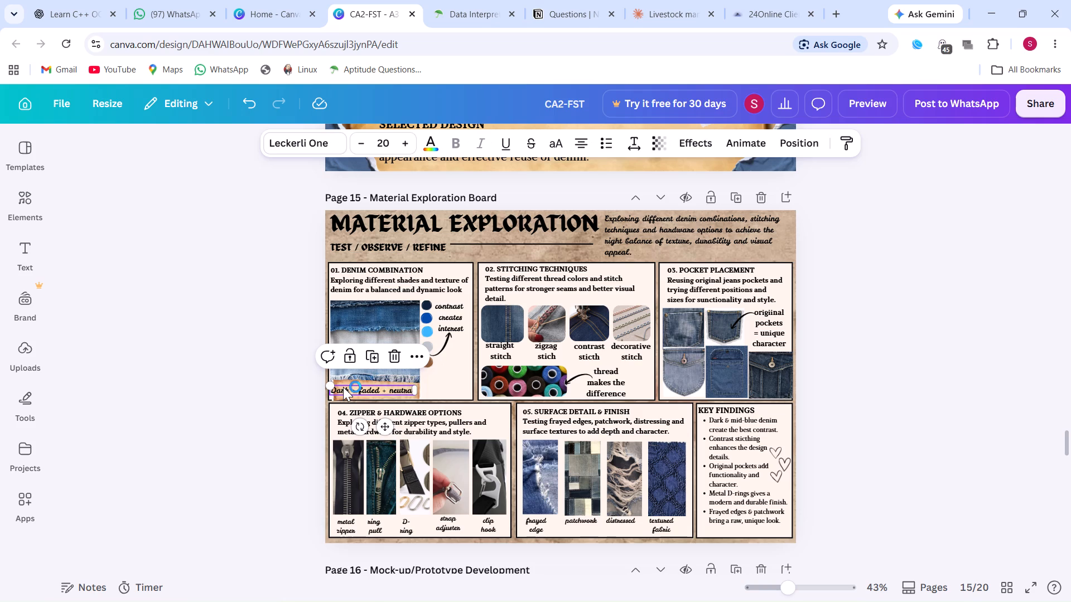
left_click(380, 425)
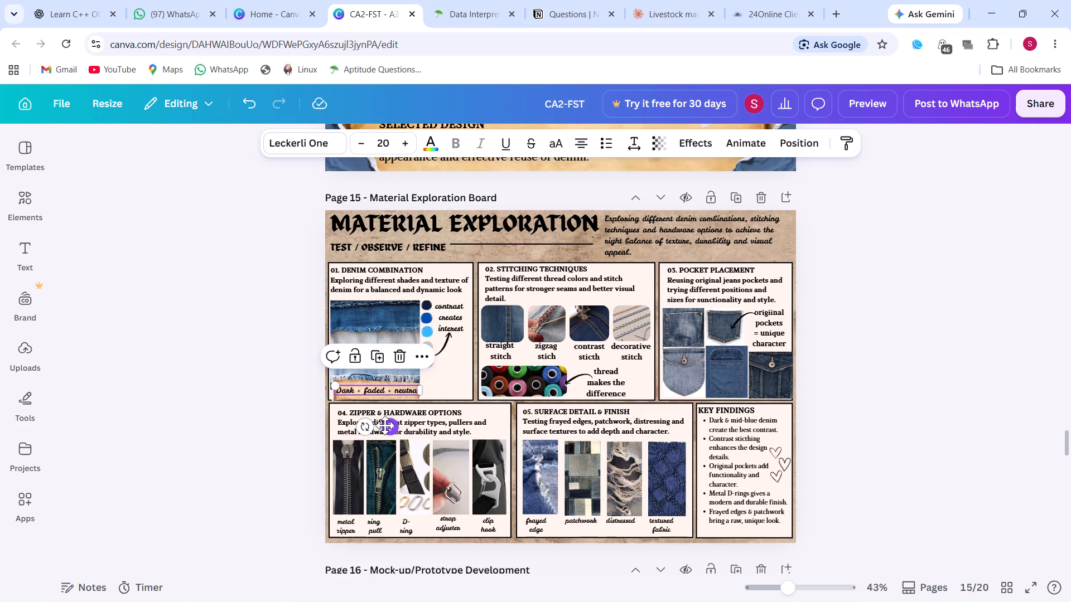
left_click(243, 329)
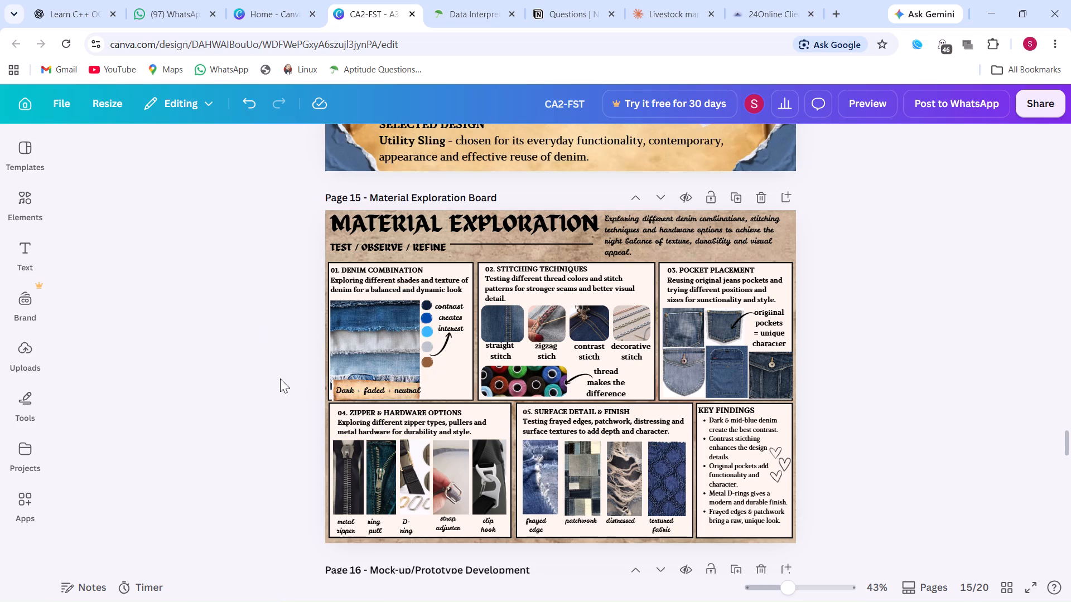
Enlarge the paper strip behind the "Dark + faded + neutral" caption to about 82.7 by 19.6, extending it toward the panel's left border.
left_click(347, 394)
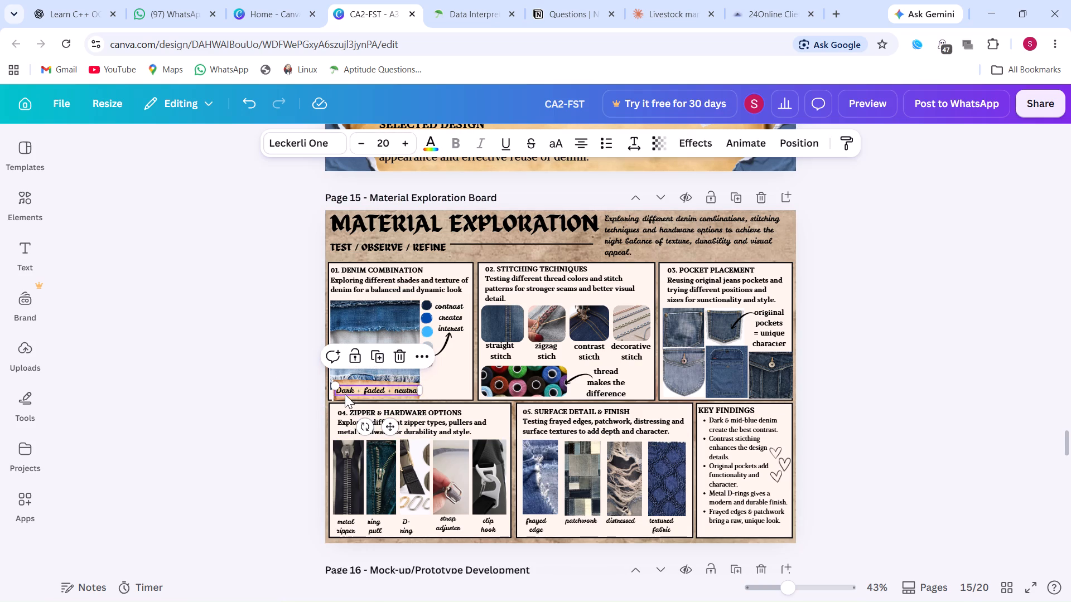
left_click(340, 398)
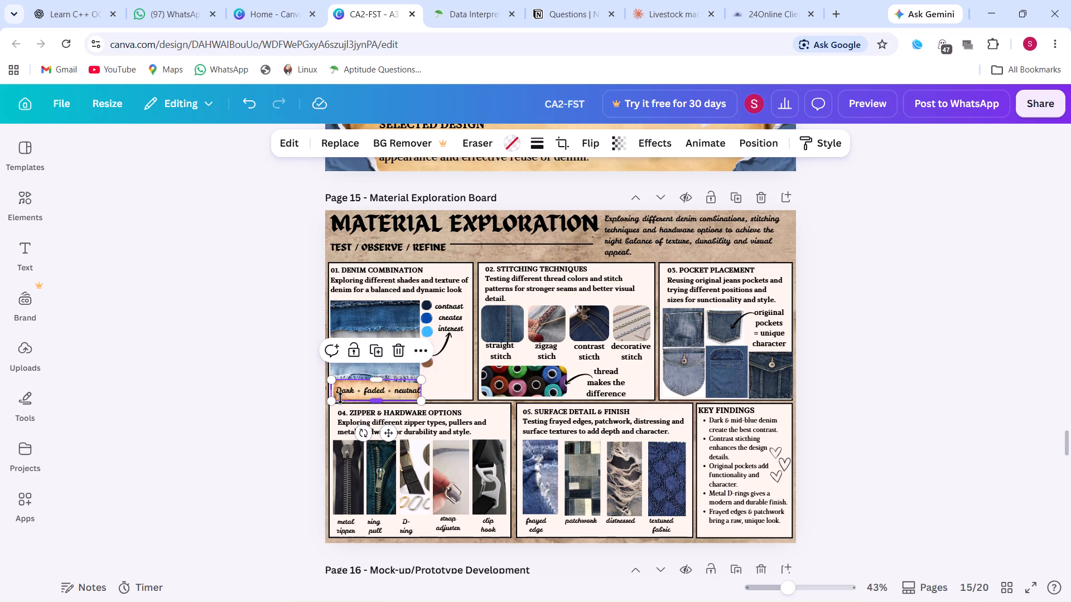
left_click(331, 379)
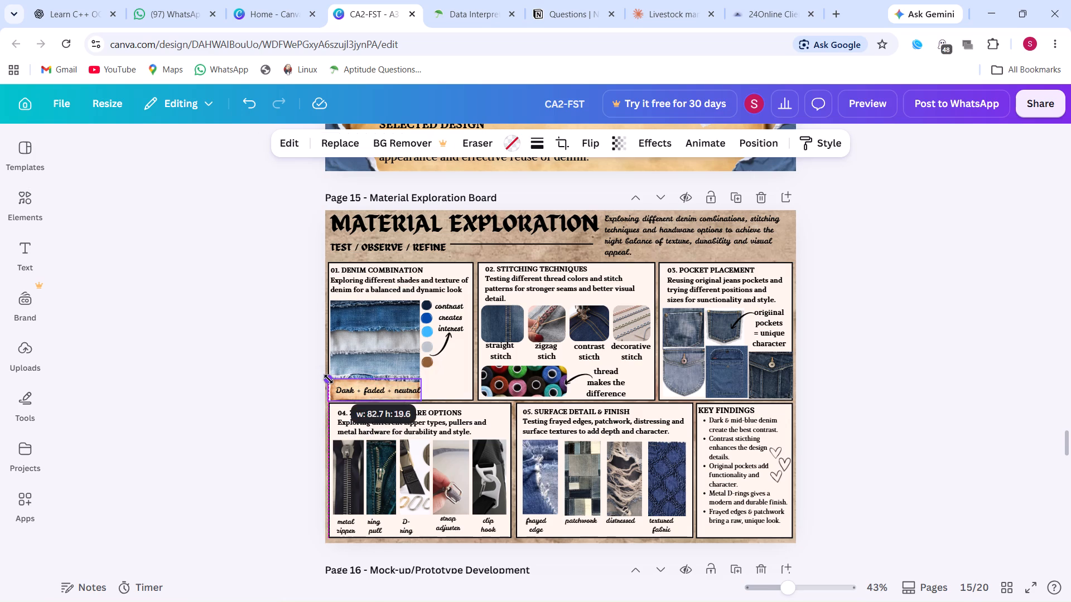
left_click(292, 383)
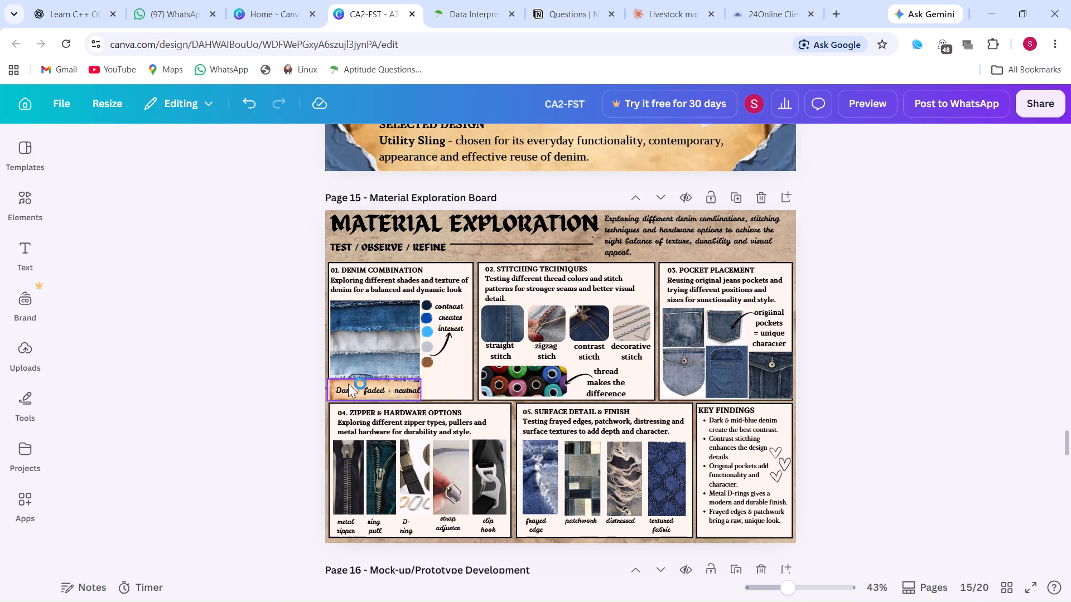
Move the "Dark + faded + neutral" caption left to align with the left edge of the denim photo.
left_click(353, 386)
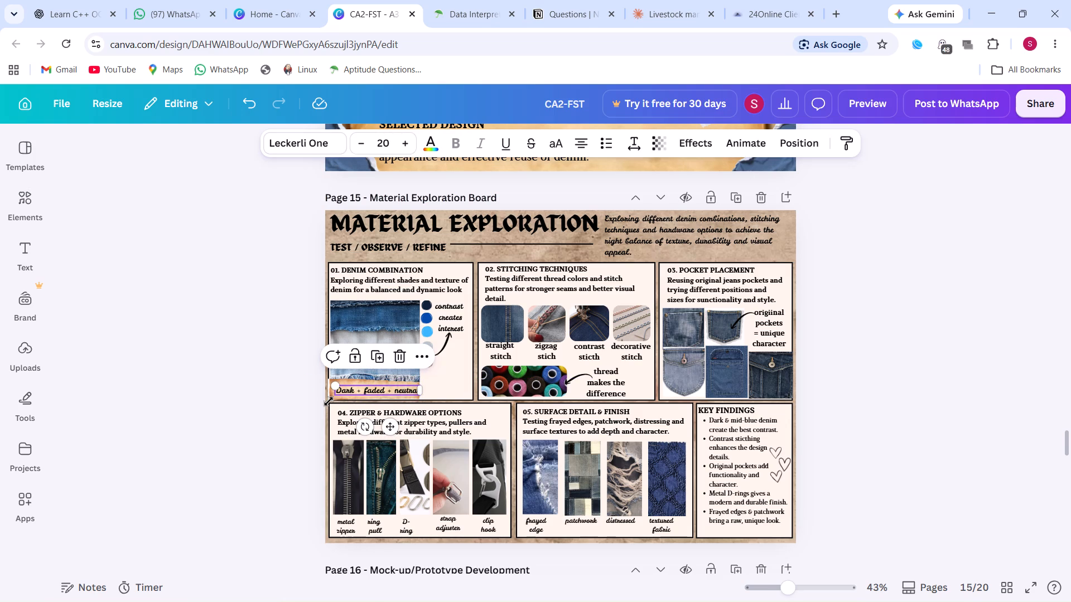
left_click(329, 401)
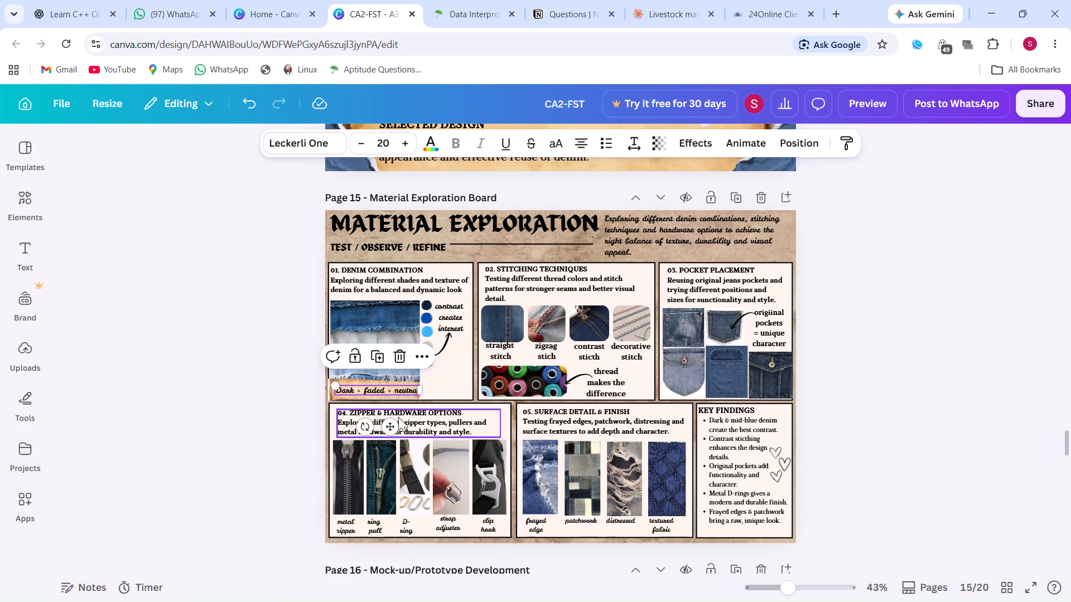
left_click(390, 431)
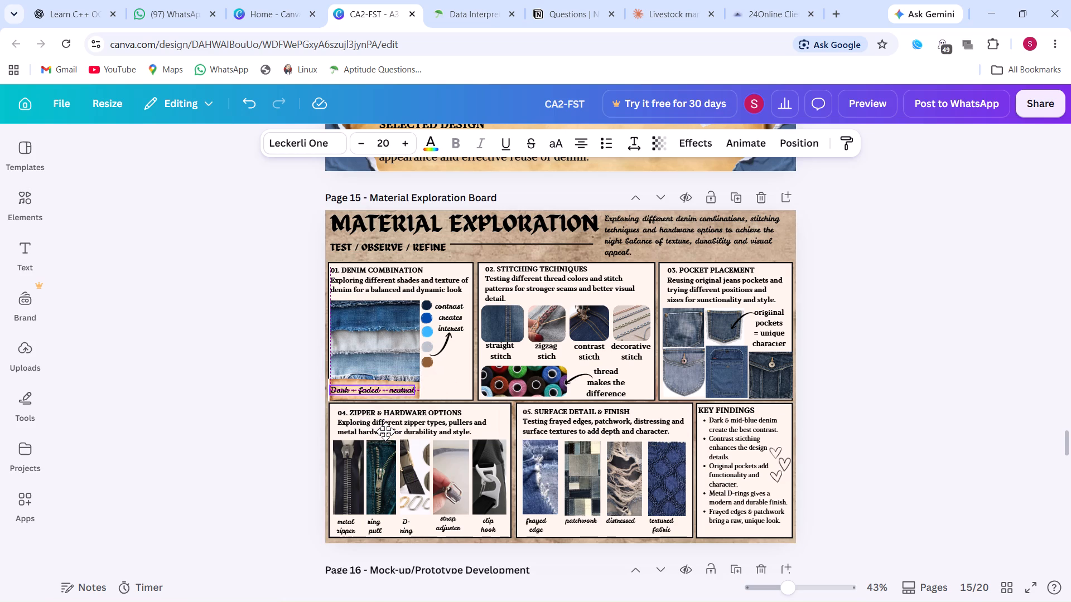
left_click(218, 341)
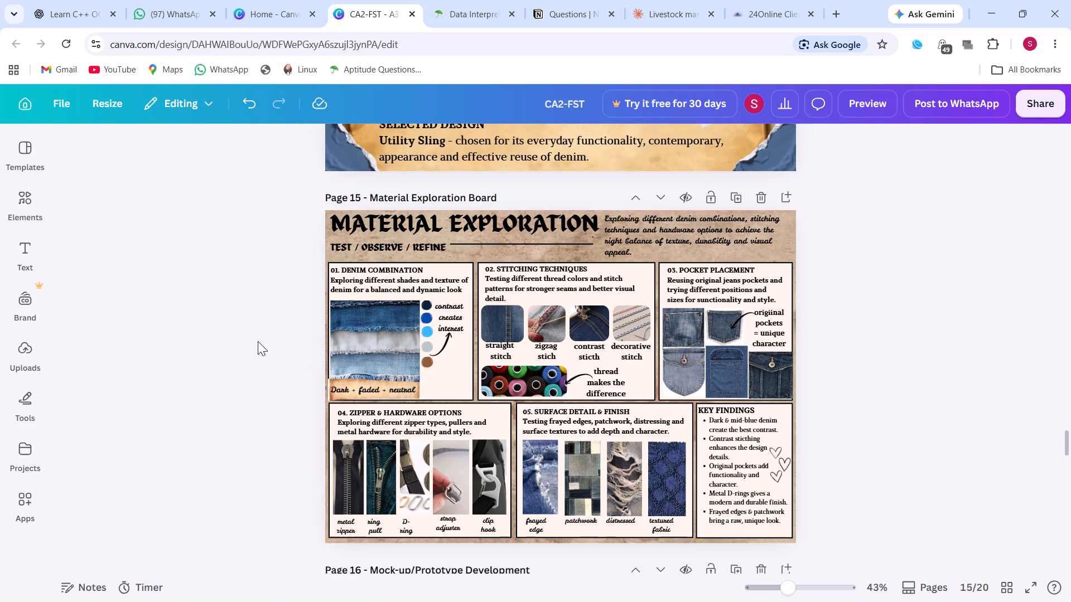
Shrink the paper strip slightly from its upper-left corner so it matches the denim photo's left edge.
left_click(331, 381)
left_click(329, 378)
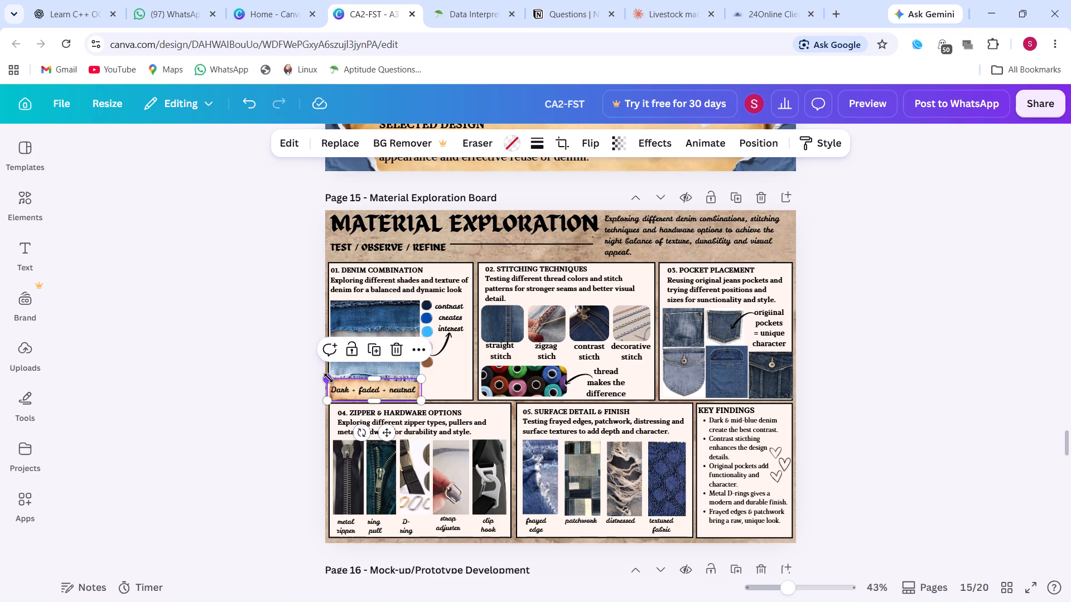
left_click(265, 393)
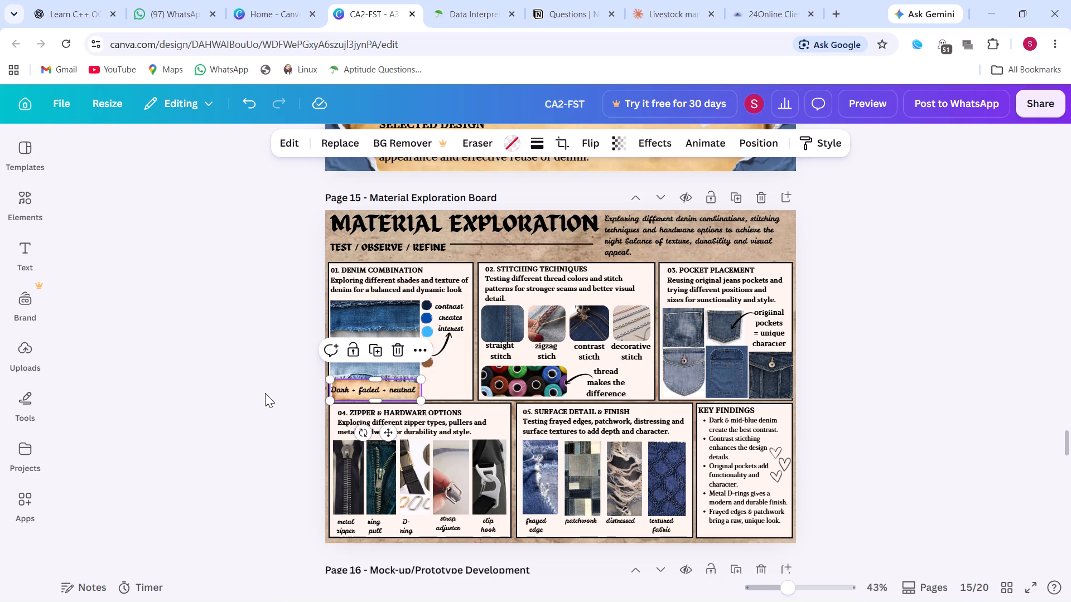
Nudge the "Dark + faded + neutral" caption slightly right so it sits centred on the paper strip.
left_click(363, 392)
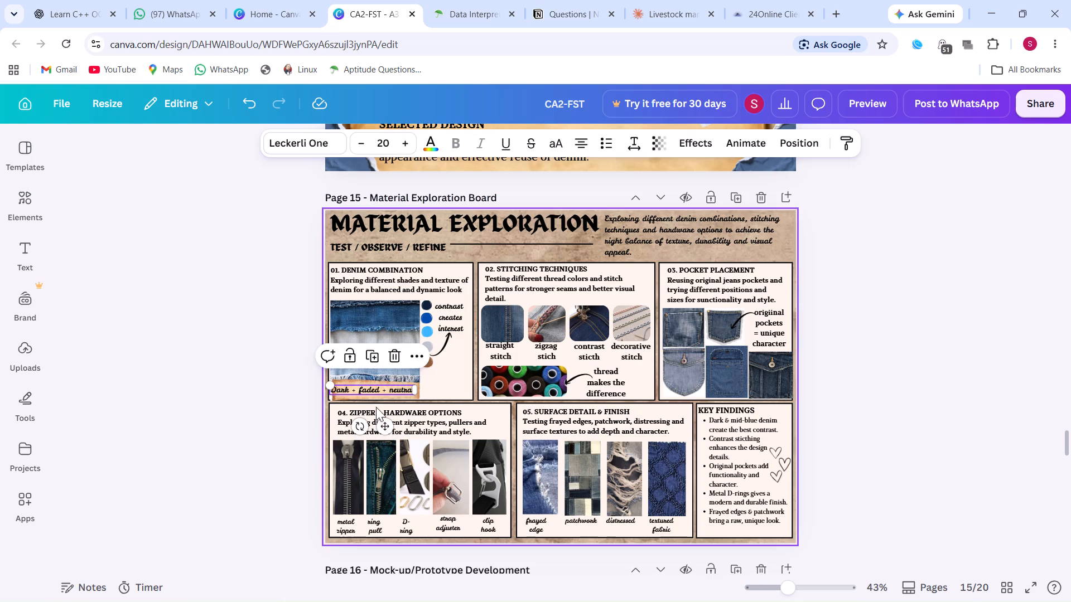
left_click(384, 426)
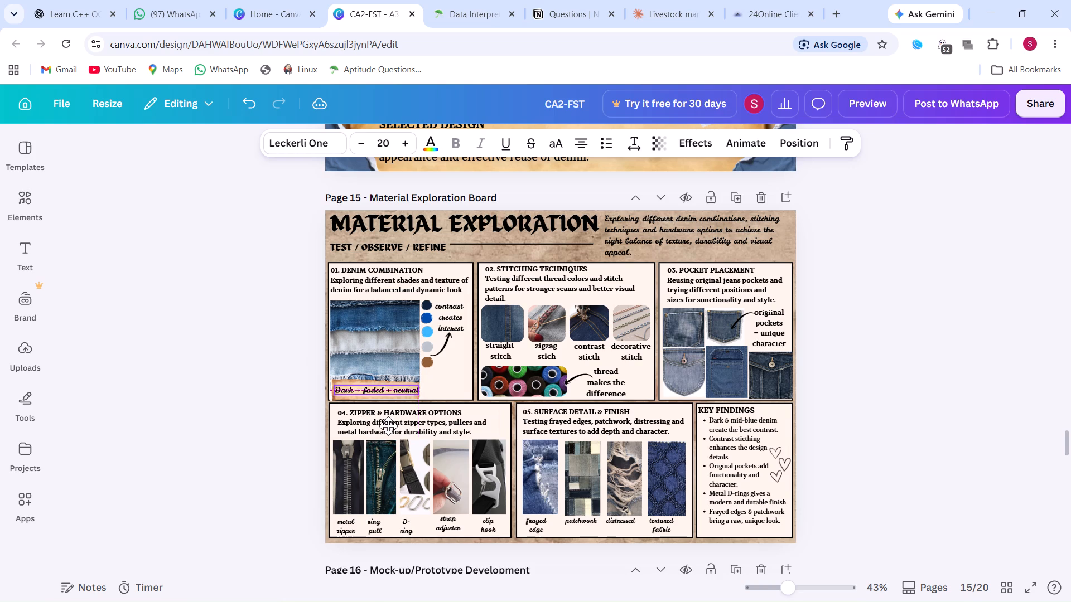
left_click(284, 357)
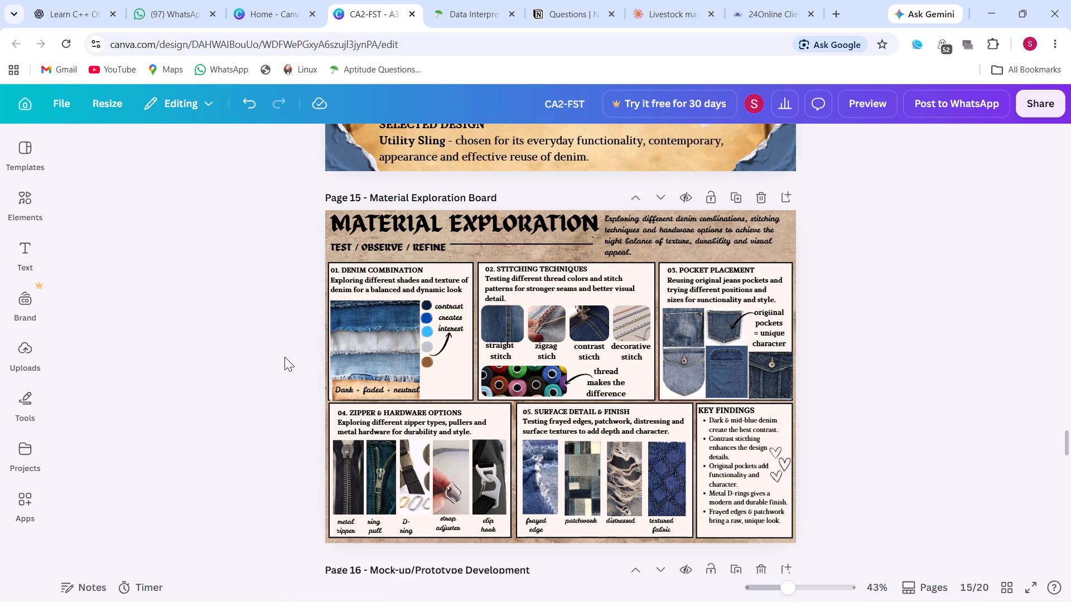
left_click(349, 384)
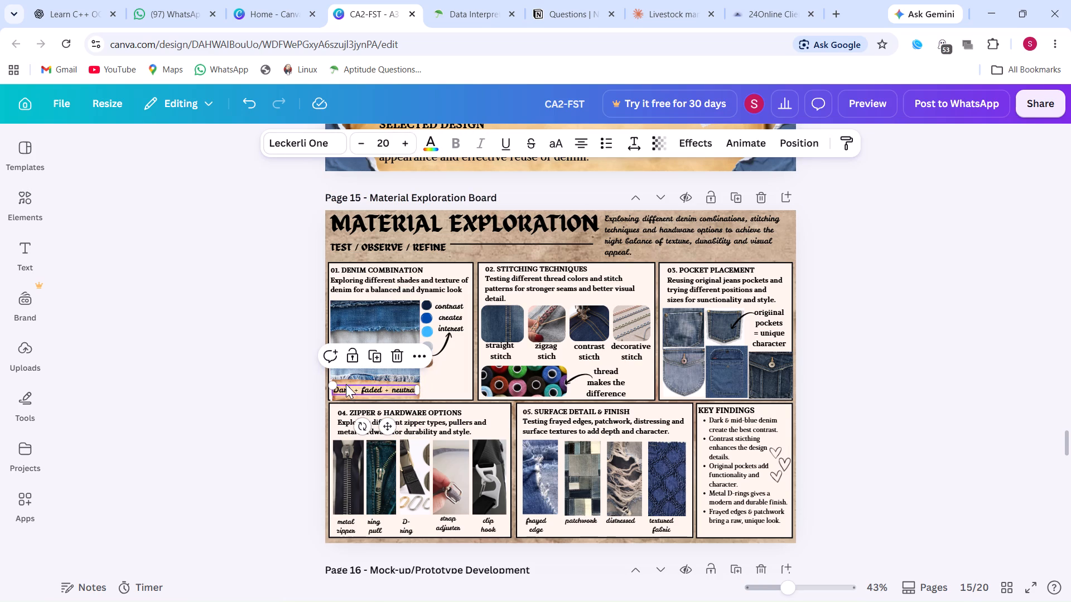
left_click(286, 372)
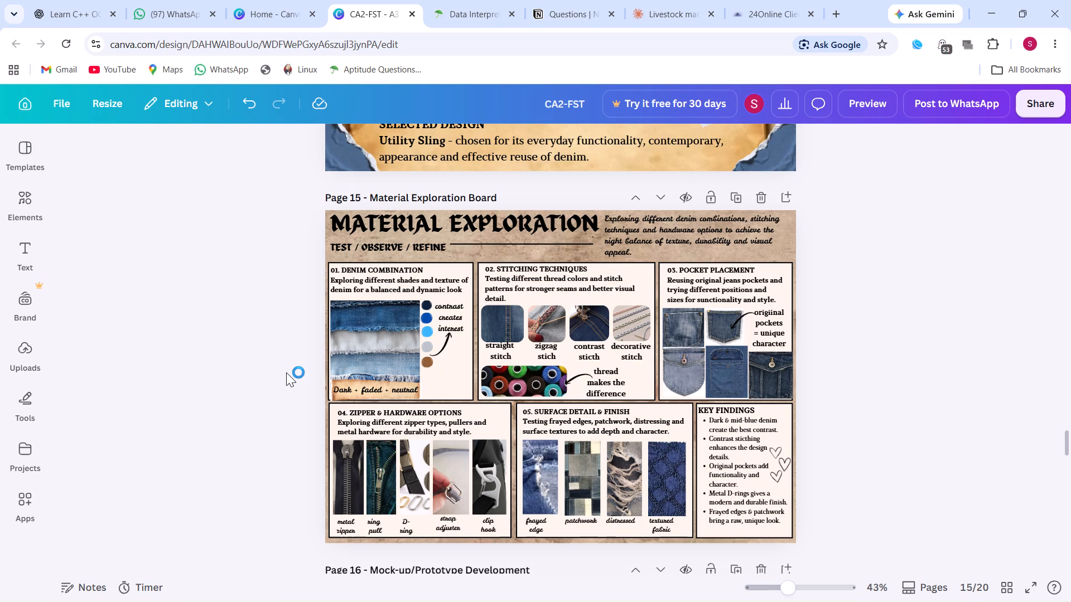
Move the "distressed" caption under Surface Detail & Finish so it is centred below its photo and level with the "patchwork" caption.
scroll(286, 372, "down", 1)
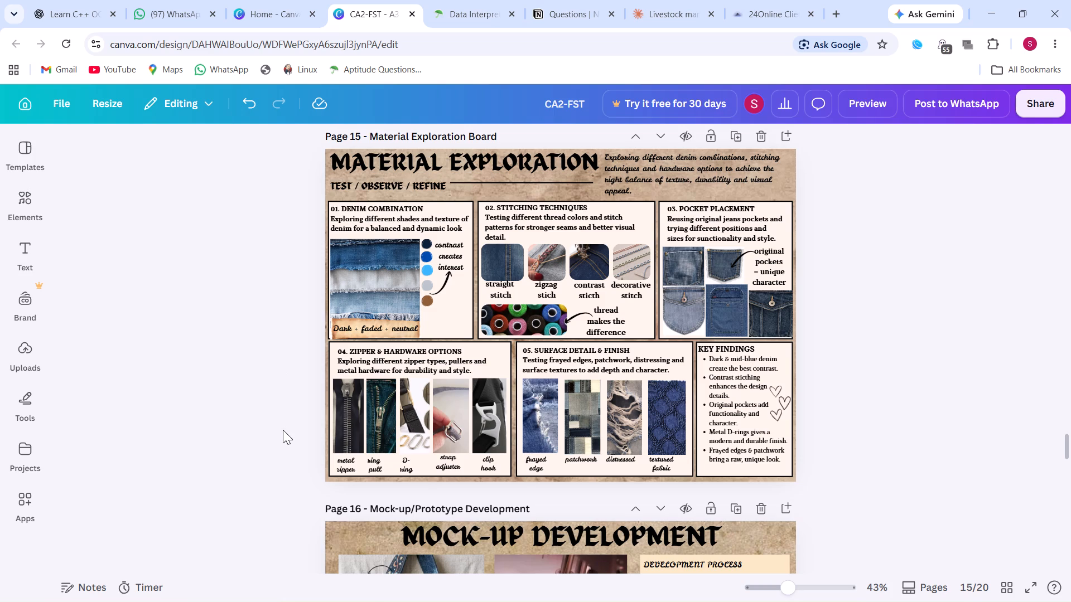
left_click(612, 460)
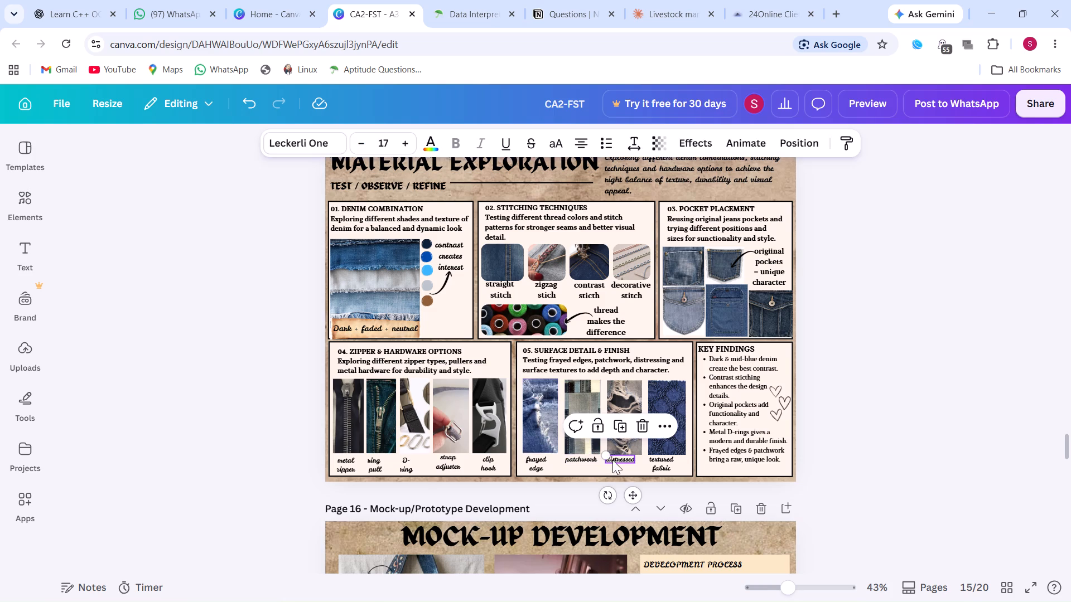
left_click(636, 496)
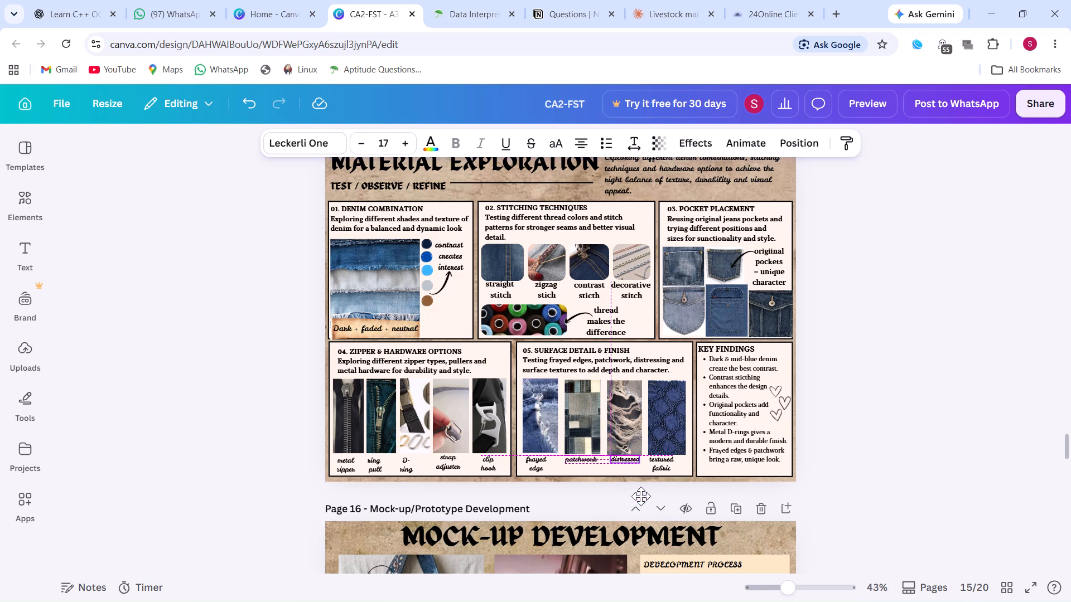
left_click(225, 300)
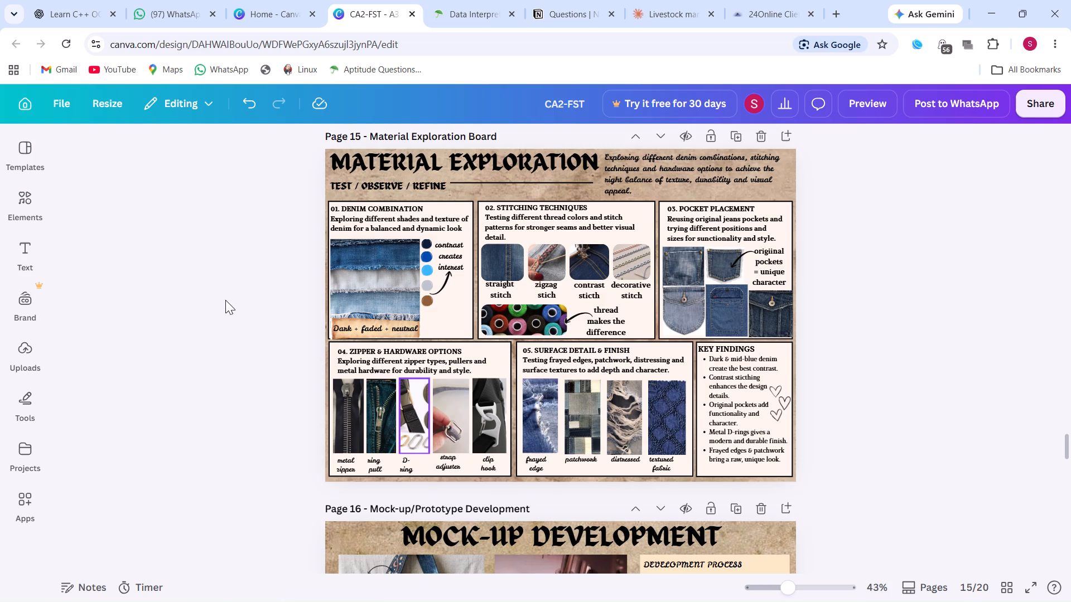
left_click(624, 459)
left_click(637, 495)
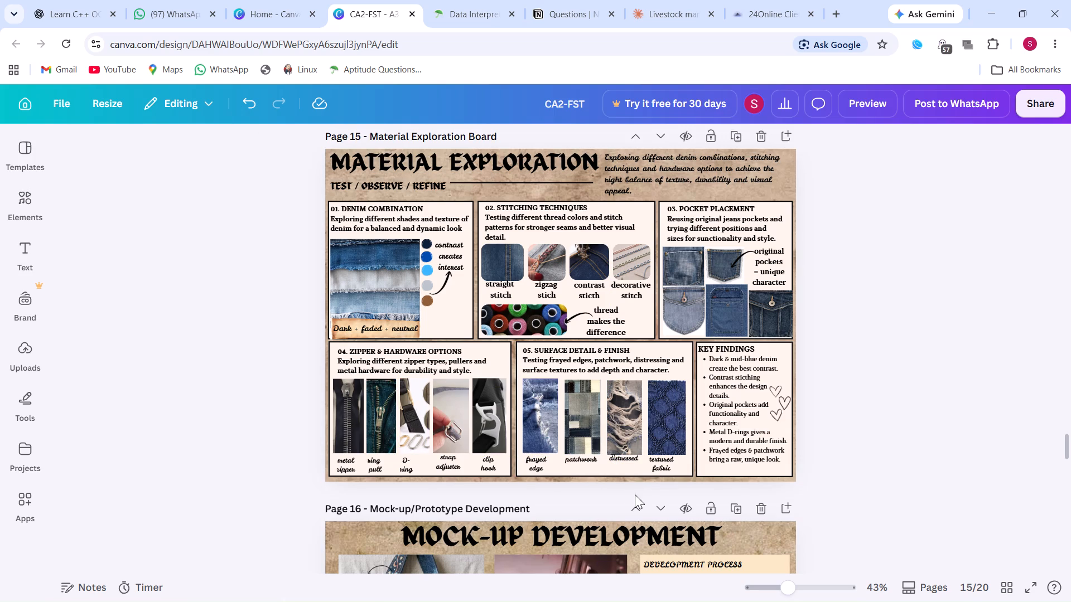
left_click(239, 285)
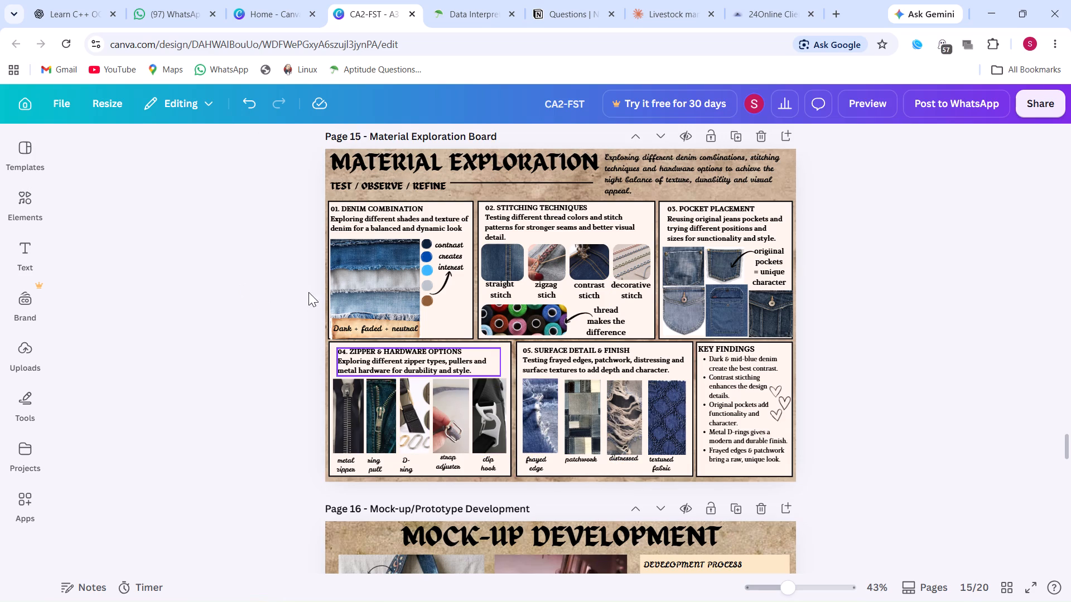
left_click(619, 458)
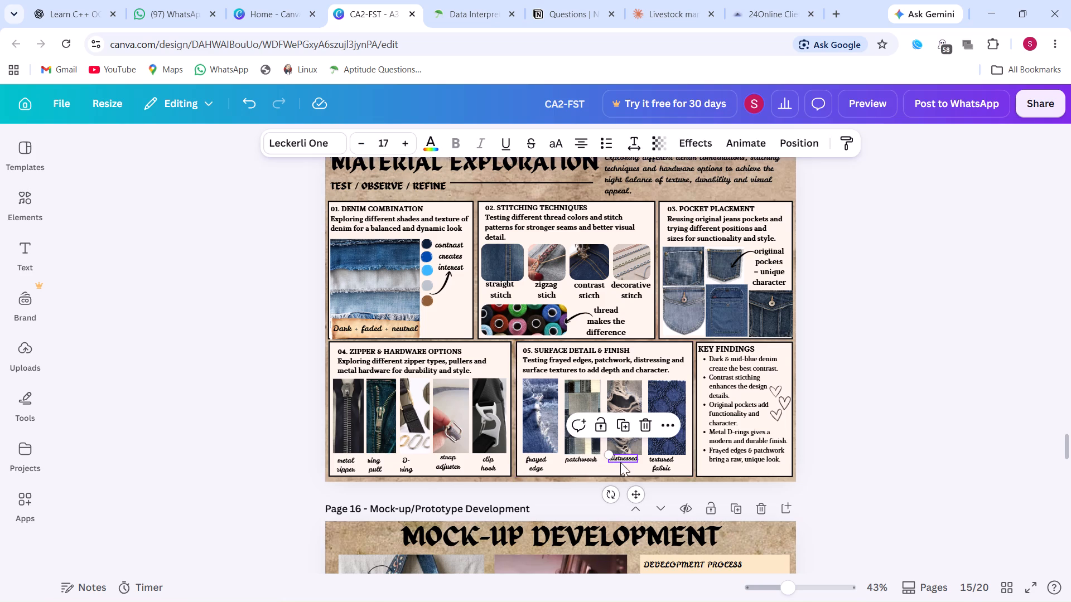
left_click(634, 492)
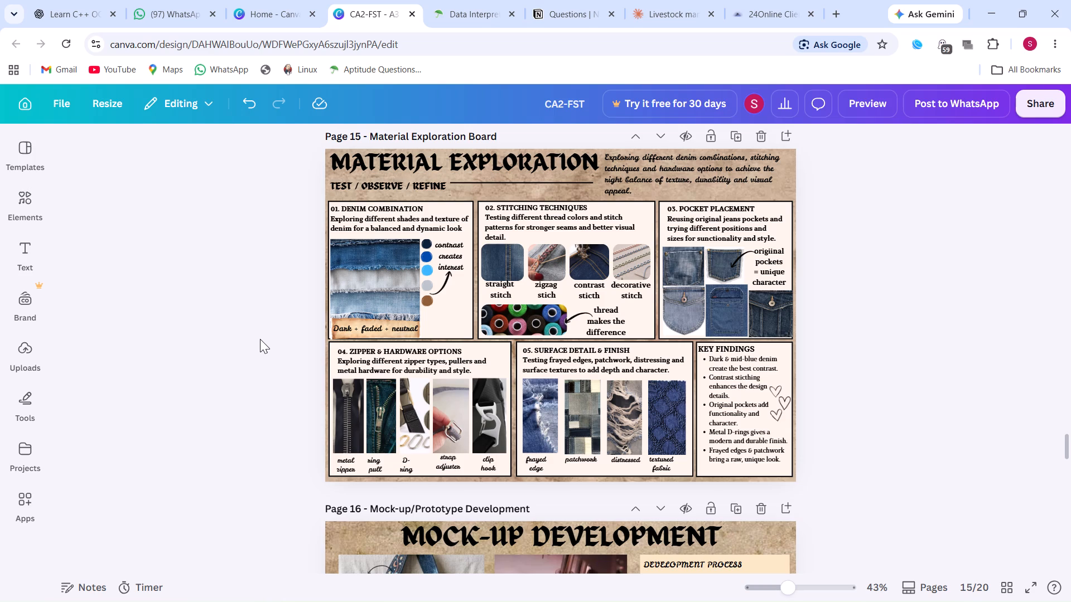
On the Mock-up/Prototype Development page, nudge the "FINAL MOCK-UP" caption slightly right so its text sits inside the blue strip's left edge.
scroll(260, 339, "down", 1)
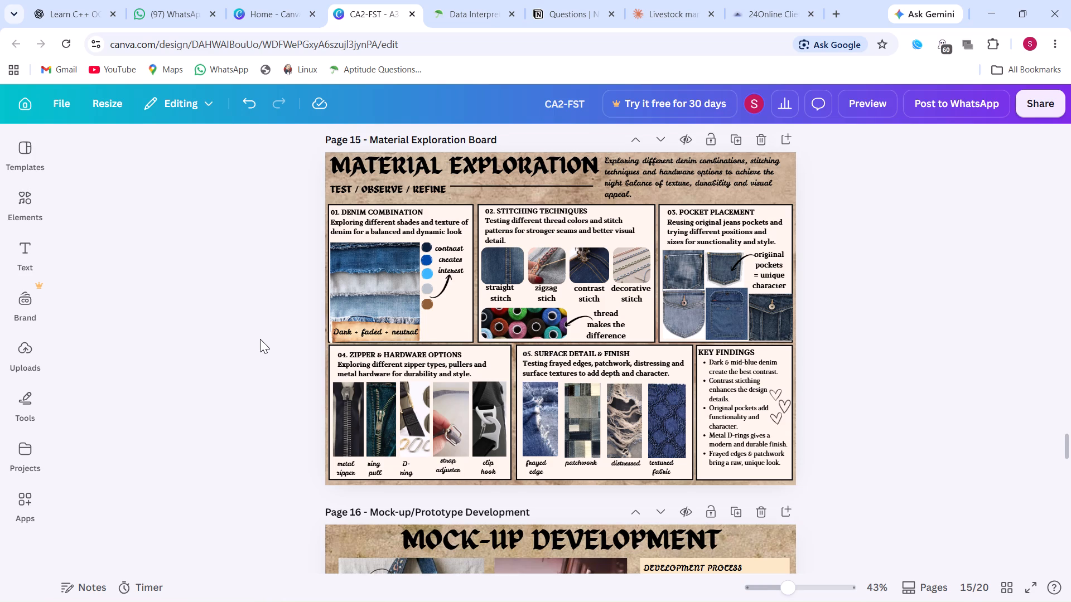
scroll(260, 339, "down", 2)
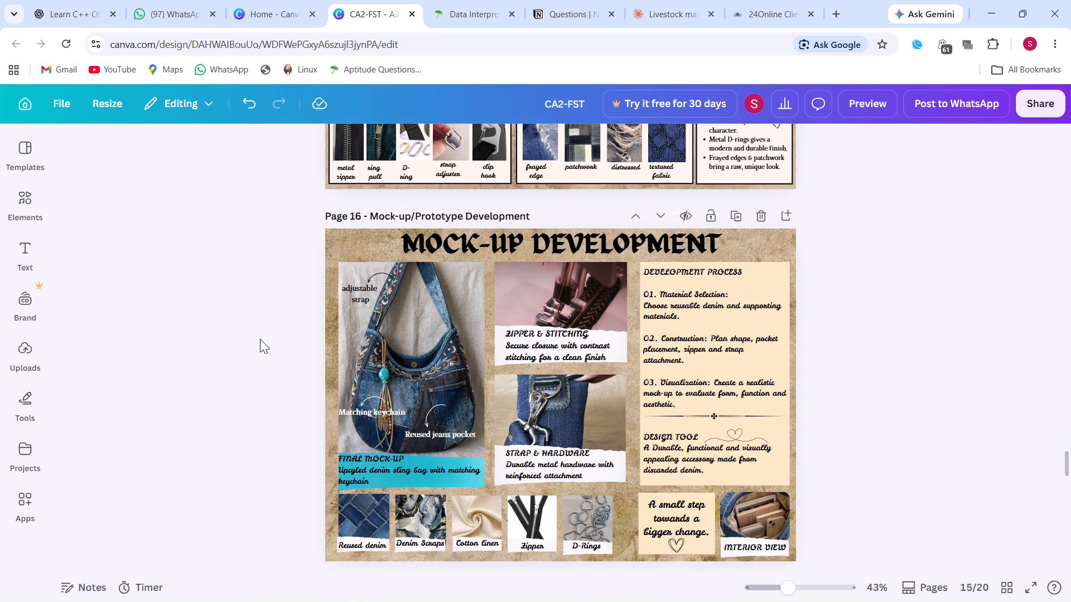
scroll(260, 339, "down", 1)
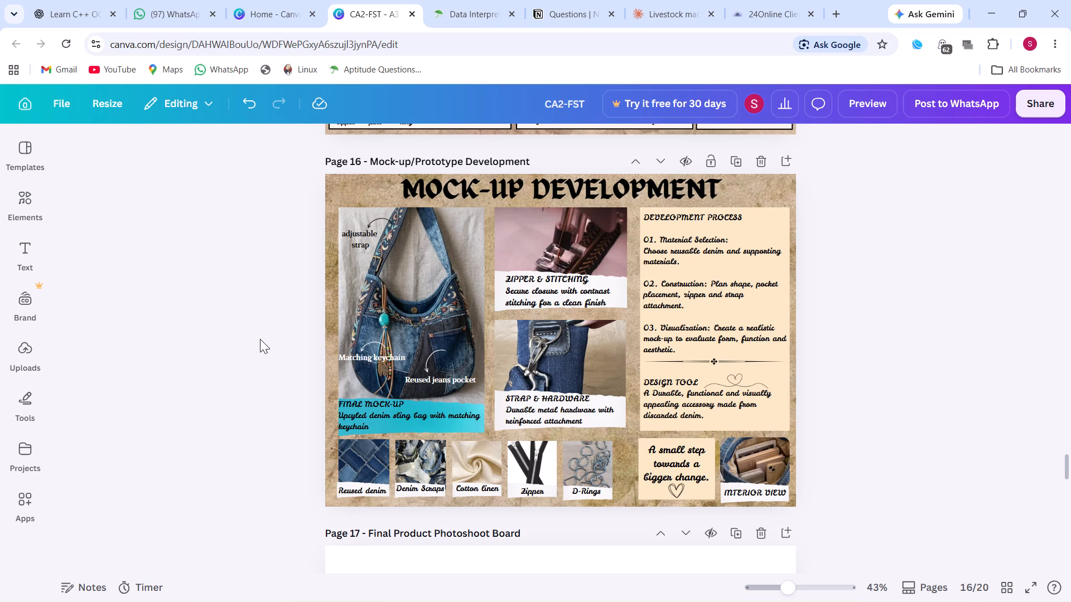
left_click(361, 406)
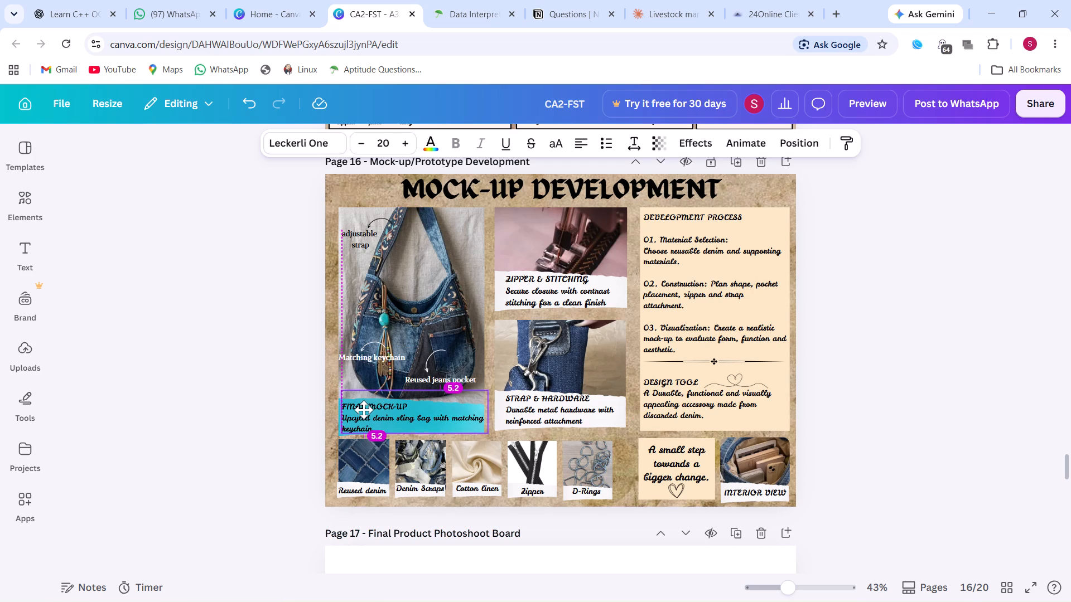
left_click(253, 361)
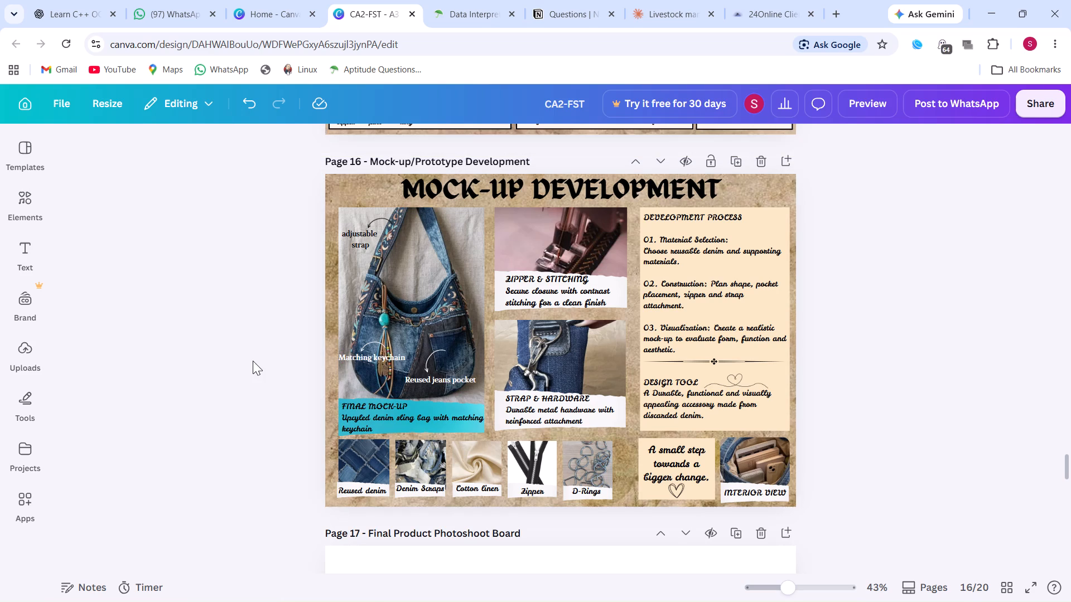
Shift the "A small step towards a bigger change." note left towards the D-Rings photo, keeping its cream card, text and heart together.
scroll(287, 504, "down", 2)
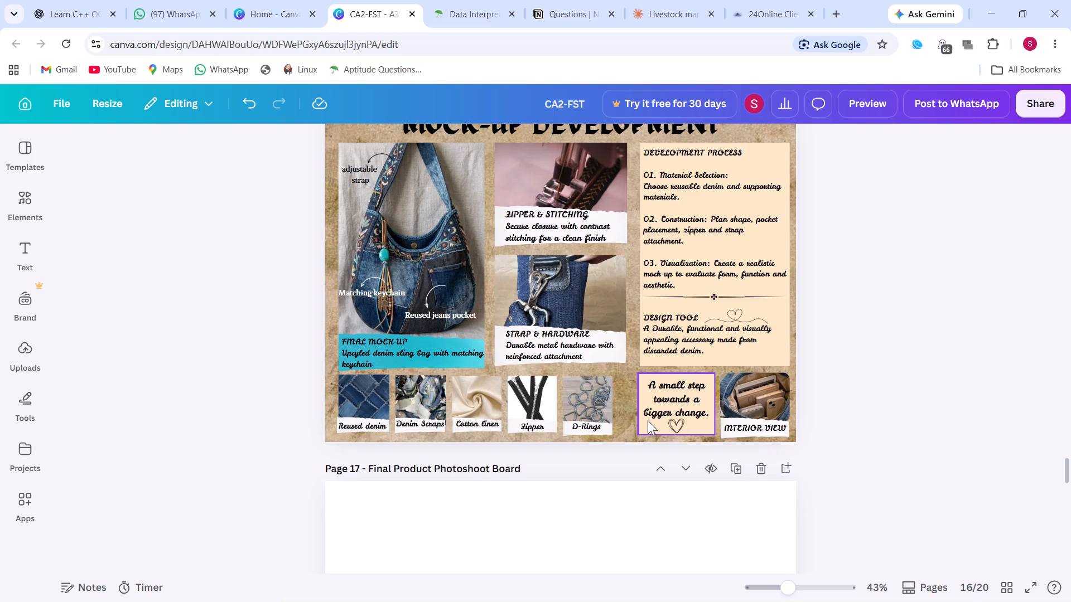
left_click_drag(648, 420, 634, 421)
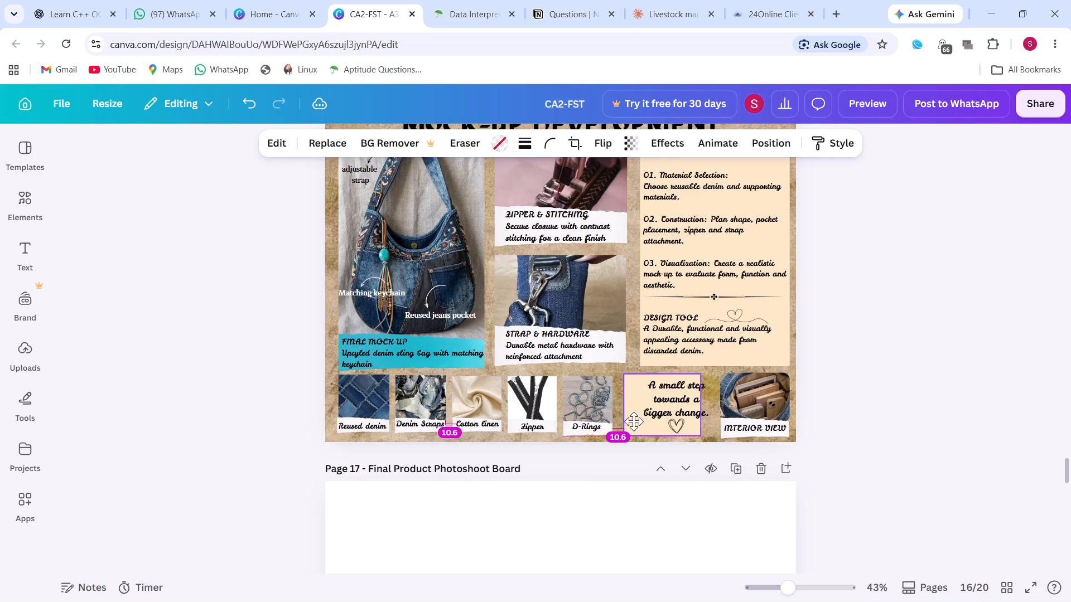
left_click_drag(634, 421, 635, 421)
left_click(664, 402)
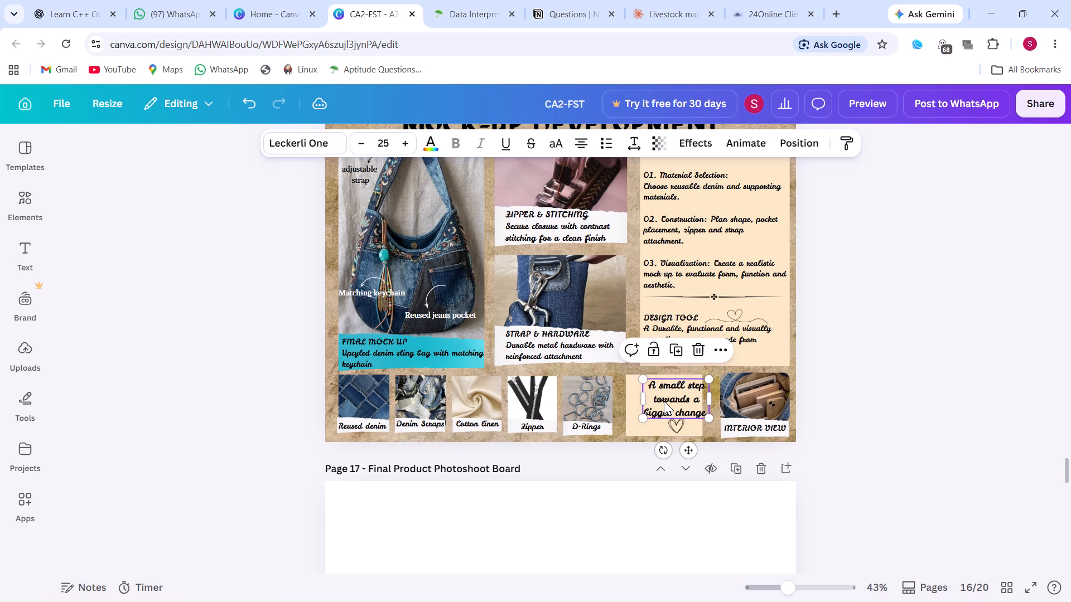
left_click(664, 401)
left_click(664, 401)
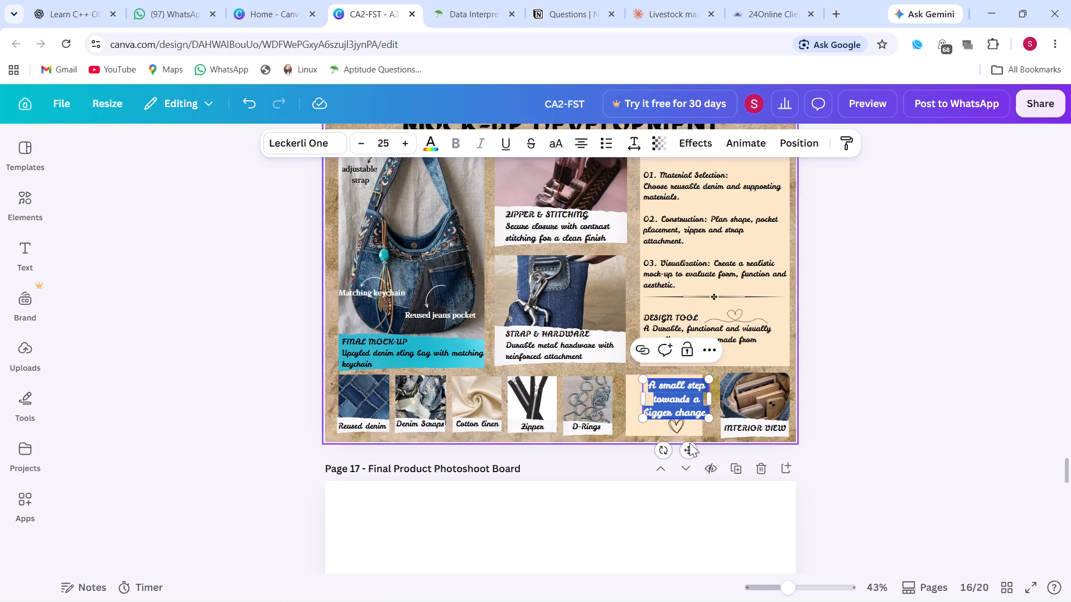
left_click_drag(691, 449, 679, 449)
left_click(715, 421)
left_click_drag(683, 427, 682, 427)
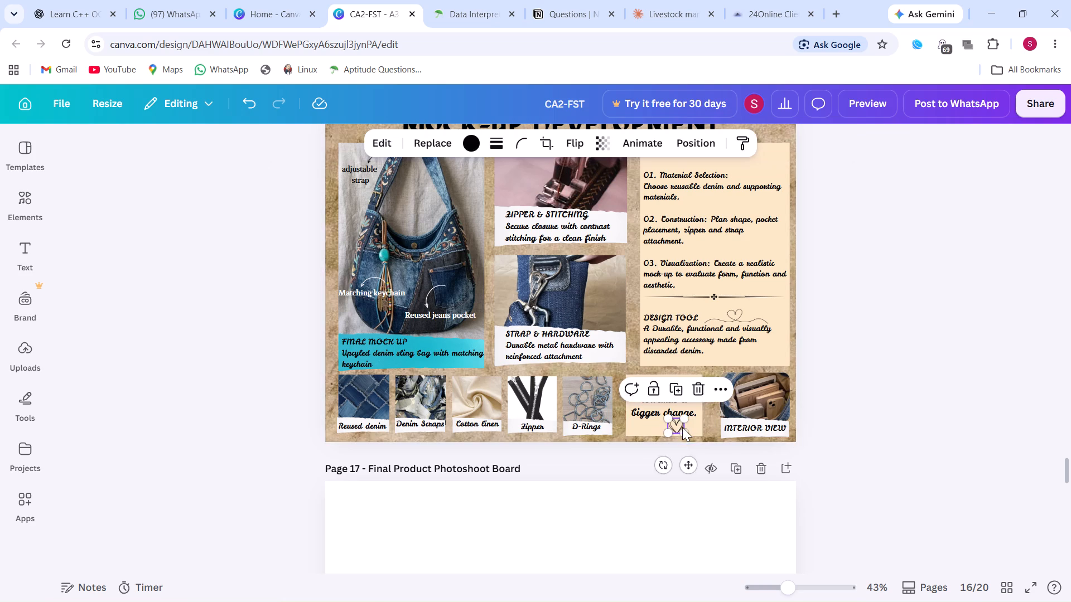
left_click_drag(682, 427, 670, 428)
left_click(712, 409)
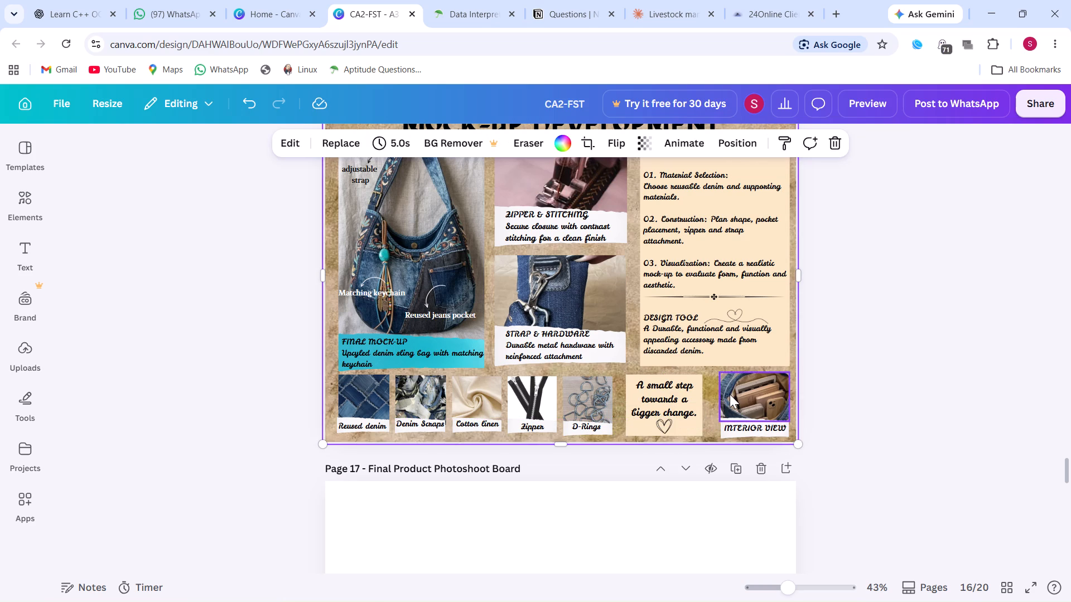
Move the interior bag photo, its white paper strip and the "INTERIOR VIEW" caption left, closer to the cream note card.
left_click_drag(730, 394, 721, 394)
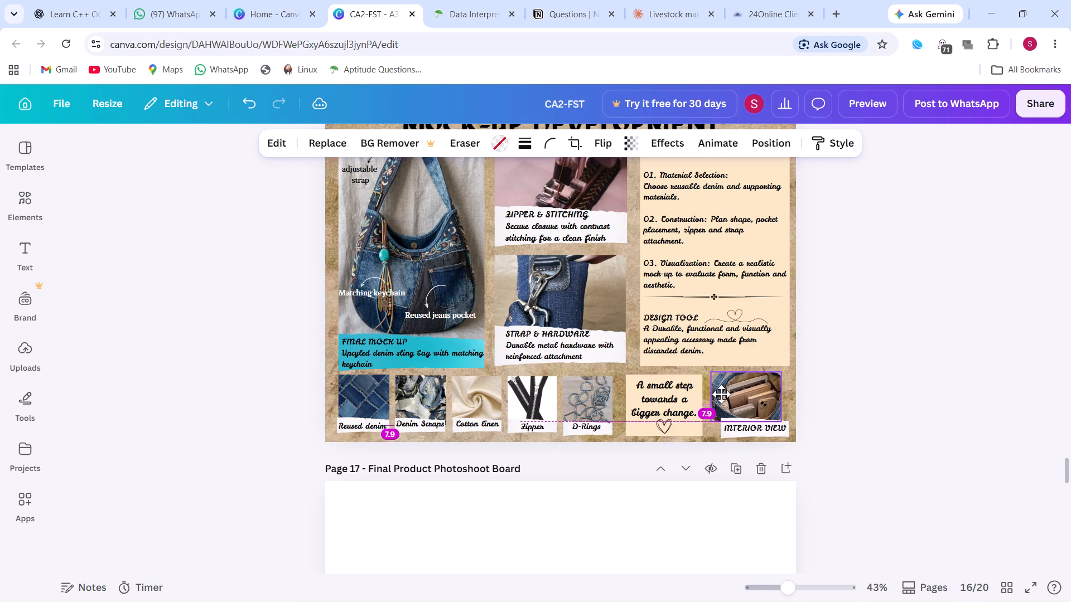
left_click_drag(721, 394, 721, 396)
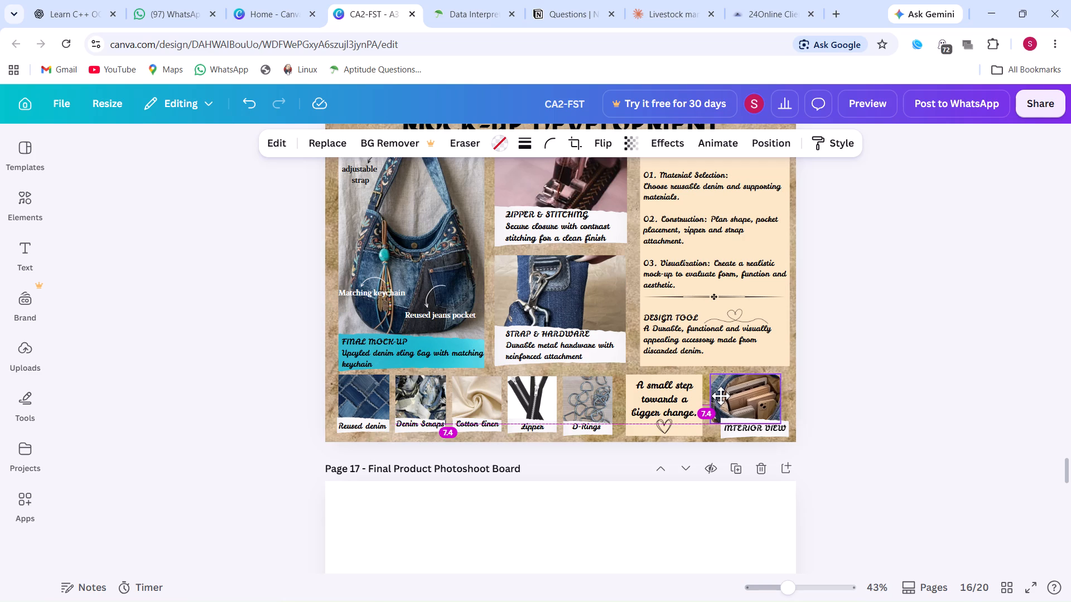
left_click_drag(721, 396, 720, 396)
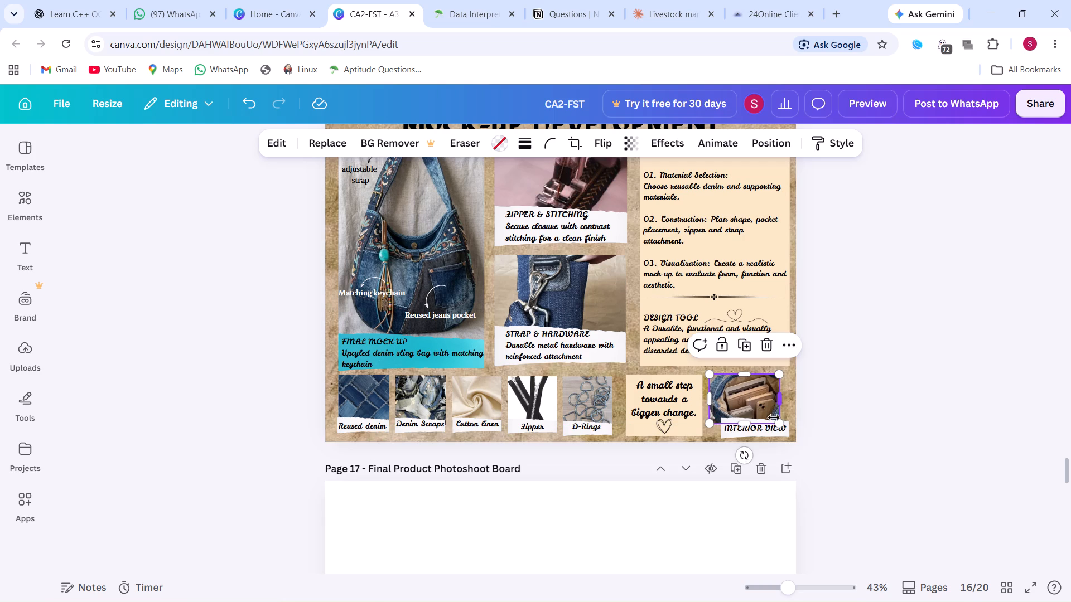
left_click_drag(742, 434, 735, 434)
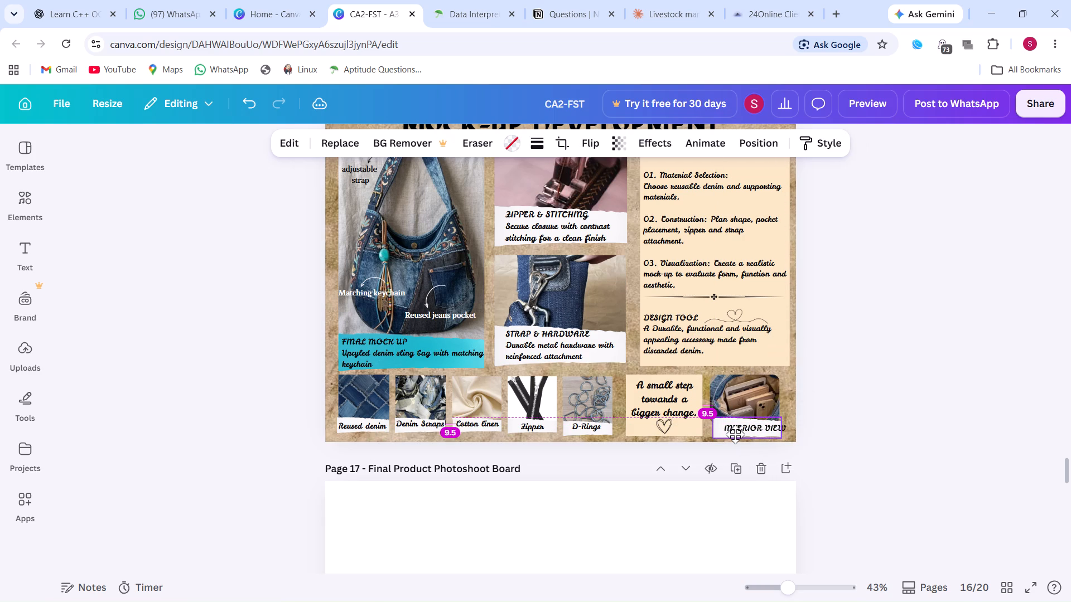
left_click_drag(735, 434, 735, 434)
left_click(755, 425)
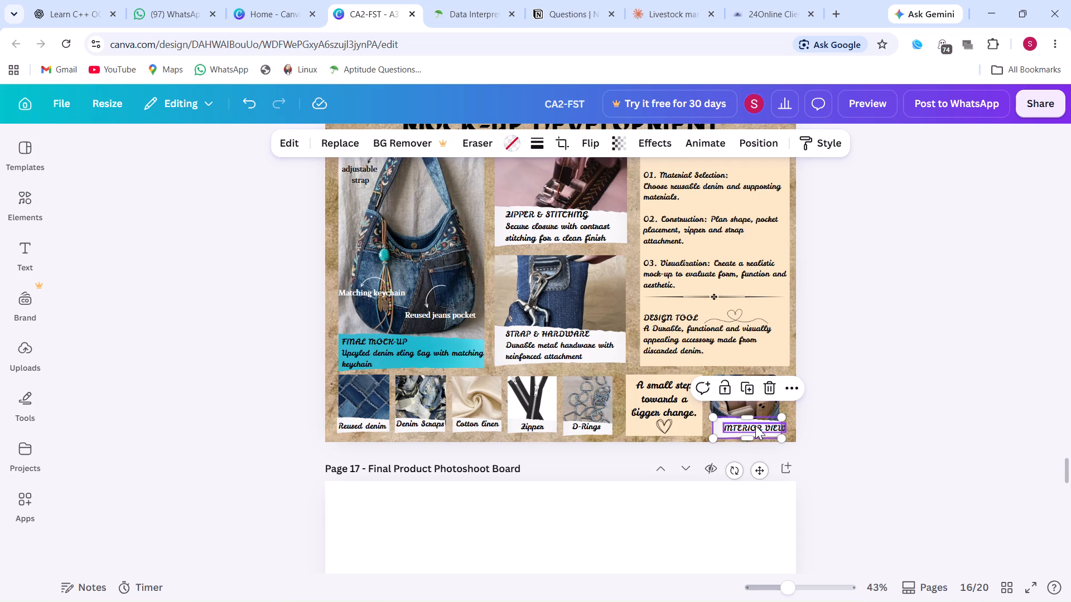
left_click_drag(765, 463, 757, 463)
left_click(877, 365)
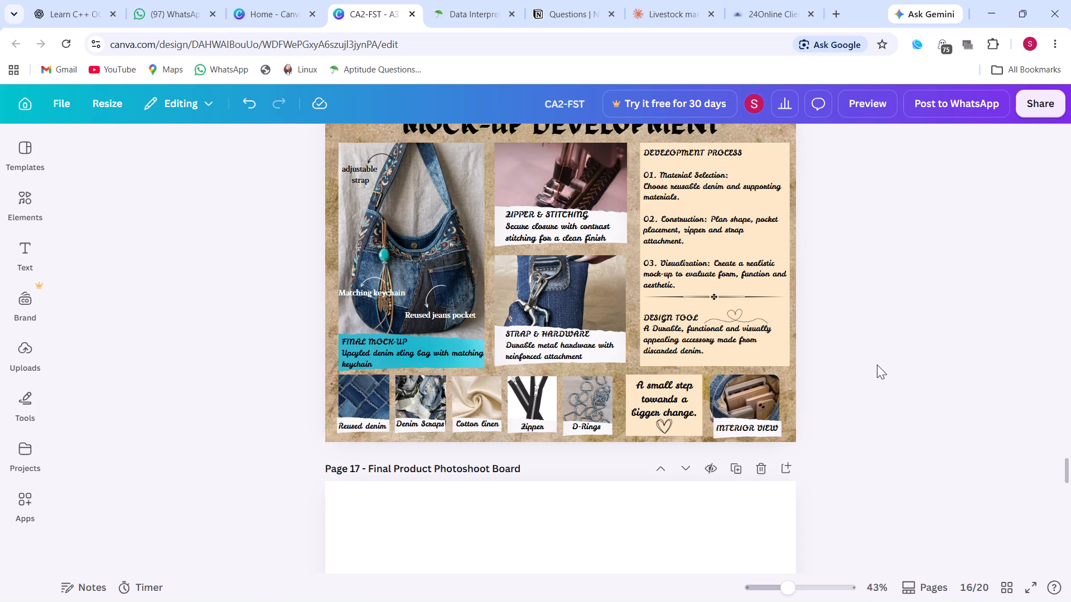
Enlarge the interior view photo from its lower-right corner to about 70 by 50, matching the right edge of the Development Process panel.
left_click(768, 399)
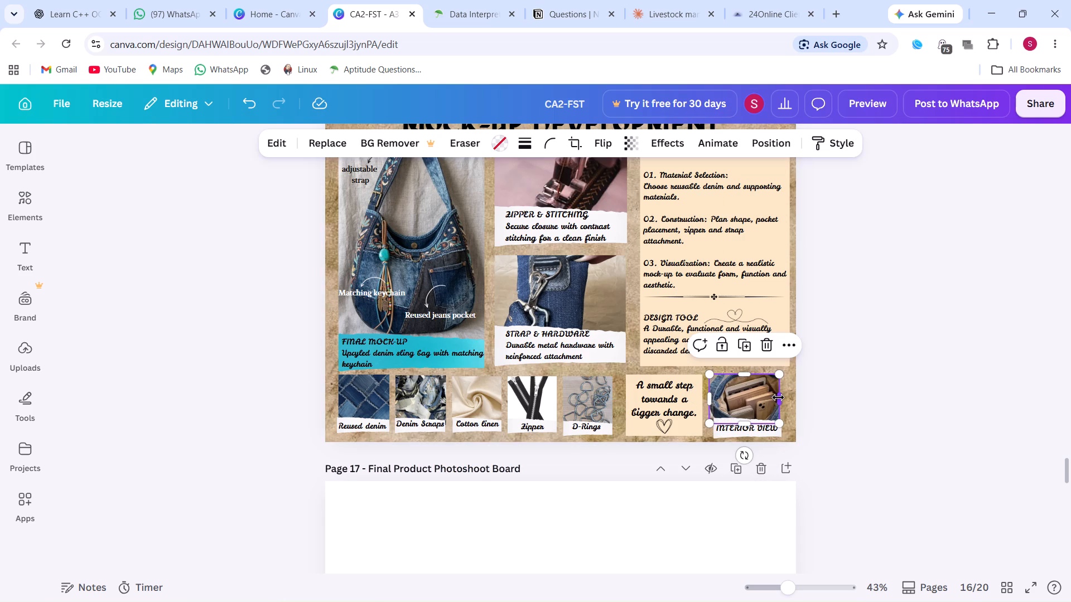
left_click_drag(778, 428, 780, 428)
left_click_drag(780, 428, 785, 430)
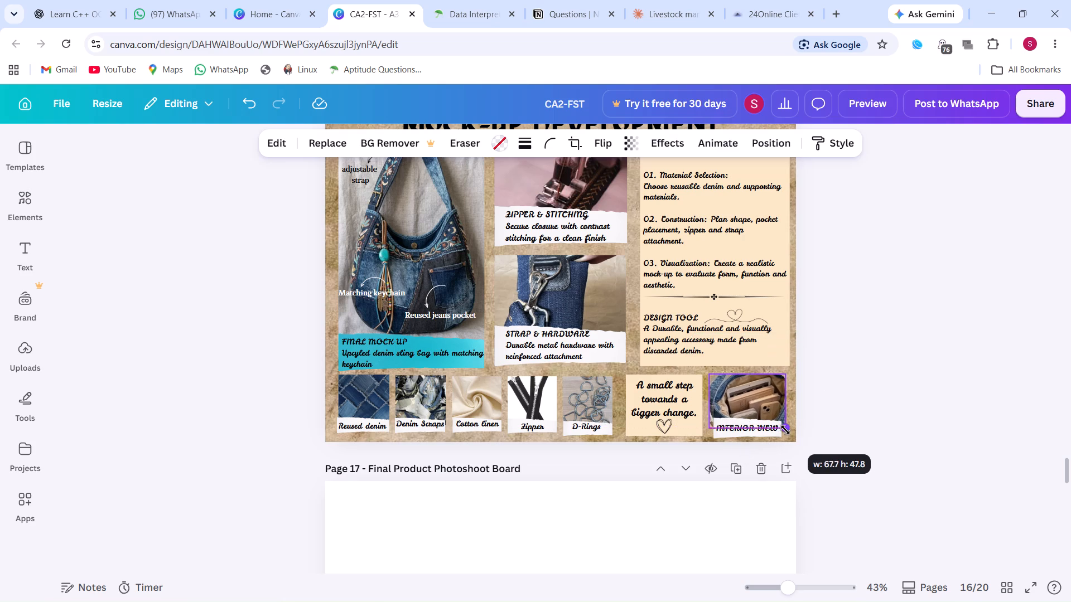
left_click_drag(785, 430, 787, 436)
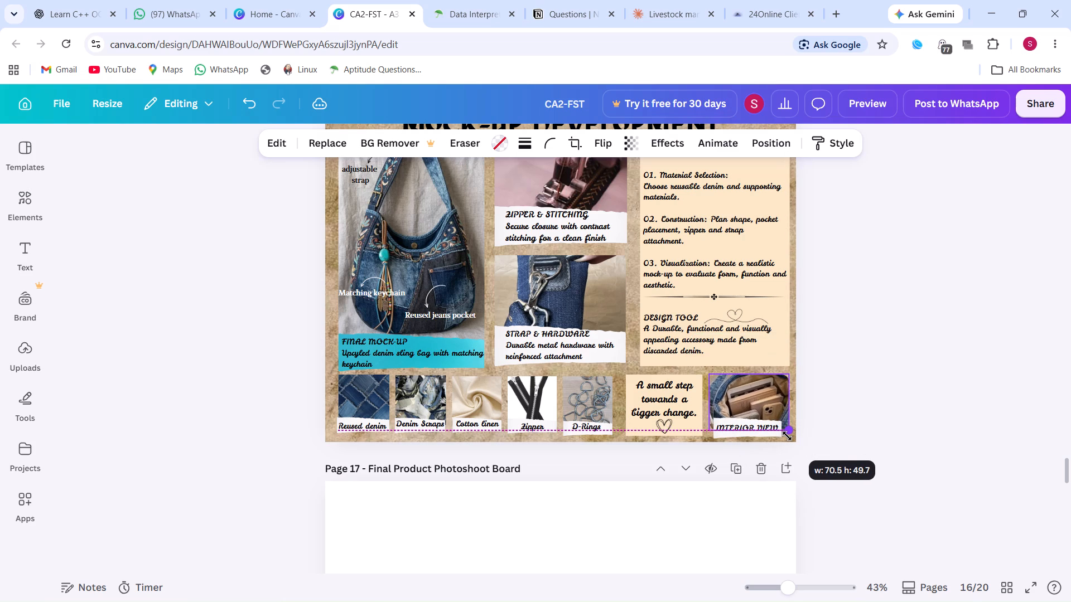
left_click_drag(787, 436, 788, 436)
left_click(842, 383)
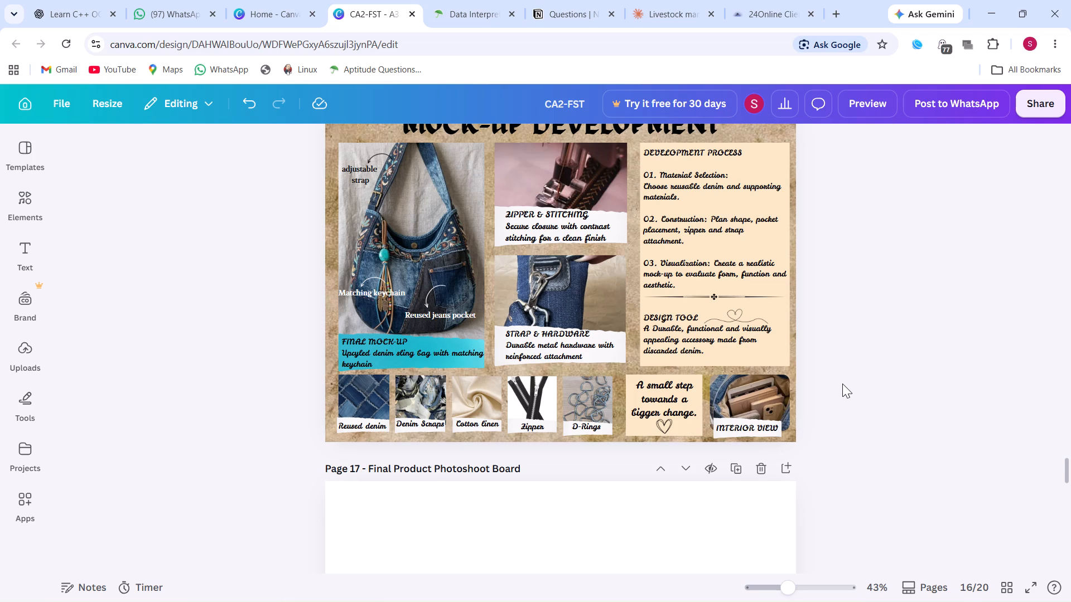
Return to the cover page and review every board in order through to the Final Product Photoshoot Board page.
scroll(245, 347, "up", 1)
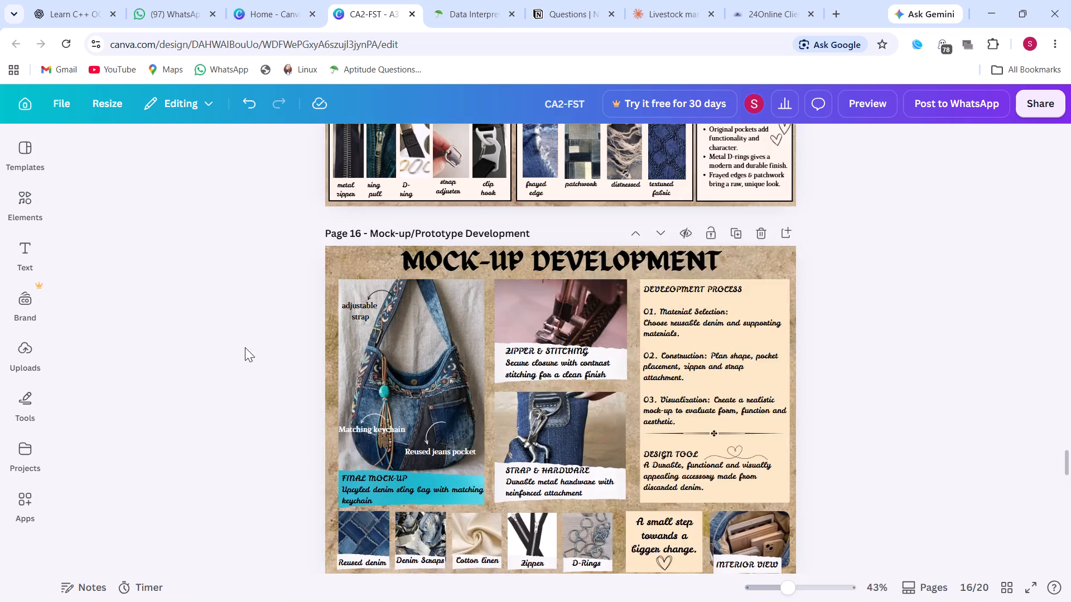
scroll(245, 347, "up", 10)
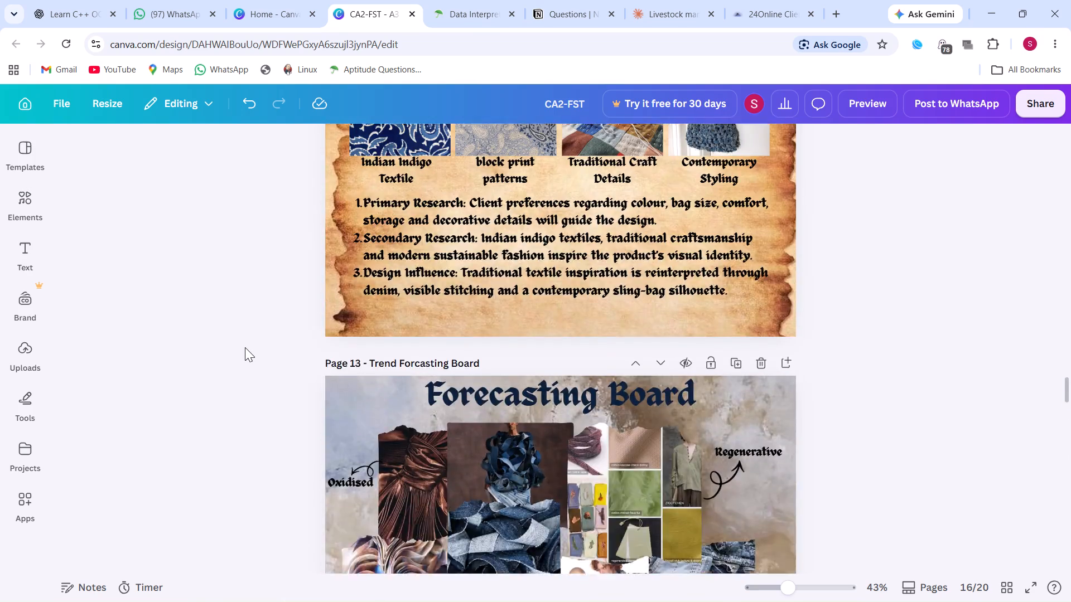
scroll(245, 347, "up", 9)
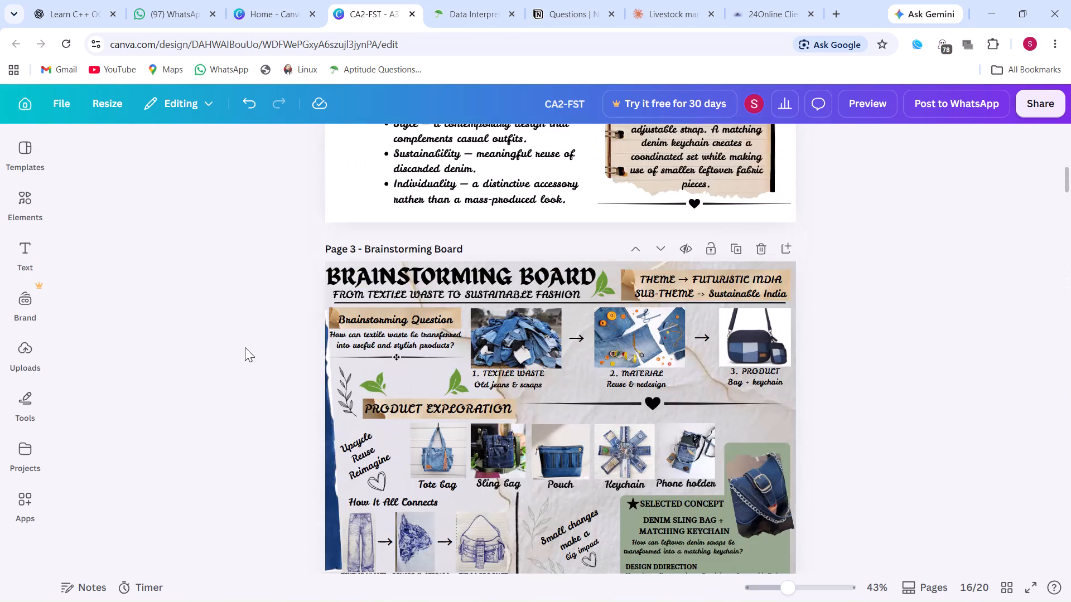
scroll(245, 347, "up", 11)
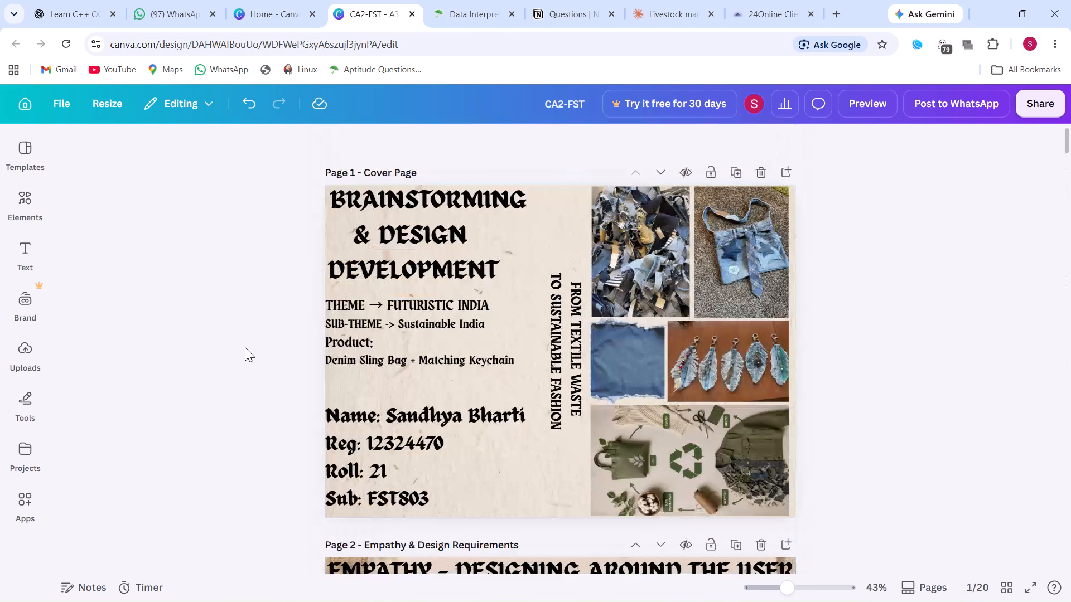
scroll(245, 347, "down", 5)
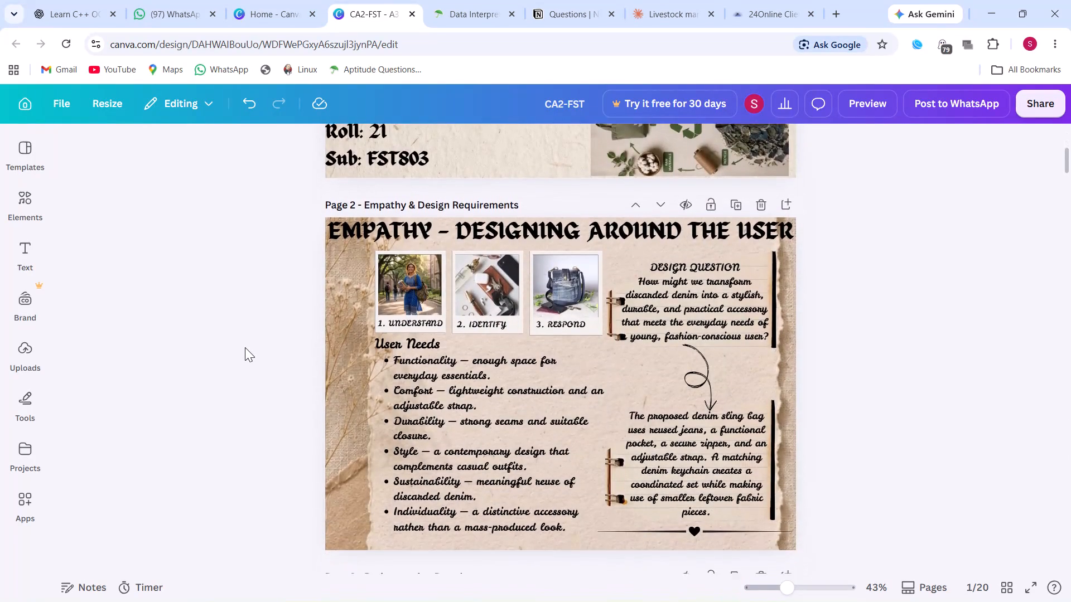
scroll(245, 347, "down", 8)
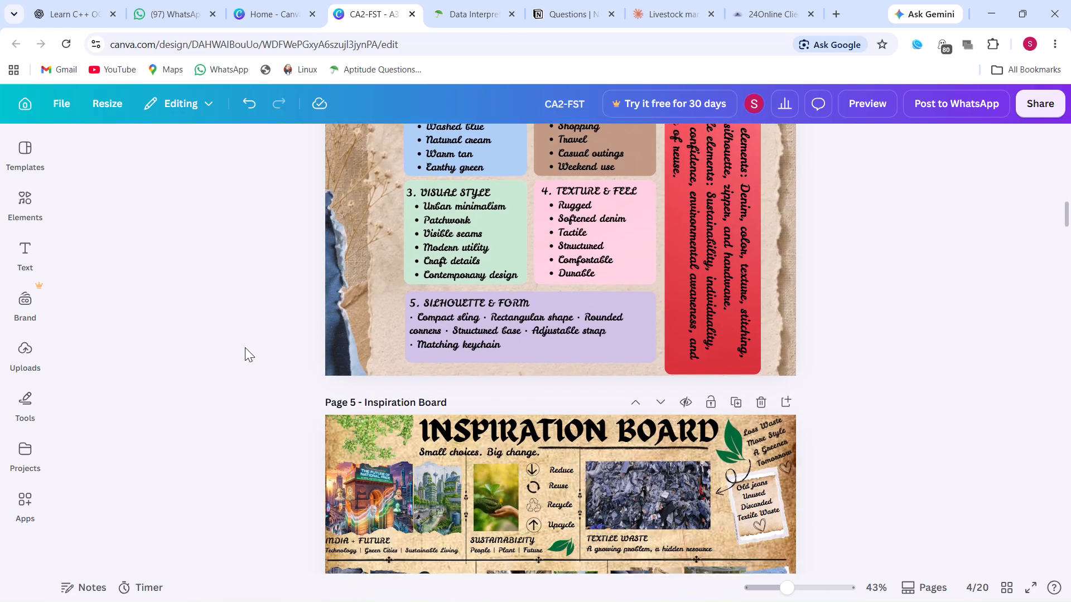
scroll(245, 347, "down", 6)
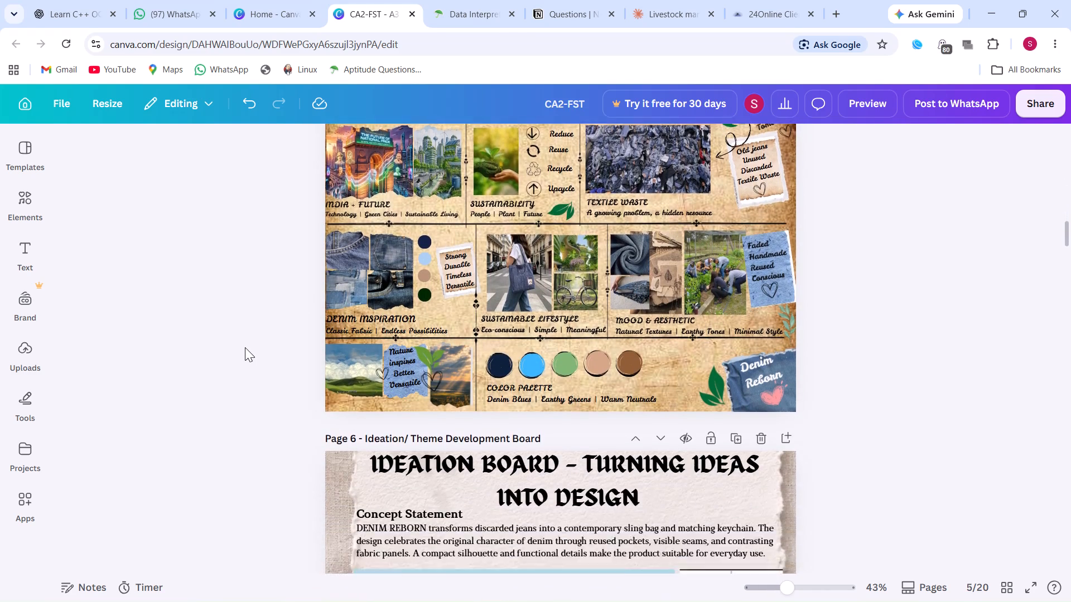
scroll(245, 347, "down", 5)
scroll(245, 347, "right", 1)
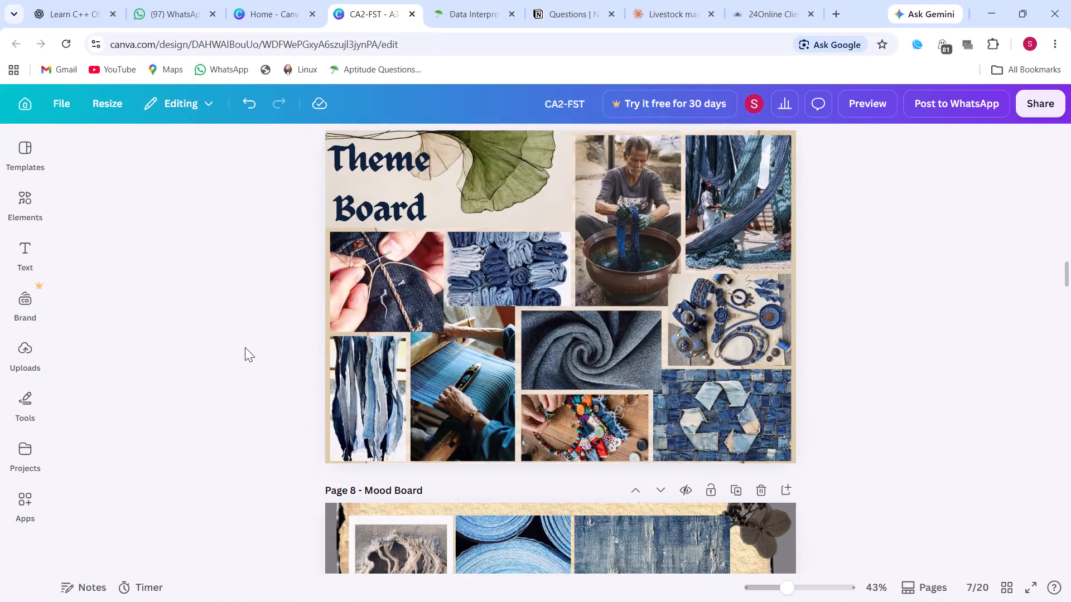
scroll(245, 347, "right", 1)
scroll(245, 347, "down", 5)
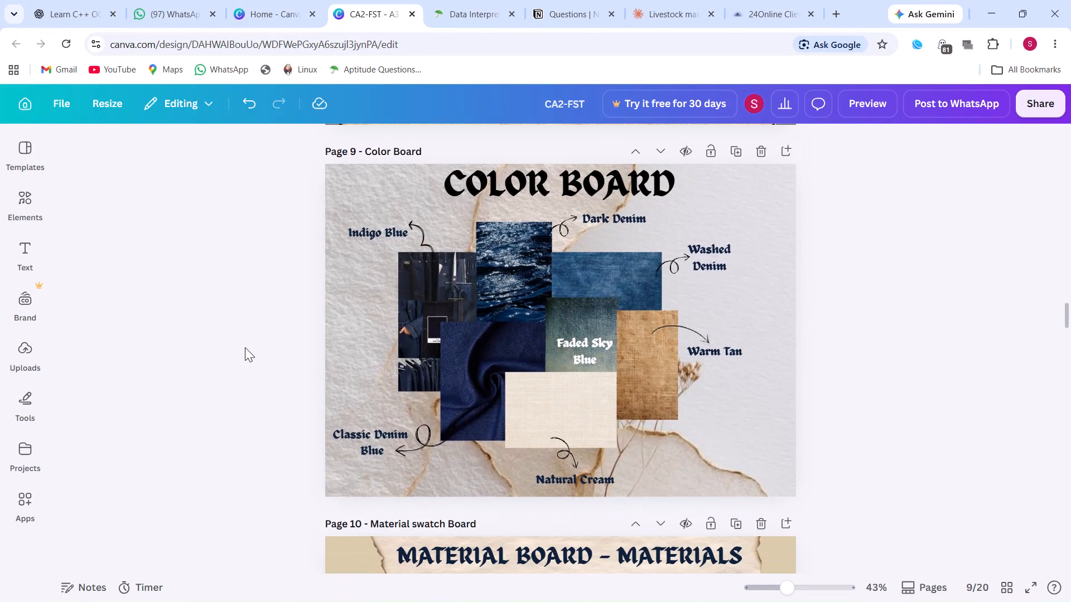
scroll(245, 347, "down", 8)
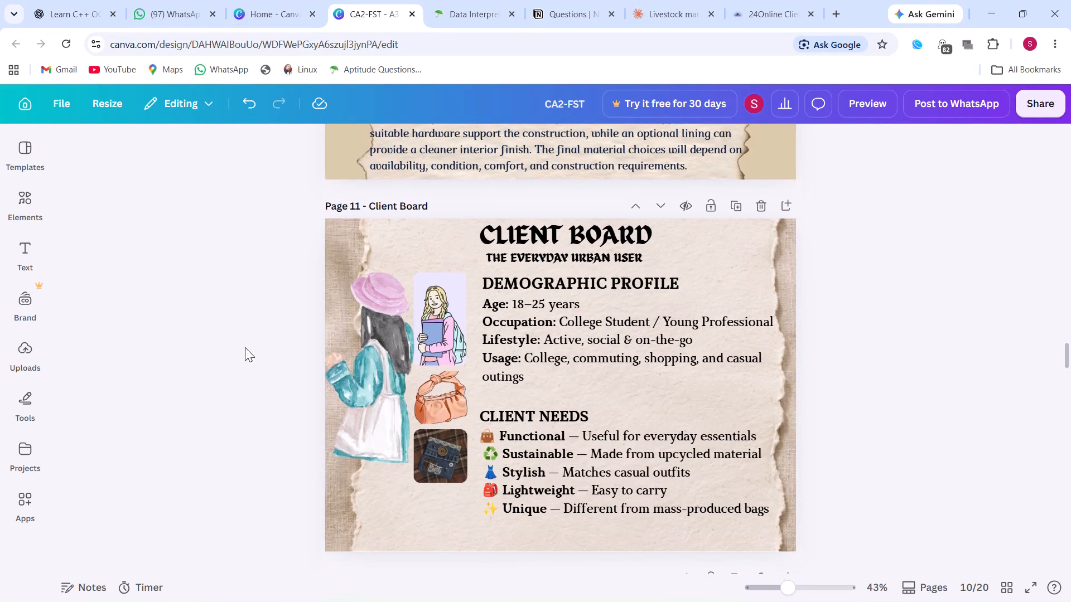
scroll(245, 347, "down", 9)
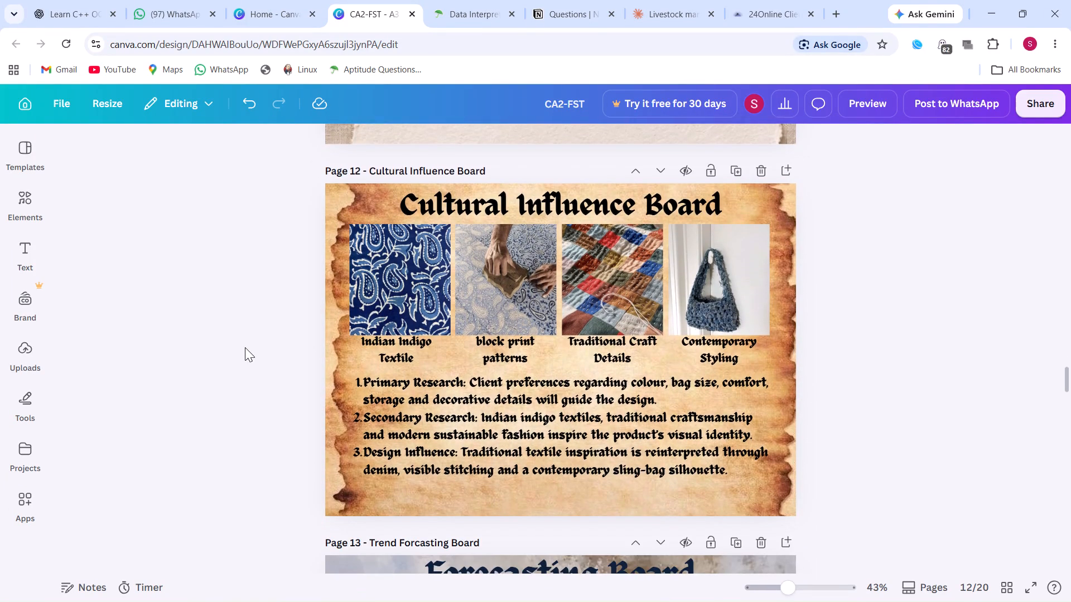
scroll(245, 347, "down", 6)
scroll(245, 347, "up", 1)
scroll(245, 347, "down", 2)
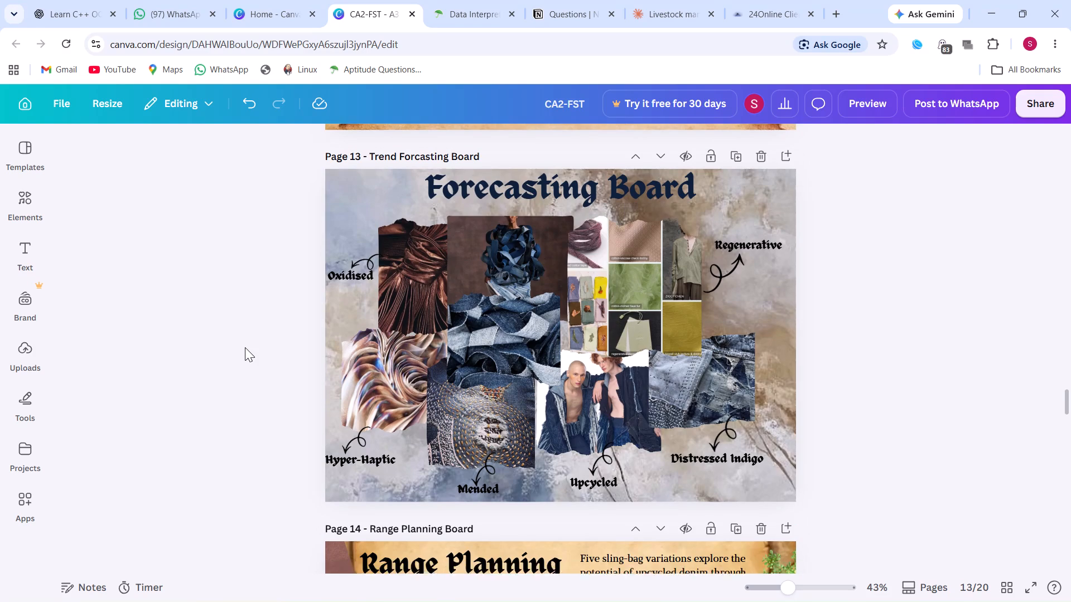
scroll(245, 347, "down", 8)
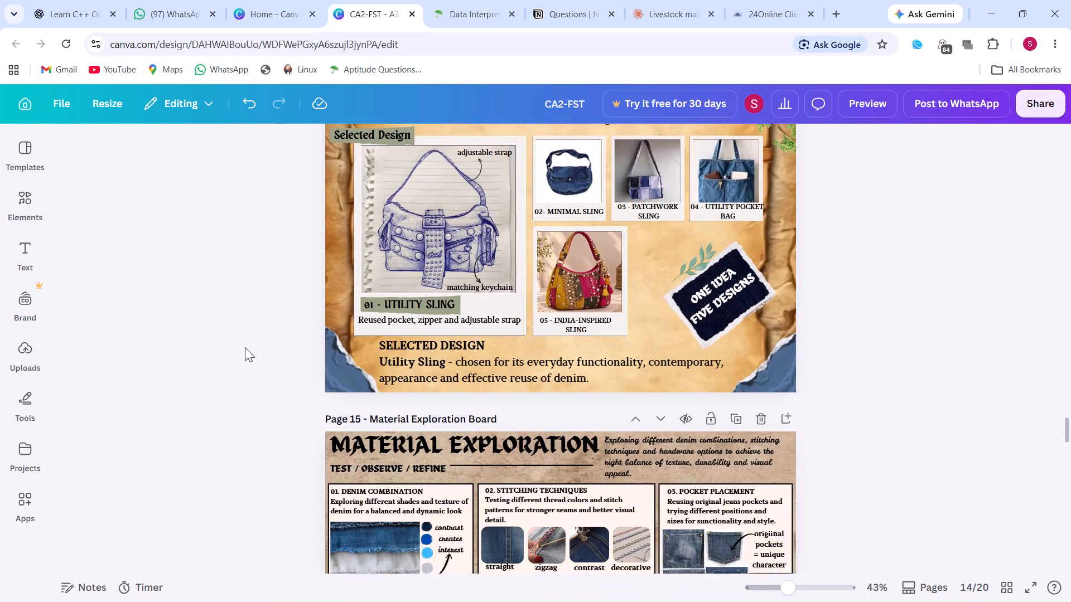
scroll(245, 347, "down", 8)
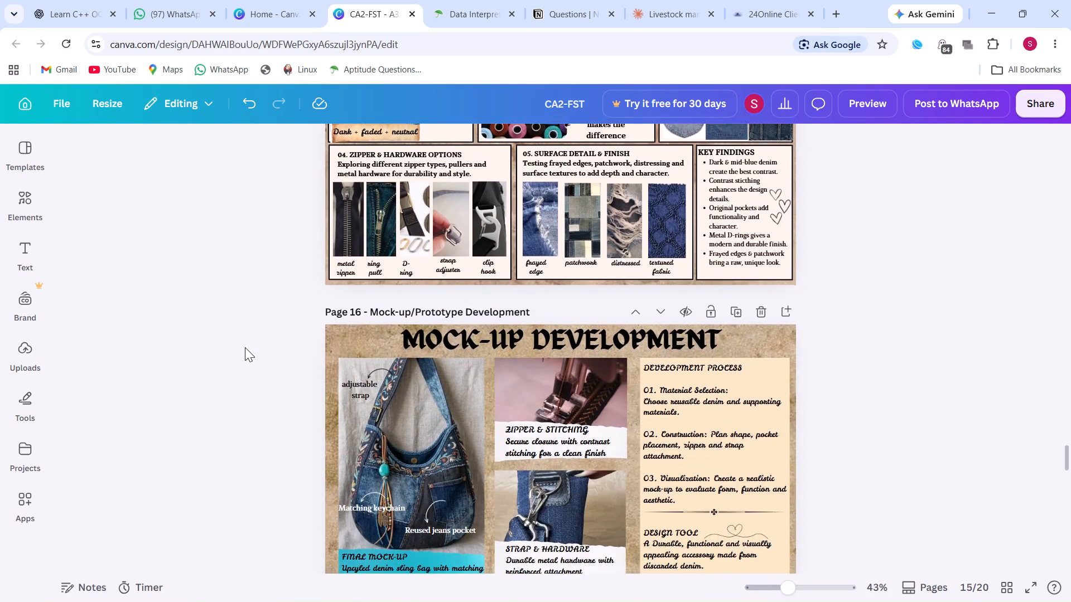
scroll(245, 347, "down", 4)
scroll(245, 347, "up", 1)
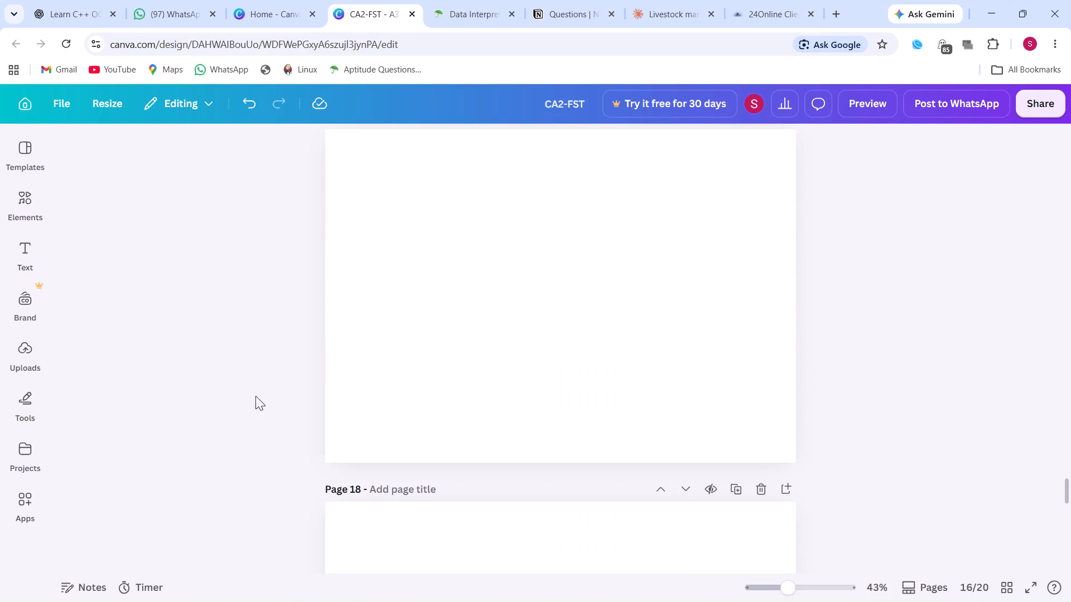
scroll(260, 406, "up", 3)
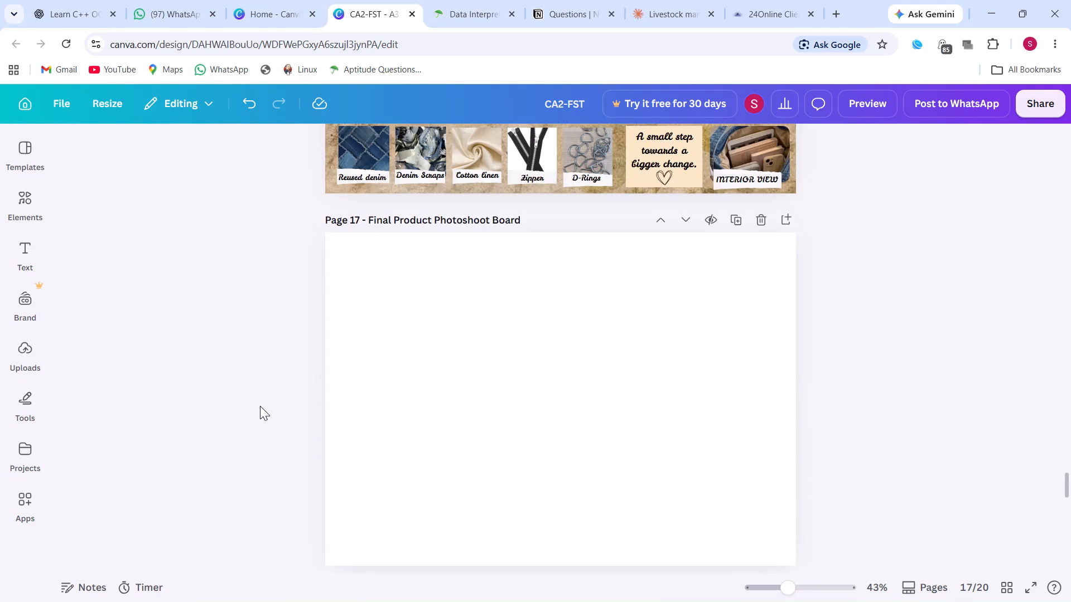
scroll(260, 406, "right", 1)
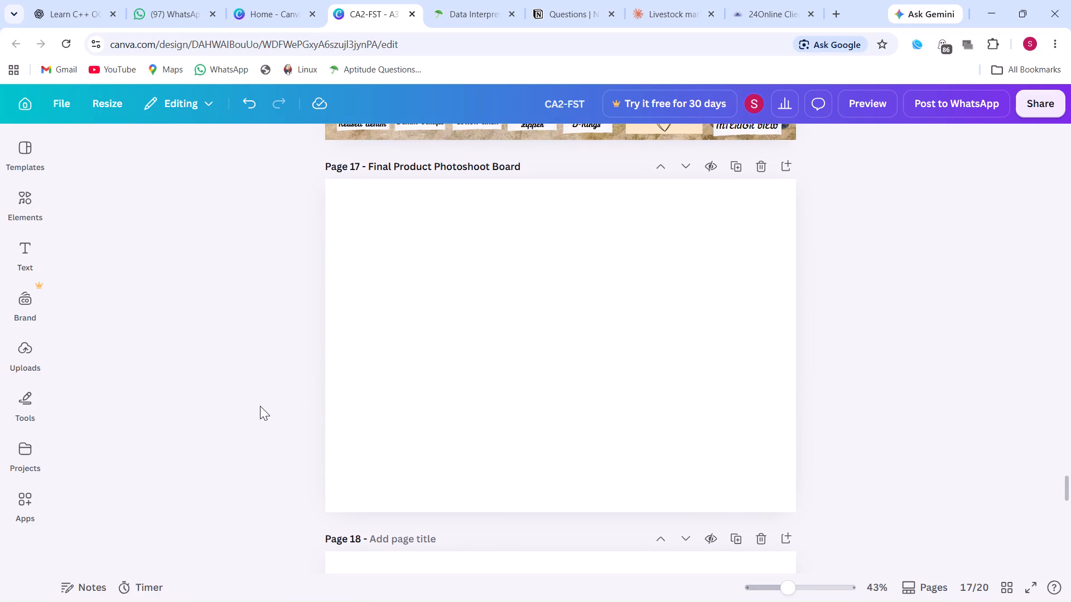
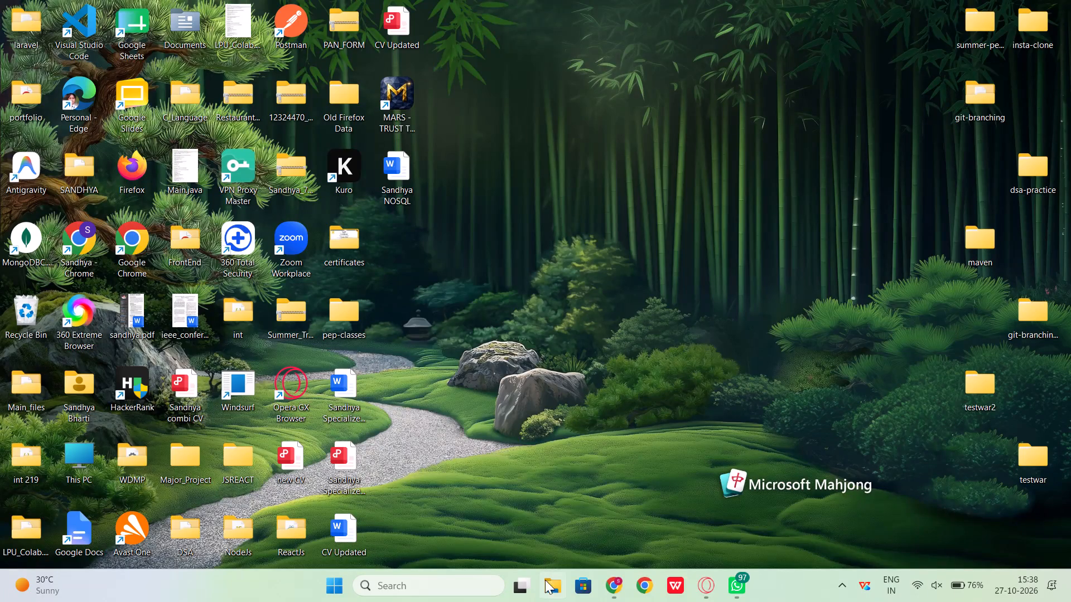
Switch to File Explorer, open the Downloads folder and look through its files by date group.
left_click(547, 584)
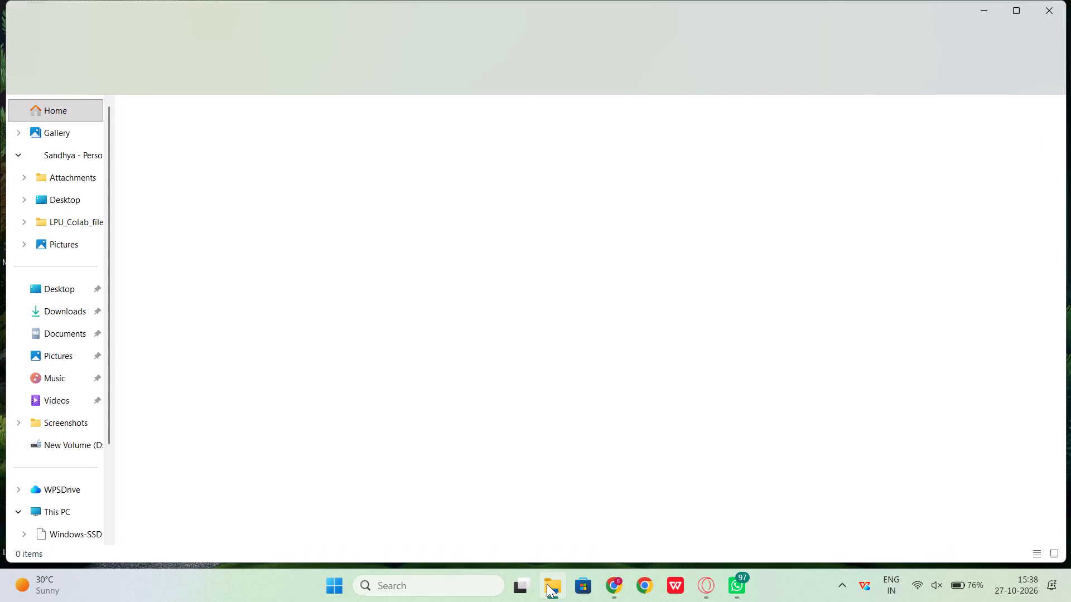
double_click(46, 310)
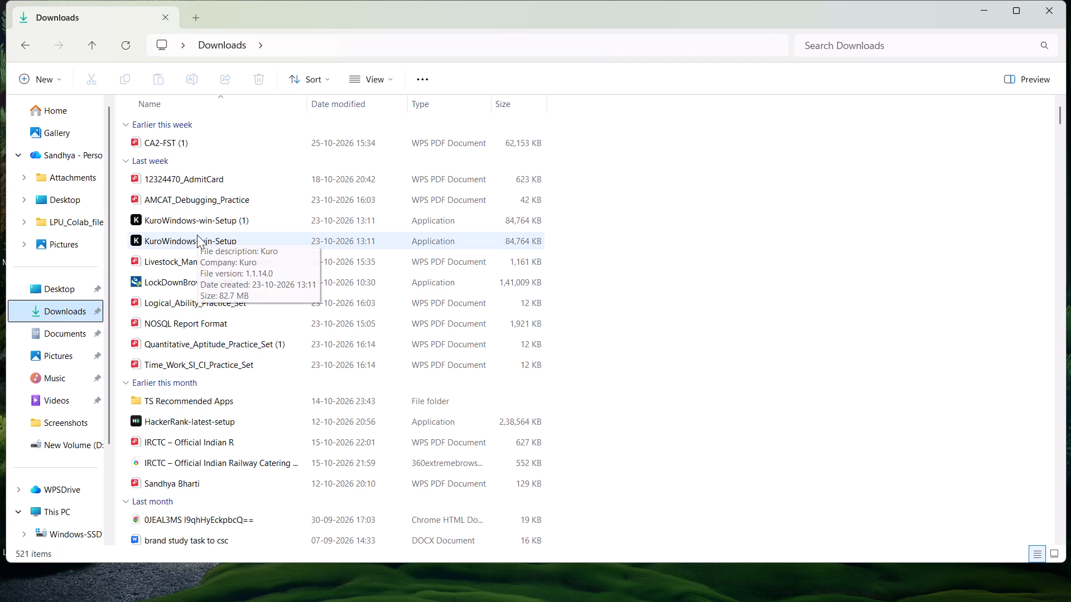
scroll(197, 235, "down", 1)
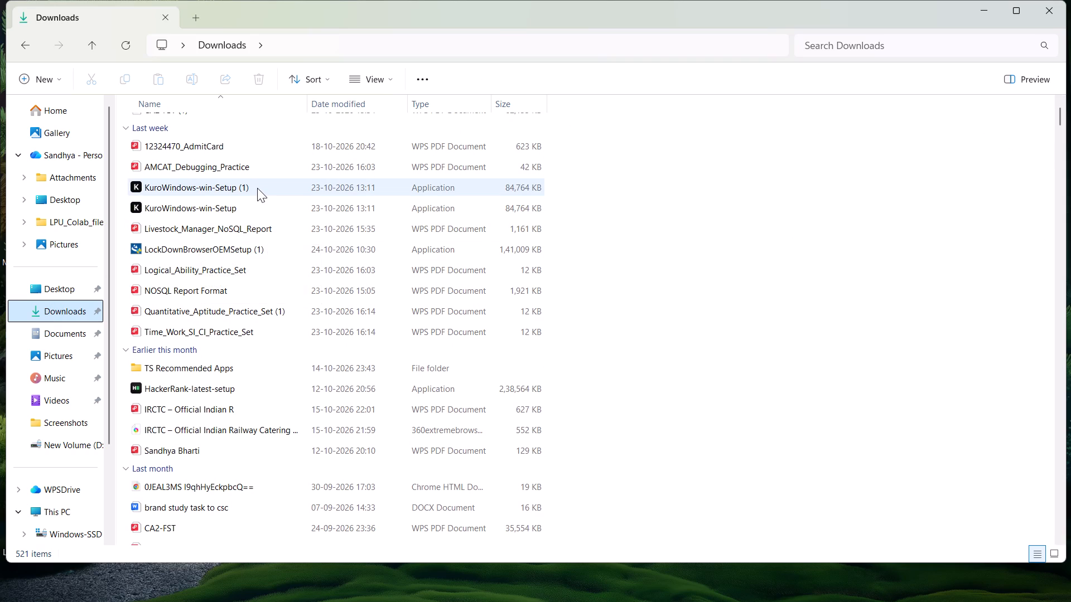
scroll(257, 188, "down", 1)
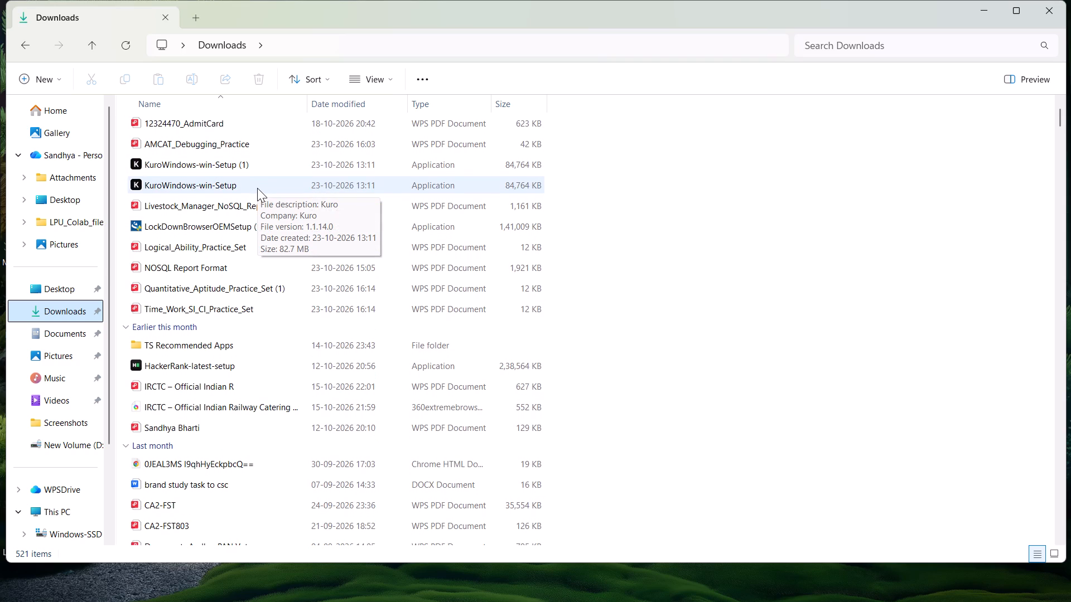
scroll(210, 217, "down", 1)
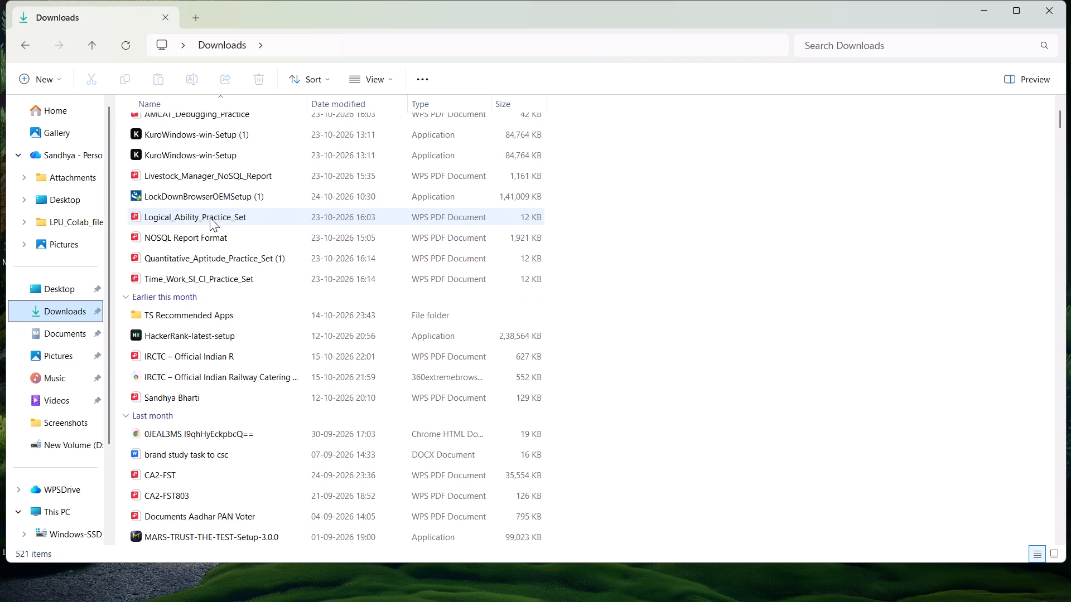
Find the "brand study task to csc" document in the Downloads folder and open it.
scroll(210, 217, "down", 1)
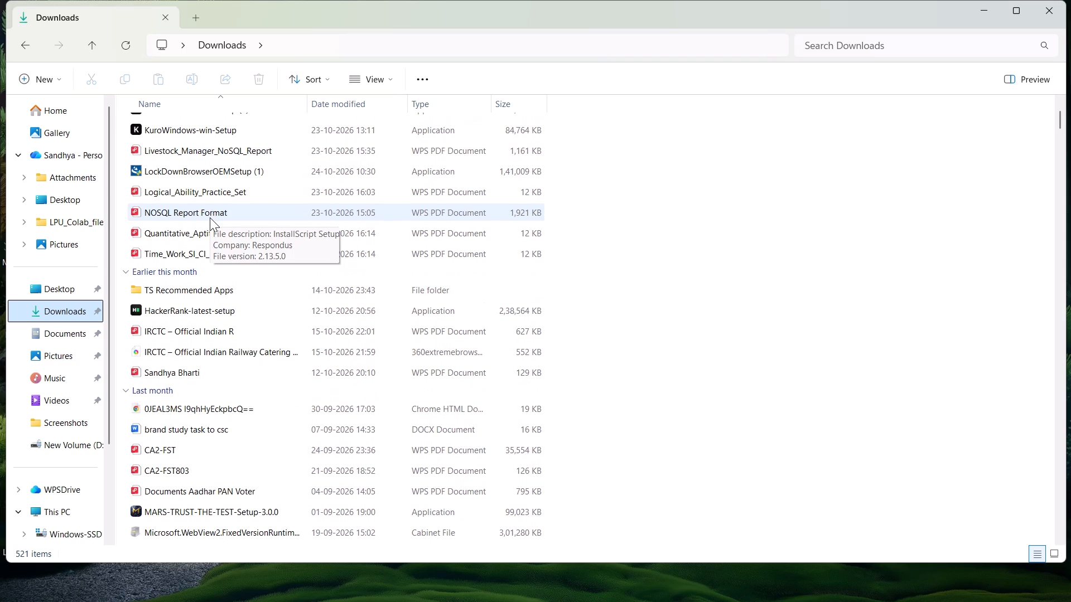
scroll(210, 217, "down", 2)
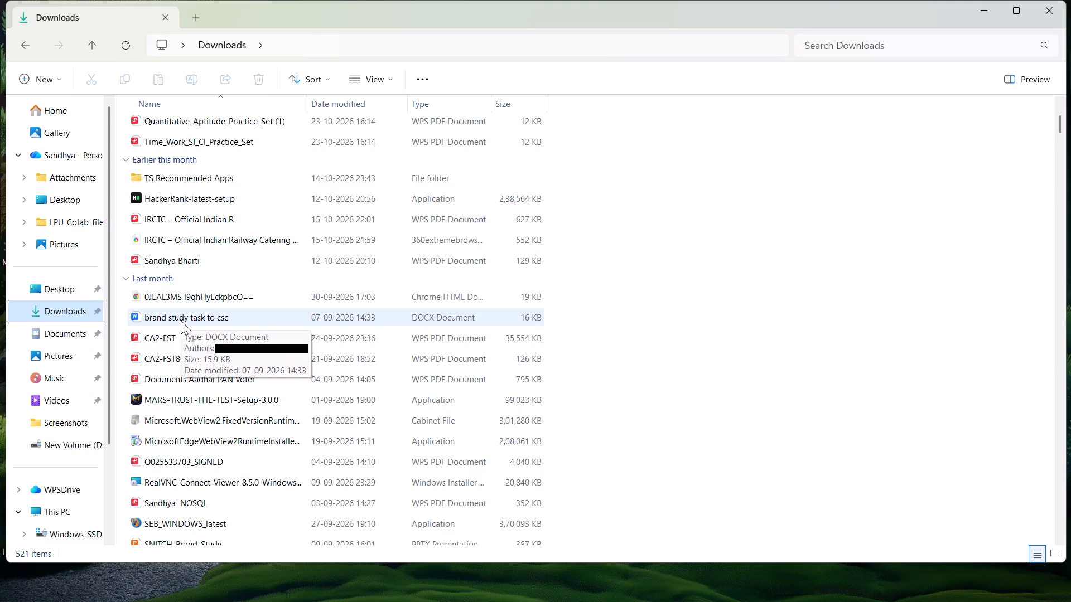
scroll(181, 321, "down", 1)
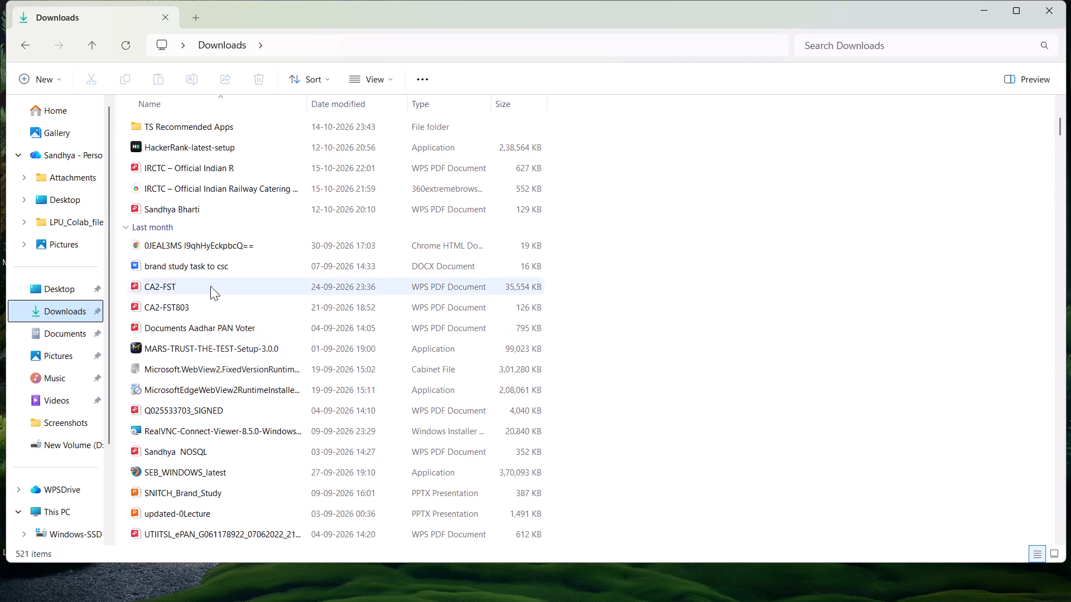
double_click(194, 269)
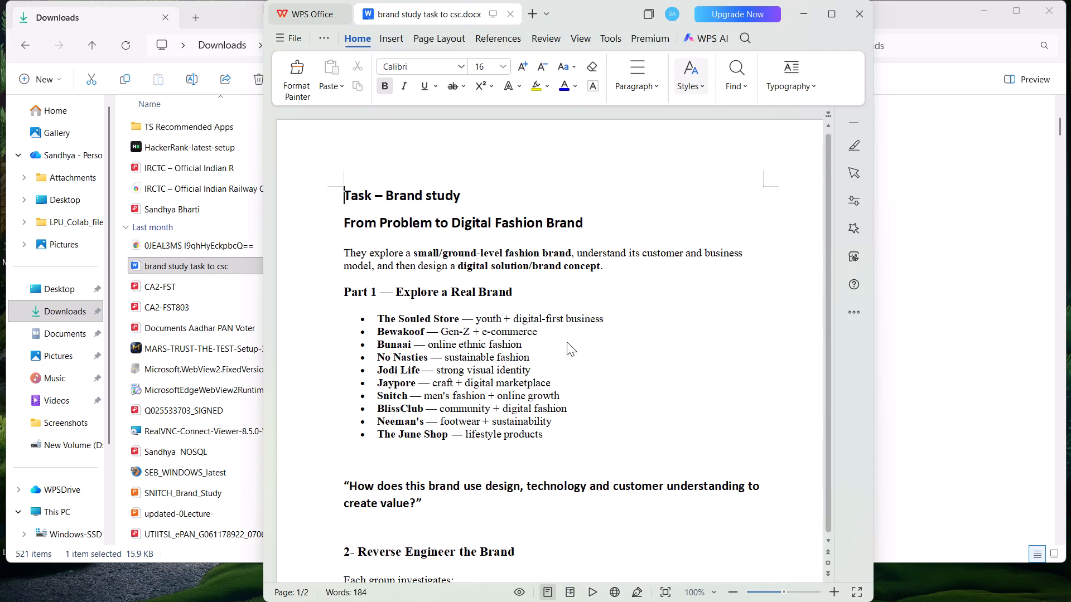
Read through both pages of the brand study task brief, from the brand list to the digital touchpoints, and close the document.
scroll(553, 329, "down", 1)
scroll(552, 396, "down", 3)
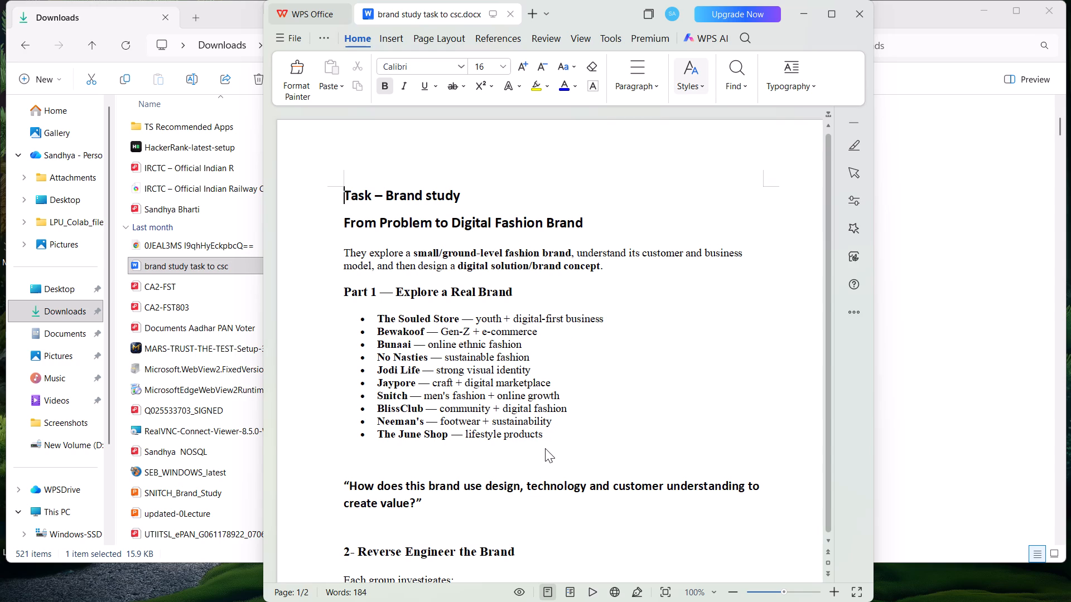
scroll(545, 448, "down", 3)
scroll(563, 492, "down", 10)
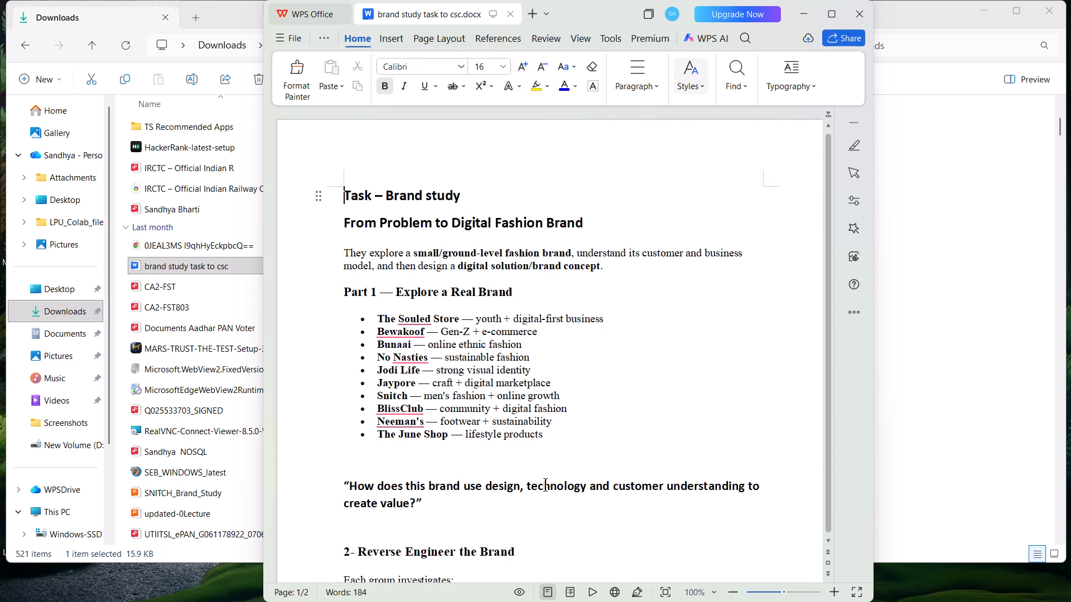
scroll(545, 484, "down", 2)
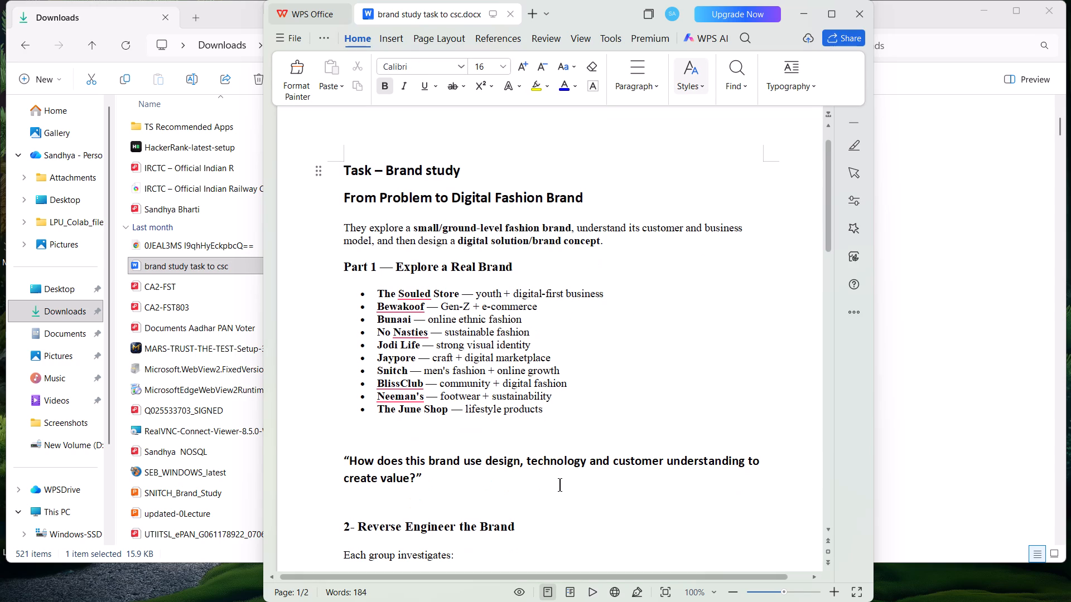
scroll(559, 484, "down", 5)
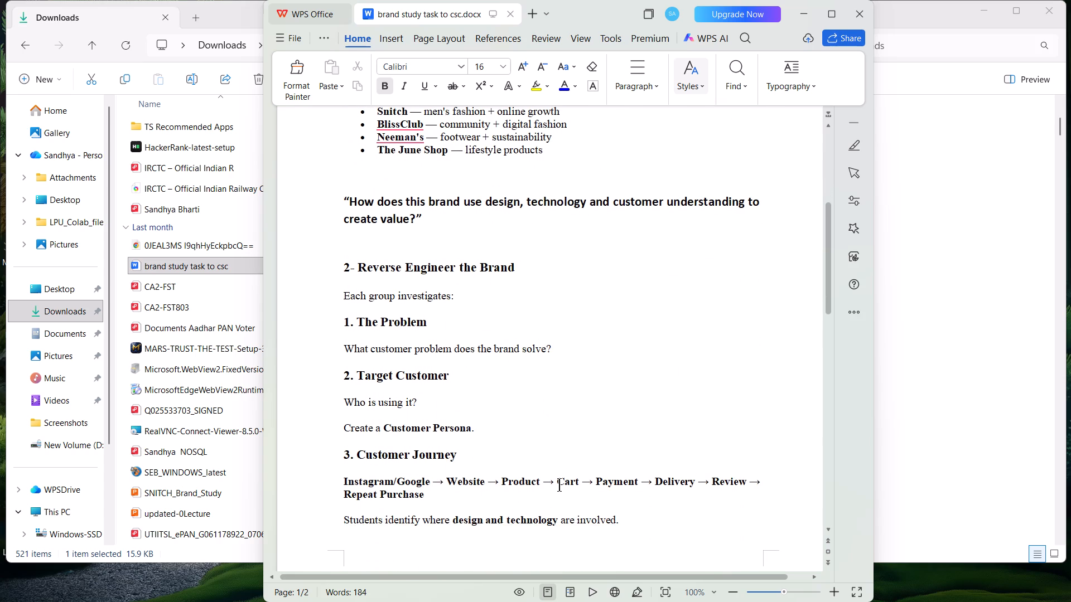
scroll(557, 458, "down", 2)
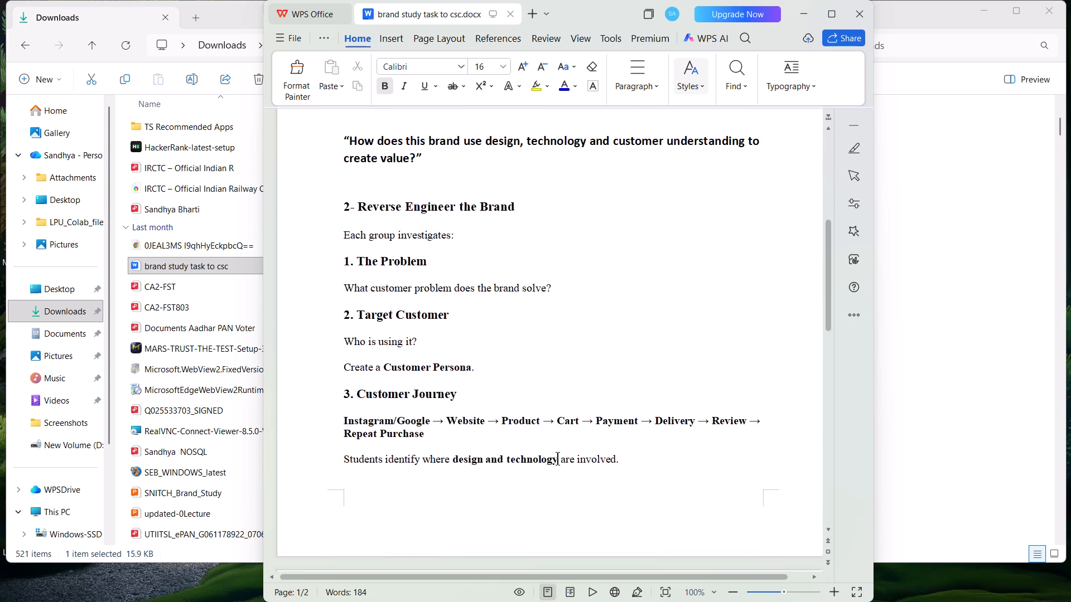
scroll(557, 458, "down", 5)
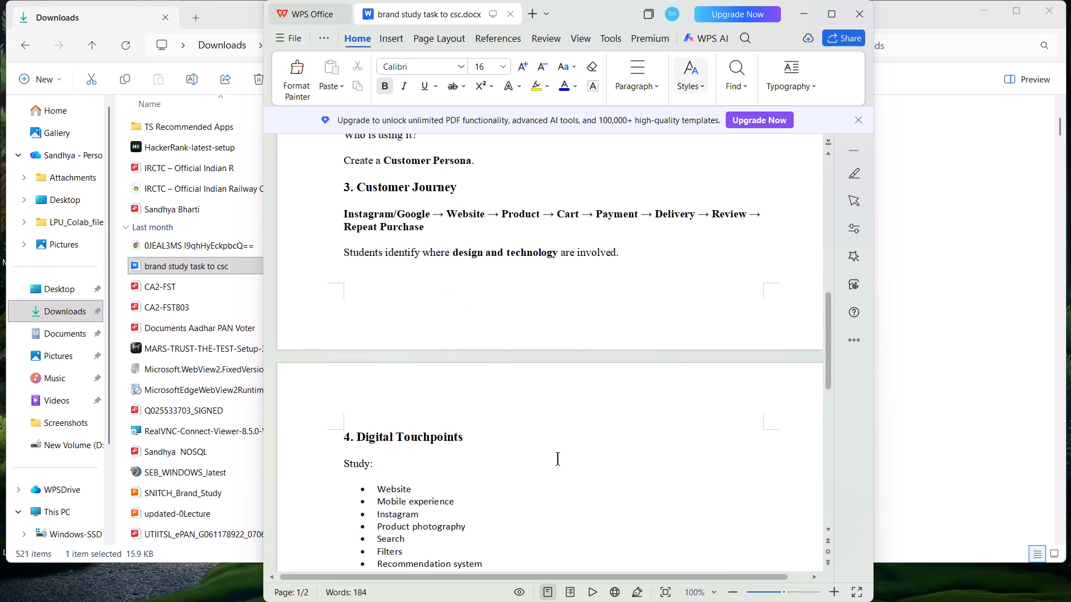
scroll(557, 458, "down", 4)
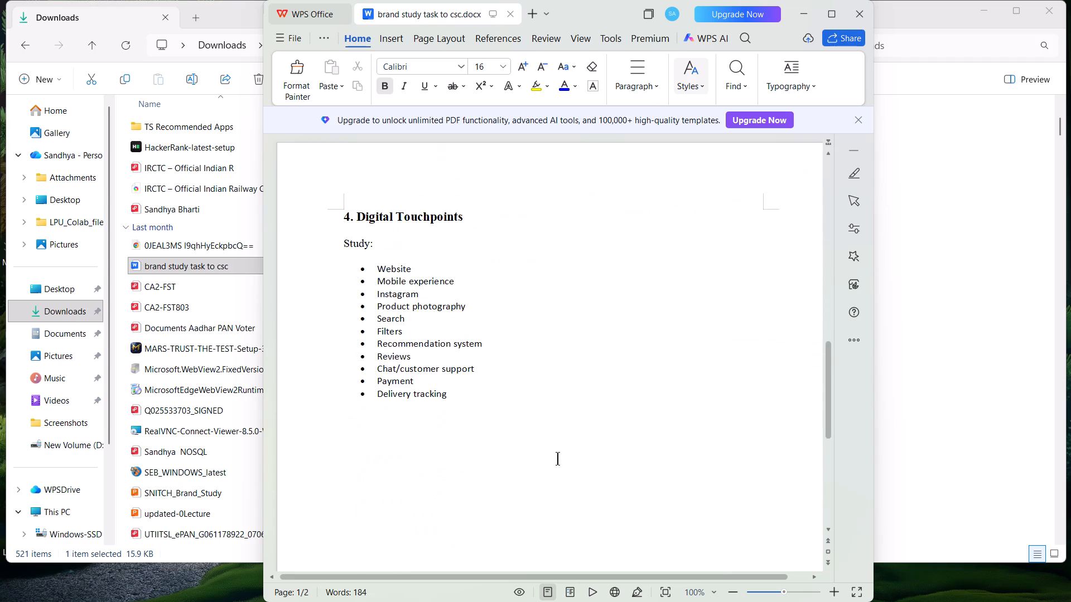
scroll(557, 458, "down", 12)
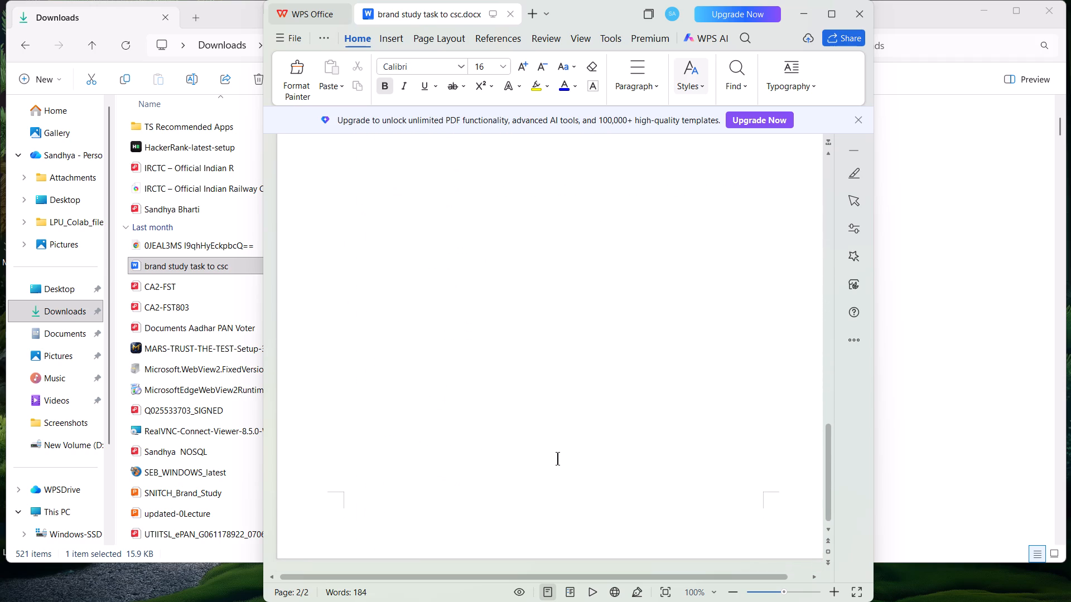
scroll(557, 458, "up", 18)
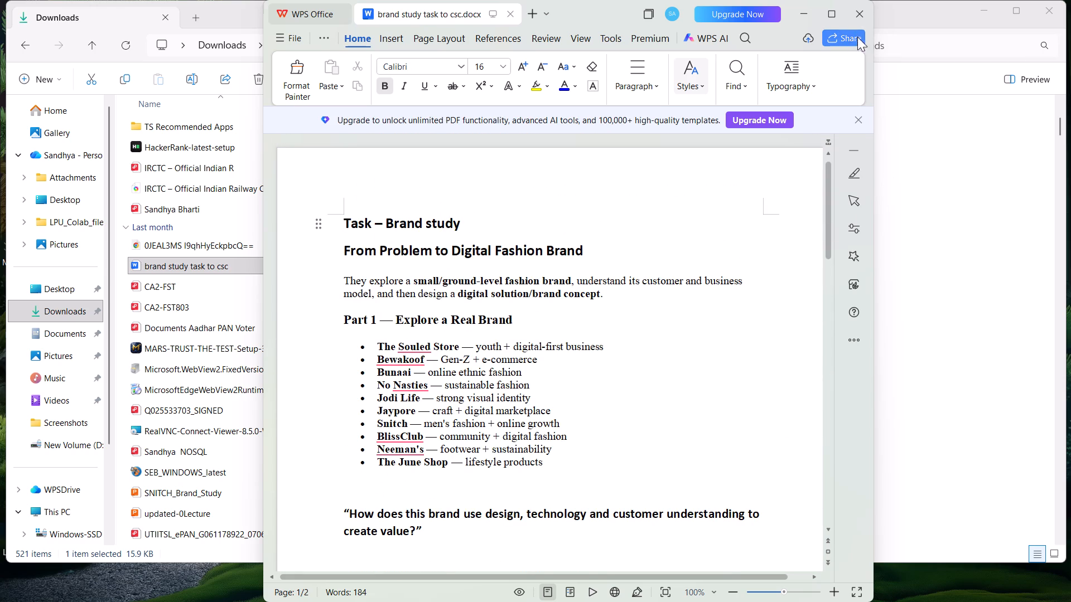
left_click(857, 14)
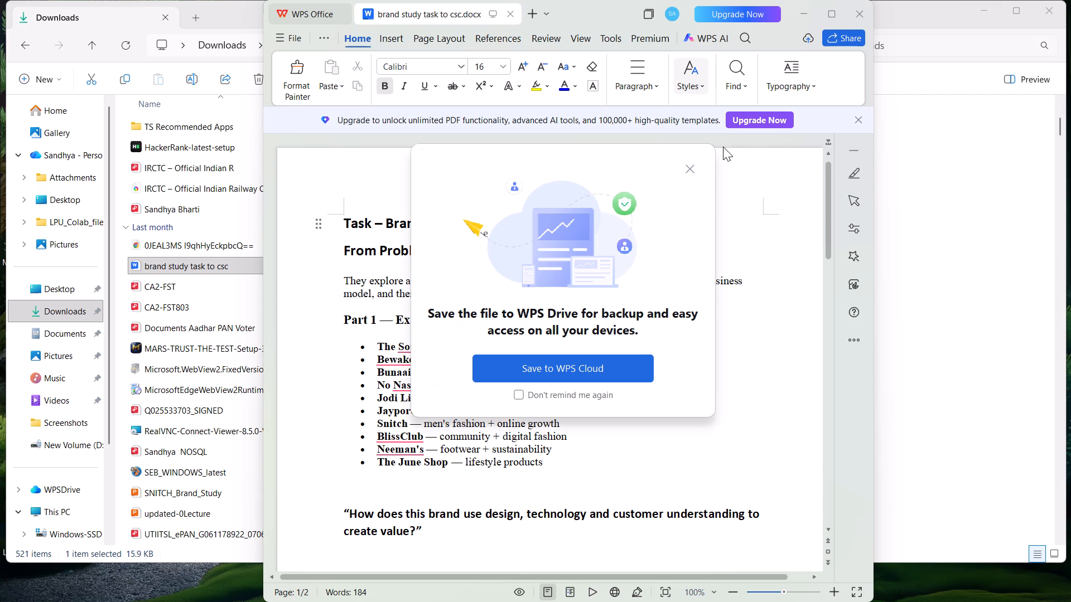
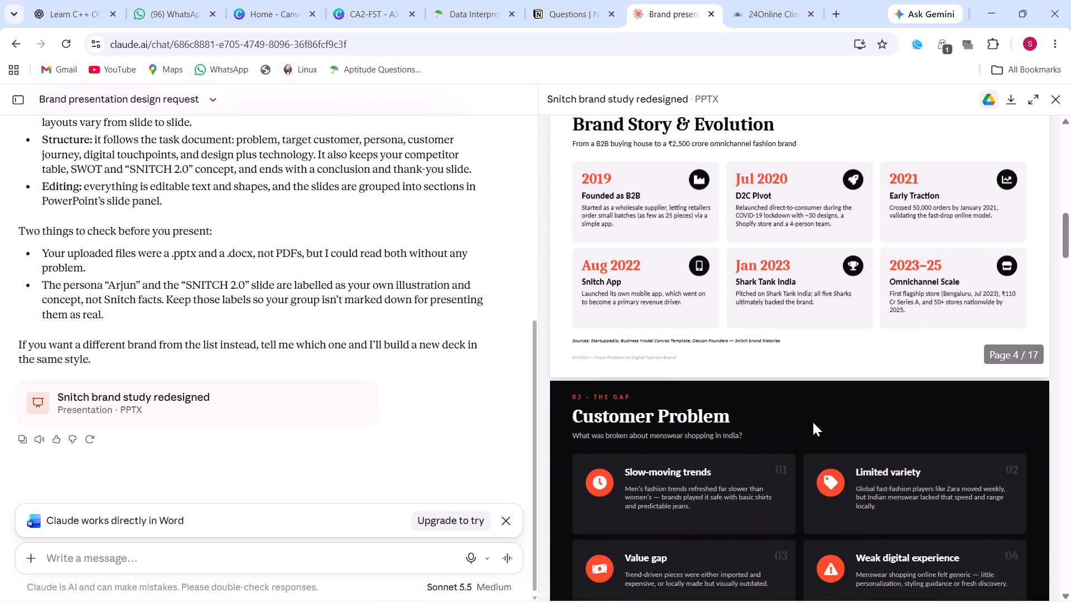
scroll(813, 422, "down", 3)
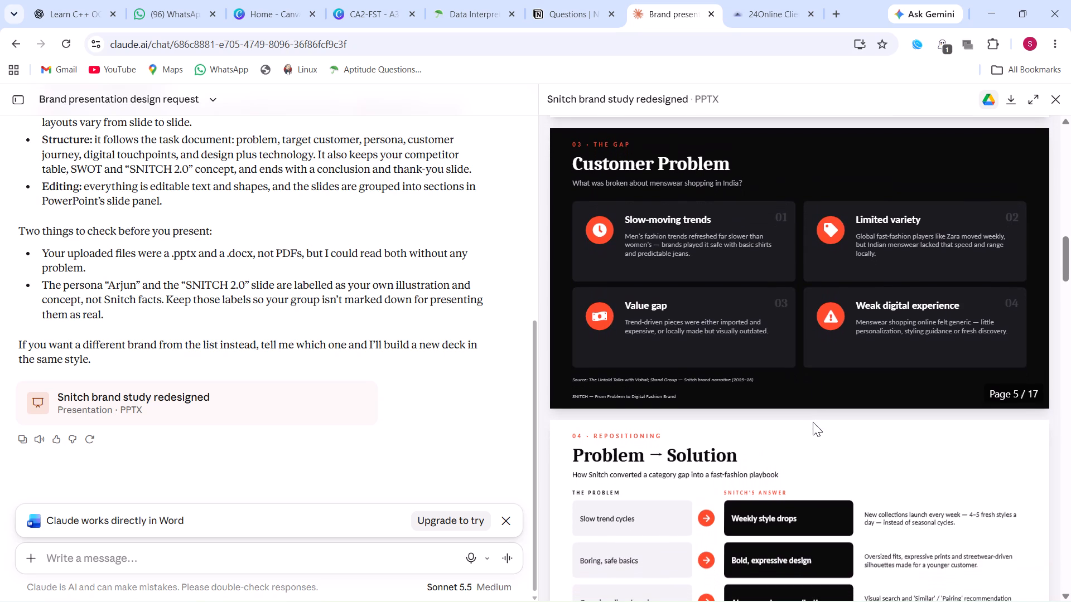
Switch to the CA2-FST design in Canva and review its opening pages, from the cover through the Brainstorming Board.
left_click(366, 14)
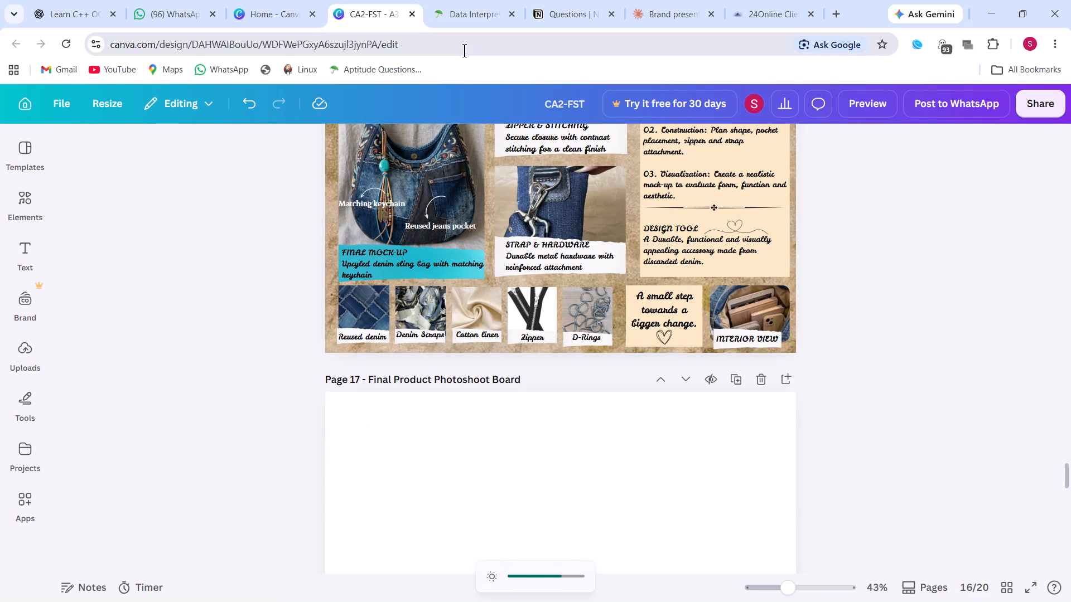
scroll(306, 295, "up", 9)
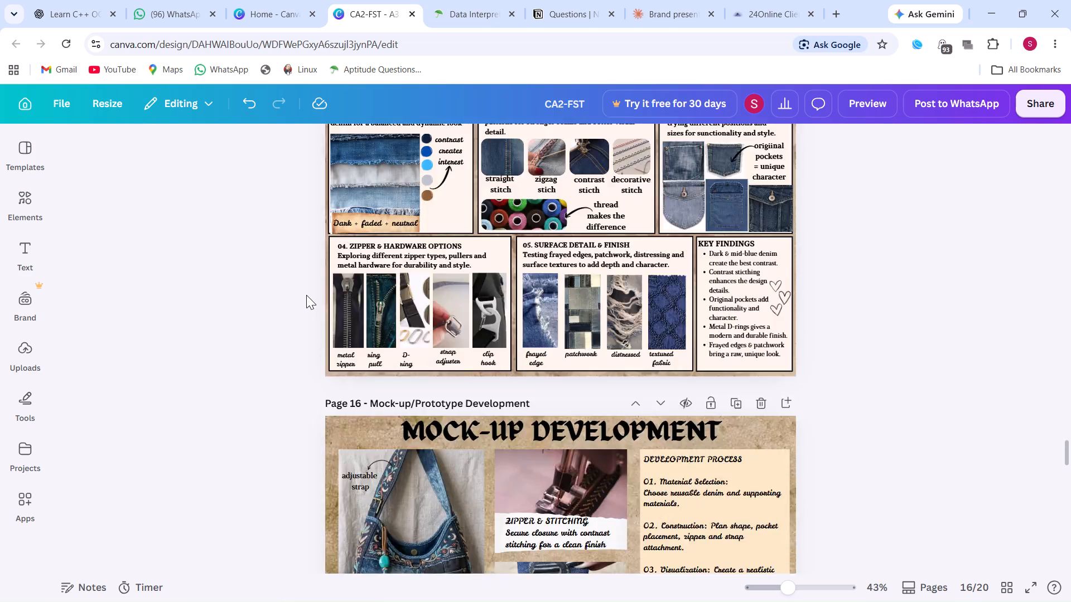
scroll(306, 295, "up", 20)
scroll(306, 295, "up", 20)
scroll(306, 295, "up", 16)
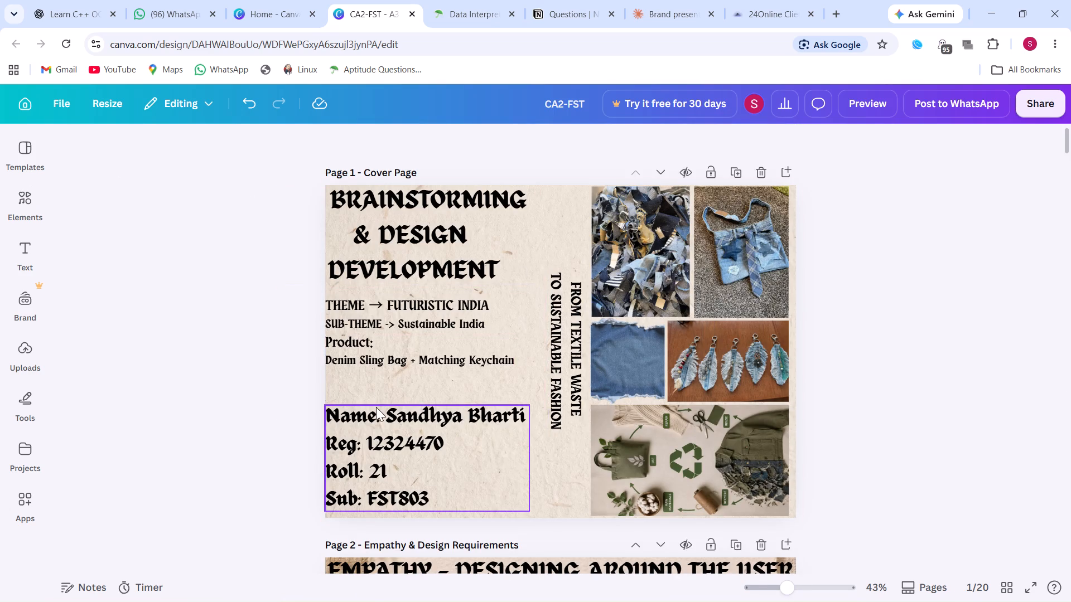
scroll(503, 386, "down", 1)
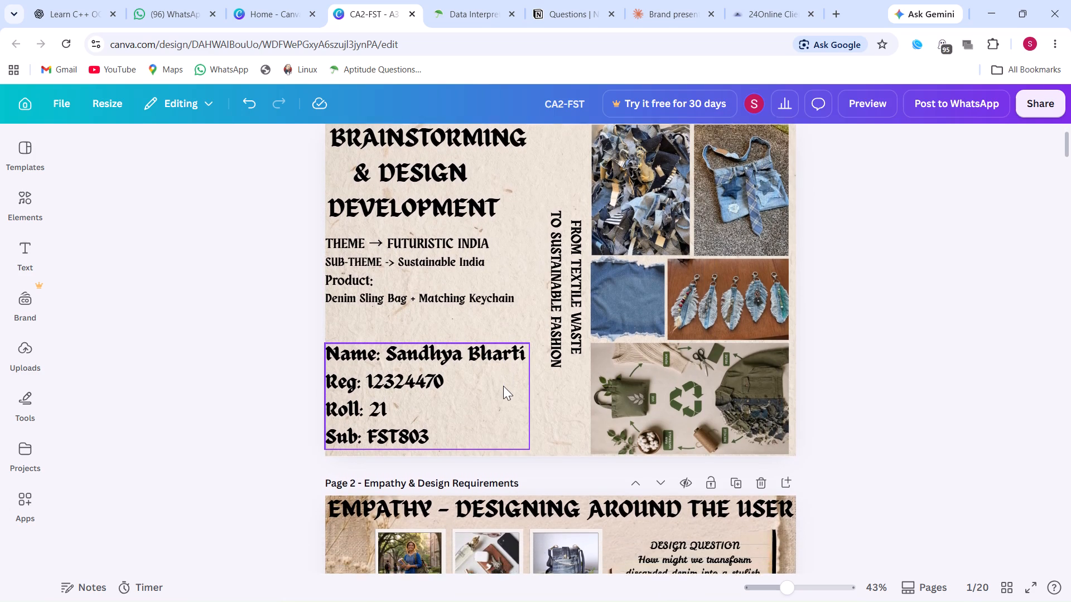
scroll(503, 386, "down", 5)
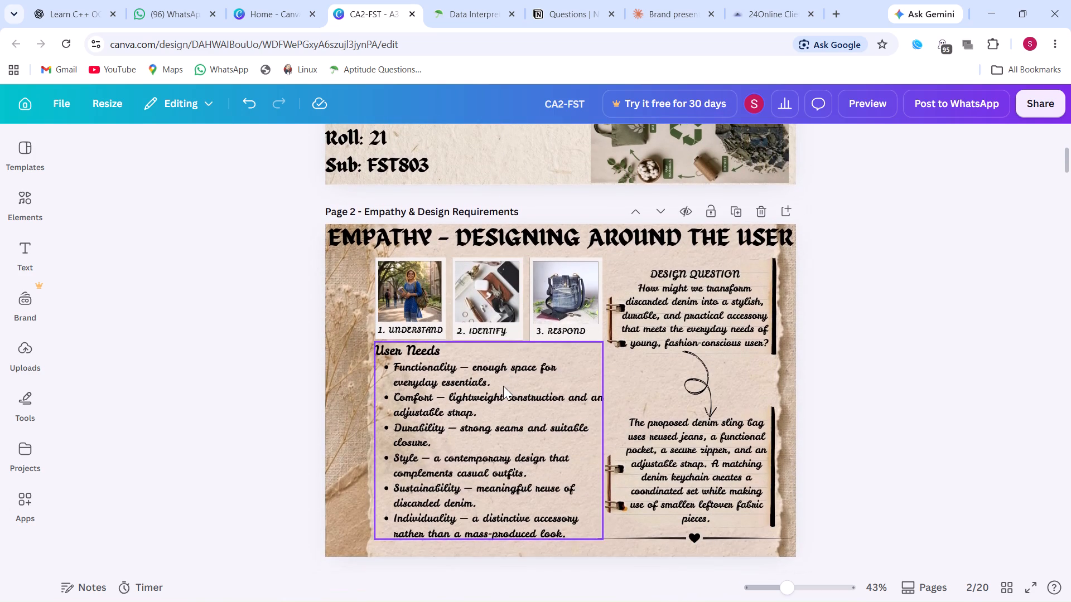
scroll(503, 386, "up", 2)
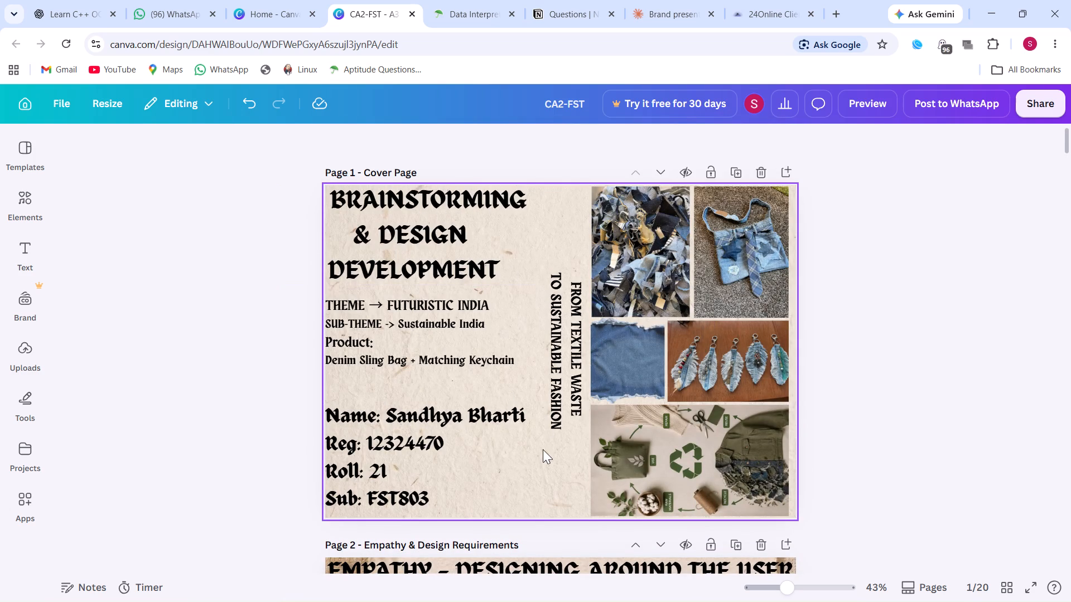
scroll(543, 449, "down", 5)
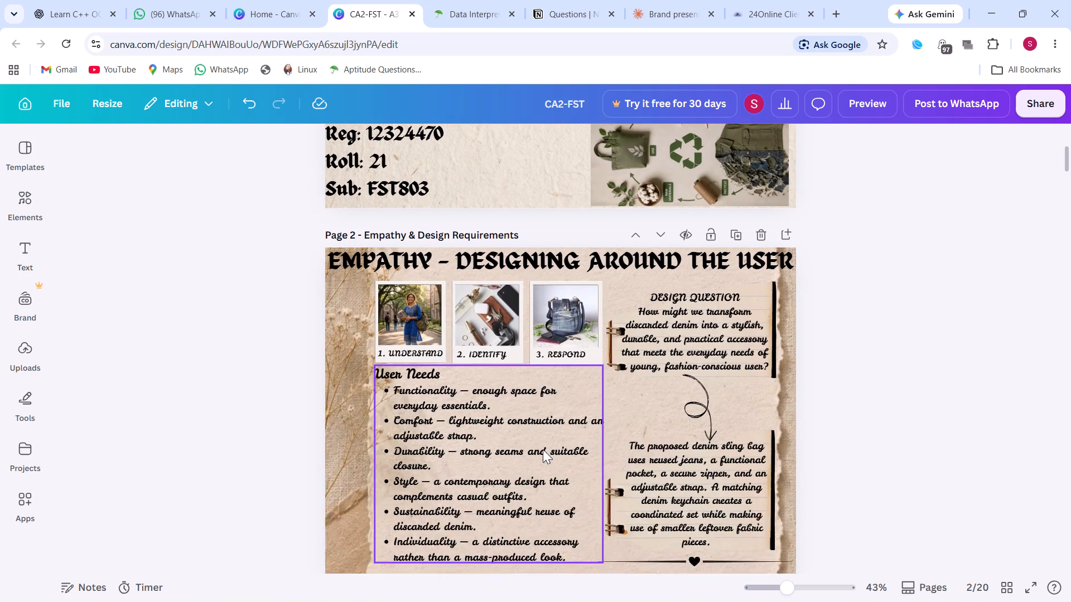
scroll(543, 449, "down", 5)
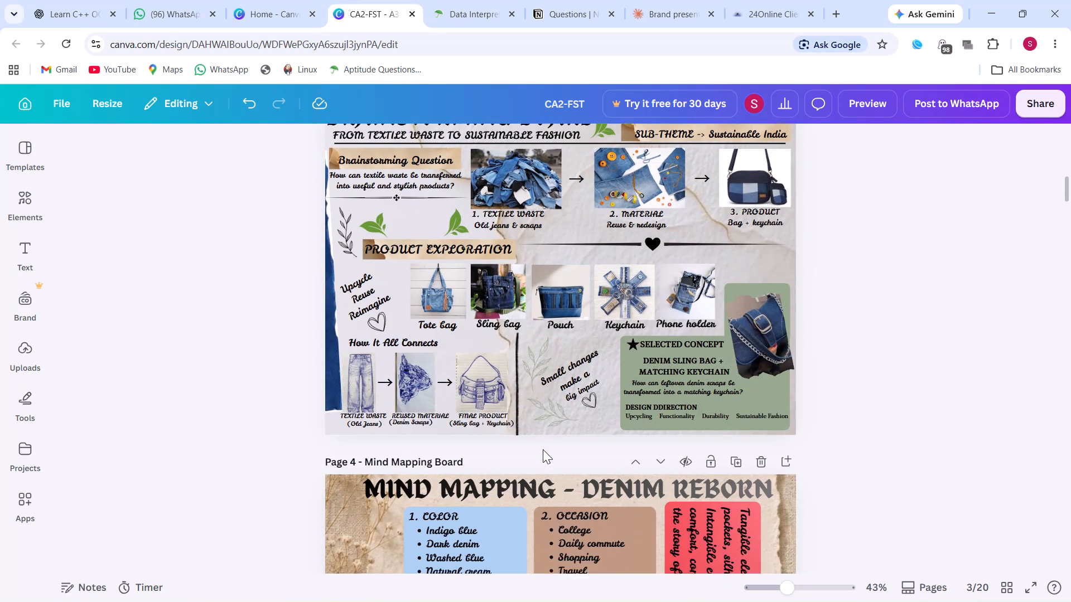
scroll(543, 449, "down", 1)
scroll(543, 449, "up", 1)
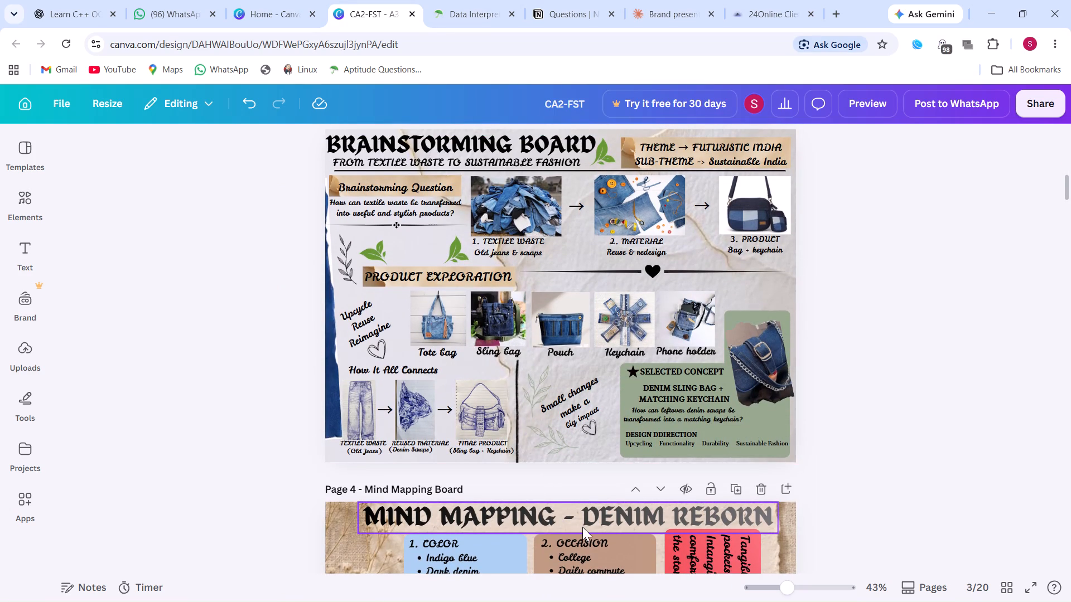
Examine the Mind Mapping Board on page 4 and the Inspiration Board on page 5, going back and forth between them.
scroll(582, 527, "down", 2)
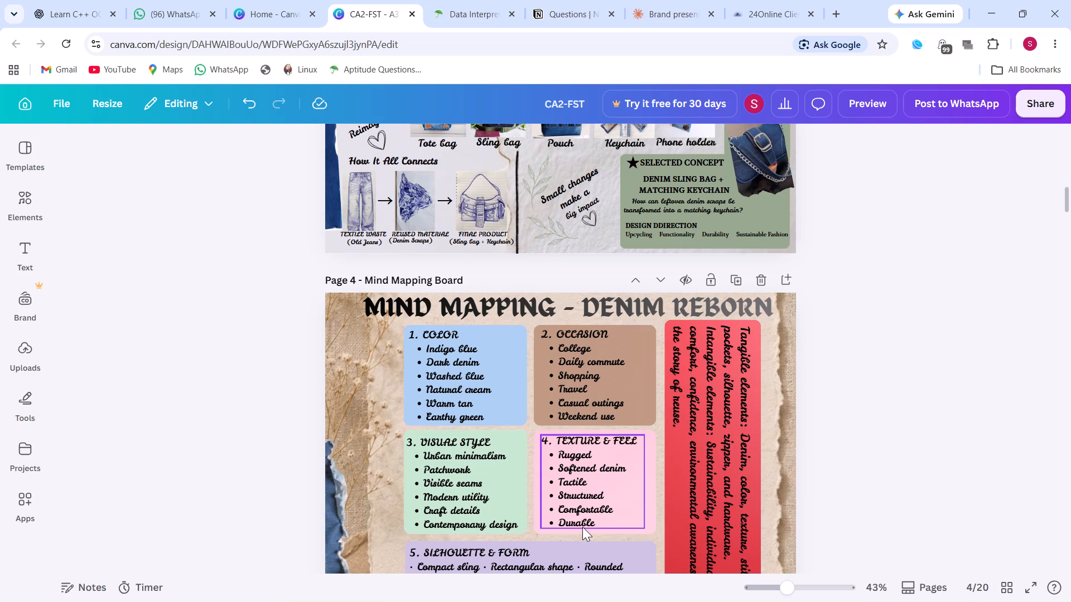
scroll(582, 527, "down", 1)
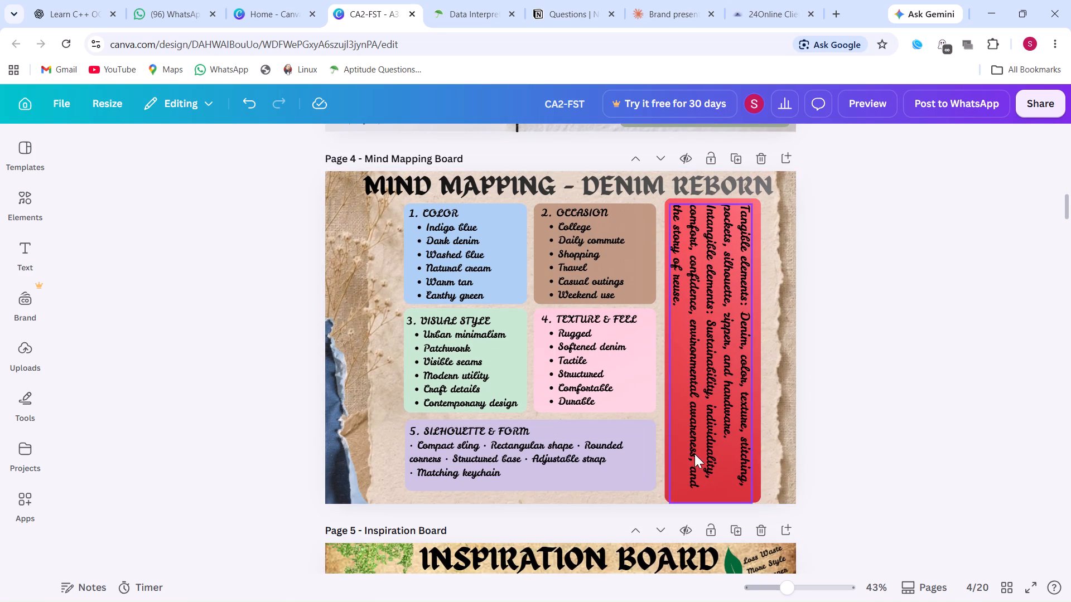
scroll(683, 455, "down", 2)
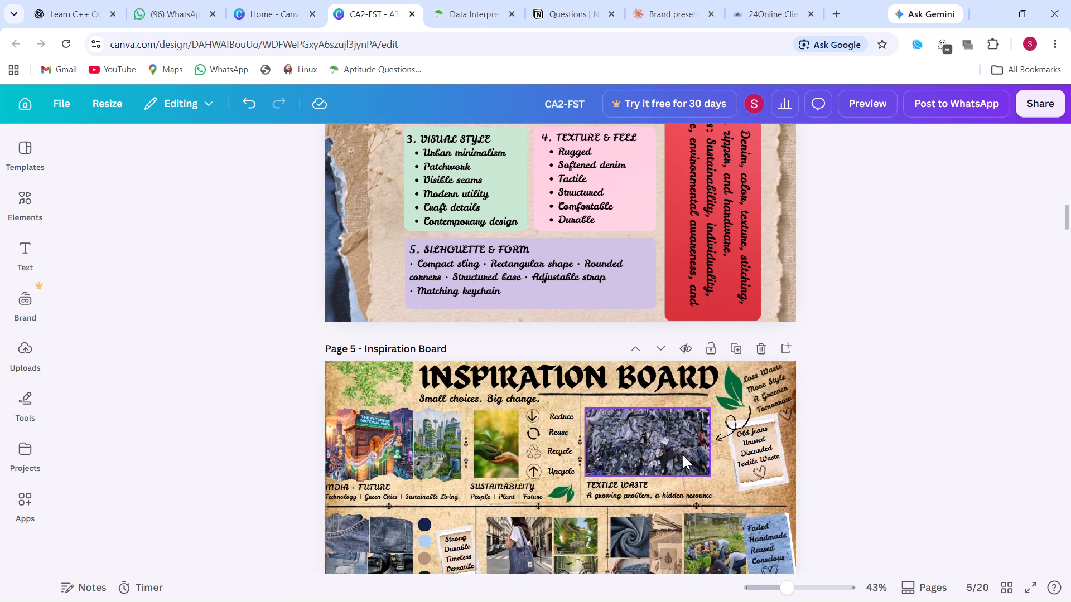
scroll(683, 455, "down", 1)
scroll(683, 455, "up", 1)
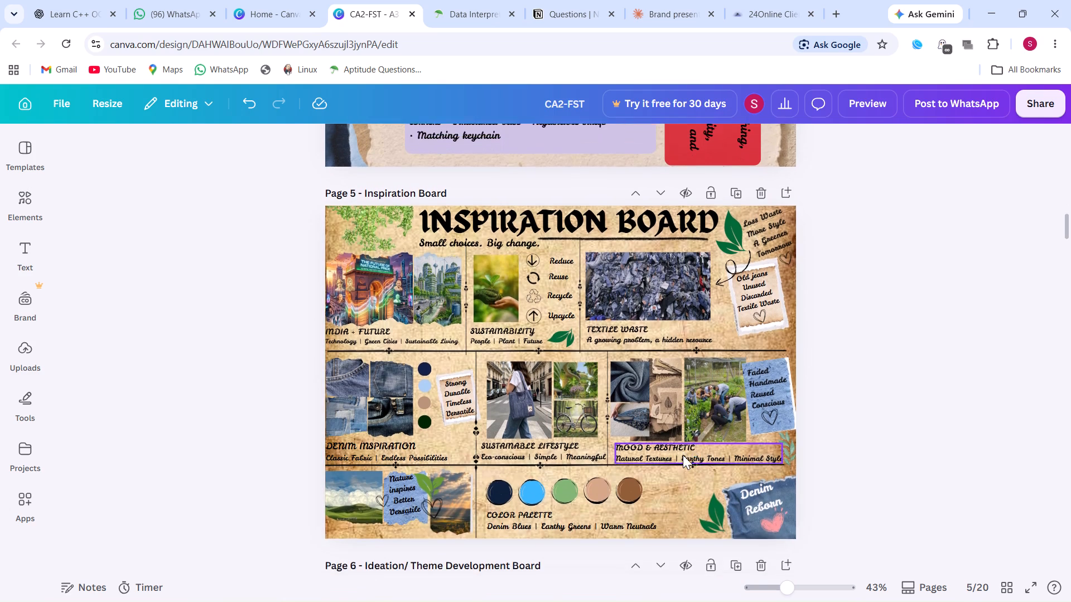
scroll(683, 455, "up", 5)
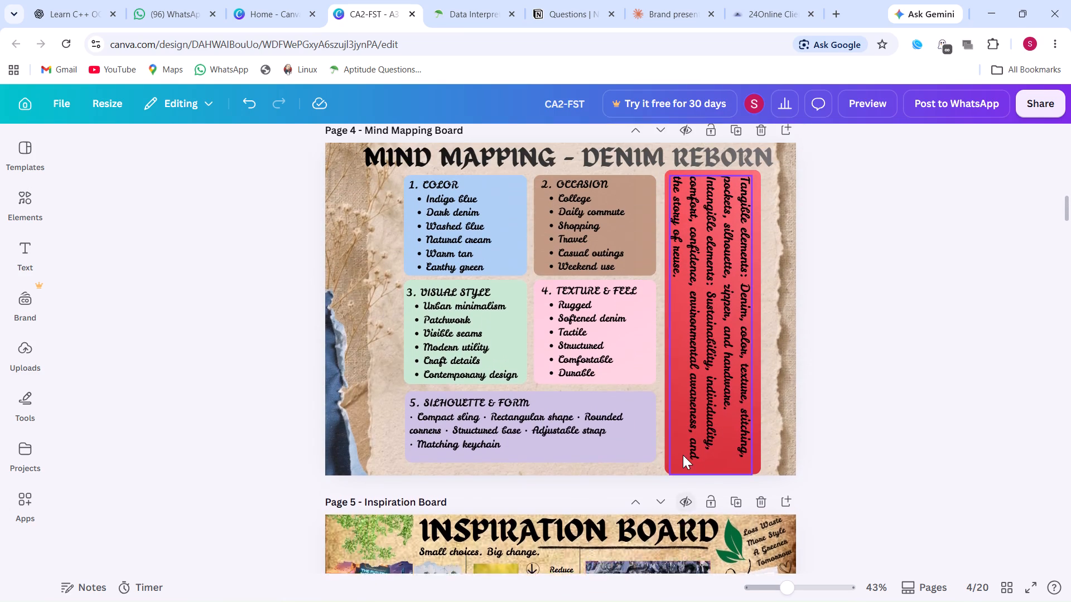
scroll(683, 455, "up", 1)
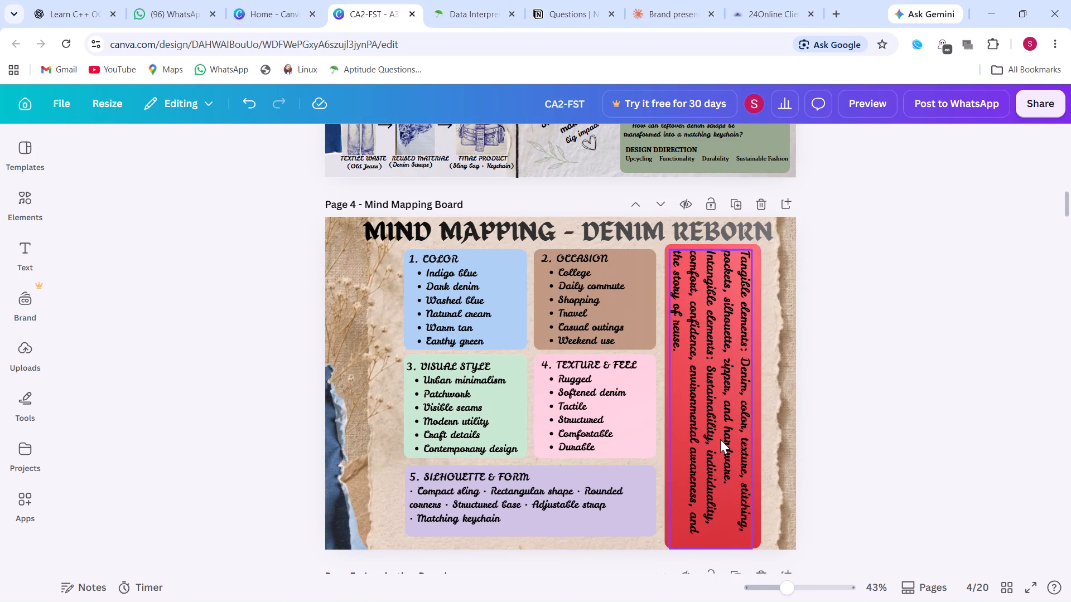
scroll(720, 439, "down", 3)
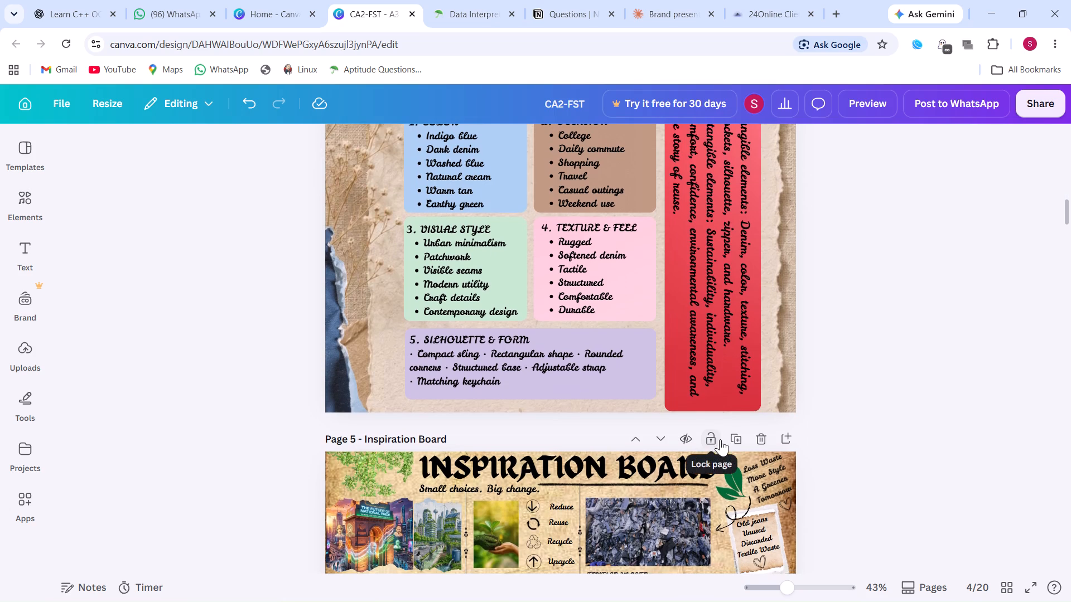
scroll(720, 439, "down", 5)
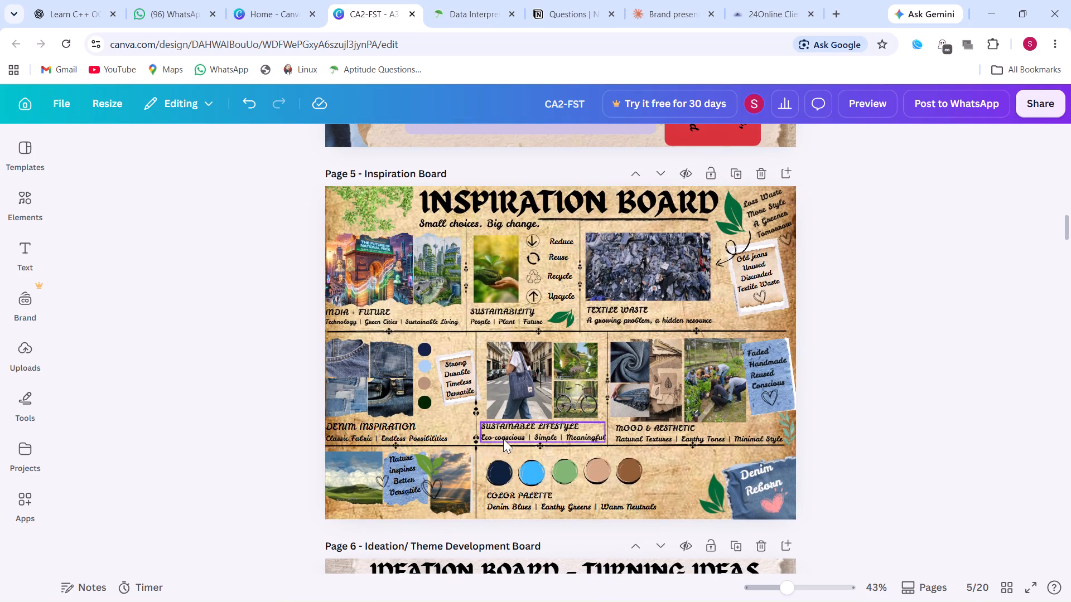
scroll(503, 439, "up", 1)
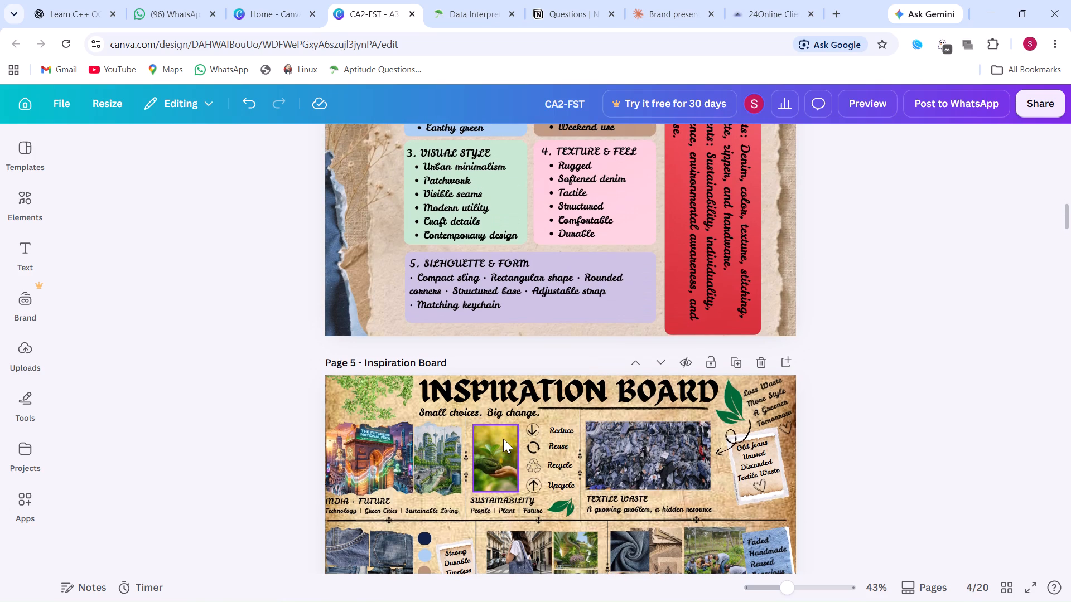
scroll(503, 439, "down", 3)
Review the pages from the Ideation Board onward, including the Theme Board, Cultural Influence Board, closing Mind Mapping Board and page 19 Inspiration Board.
scroll(503, 439, "down", 2)
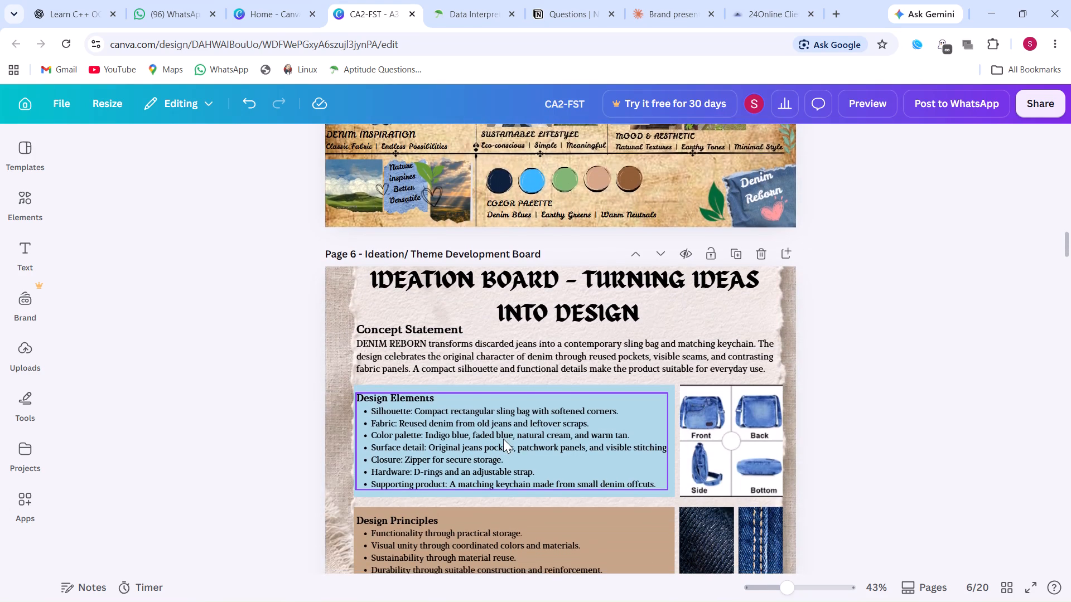
scroll(503, 439, "down", 1)
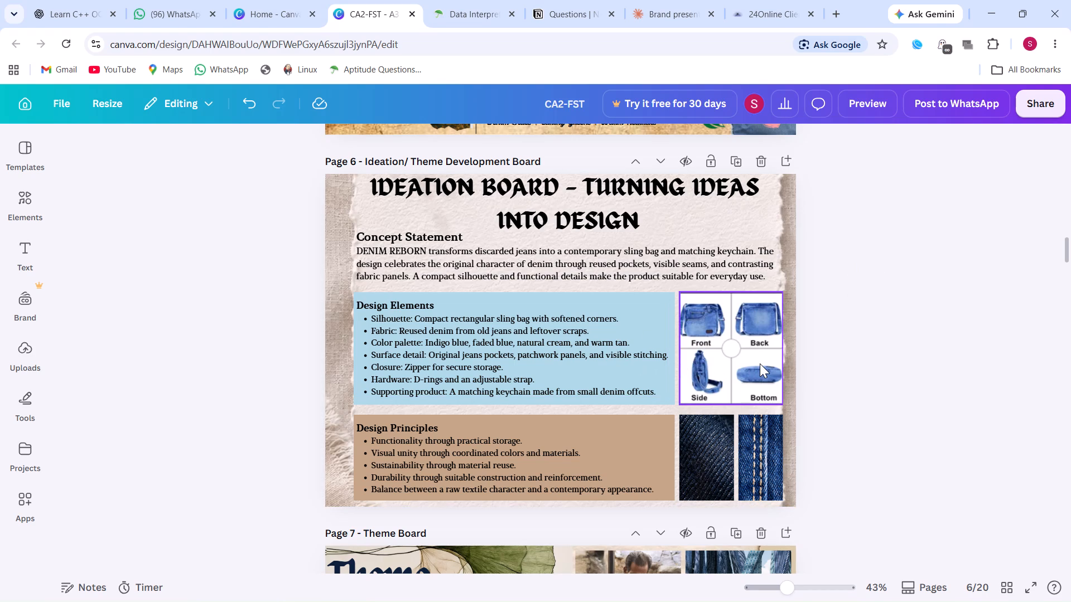
scroll(760, 363, "down", 3)
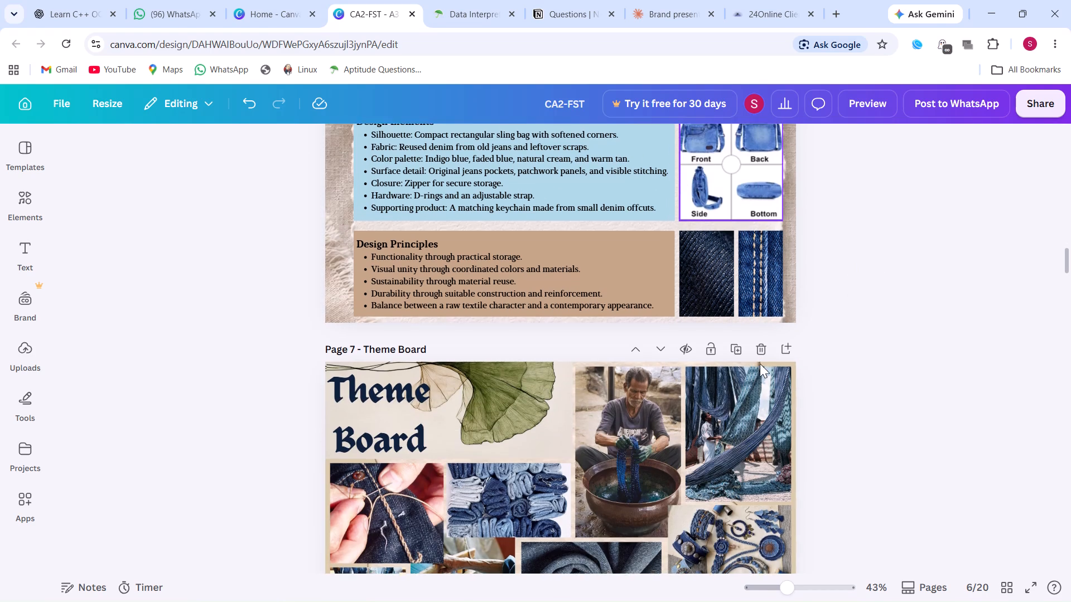
scroll(760, 363, "down", 2)
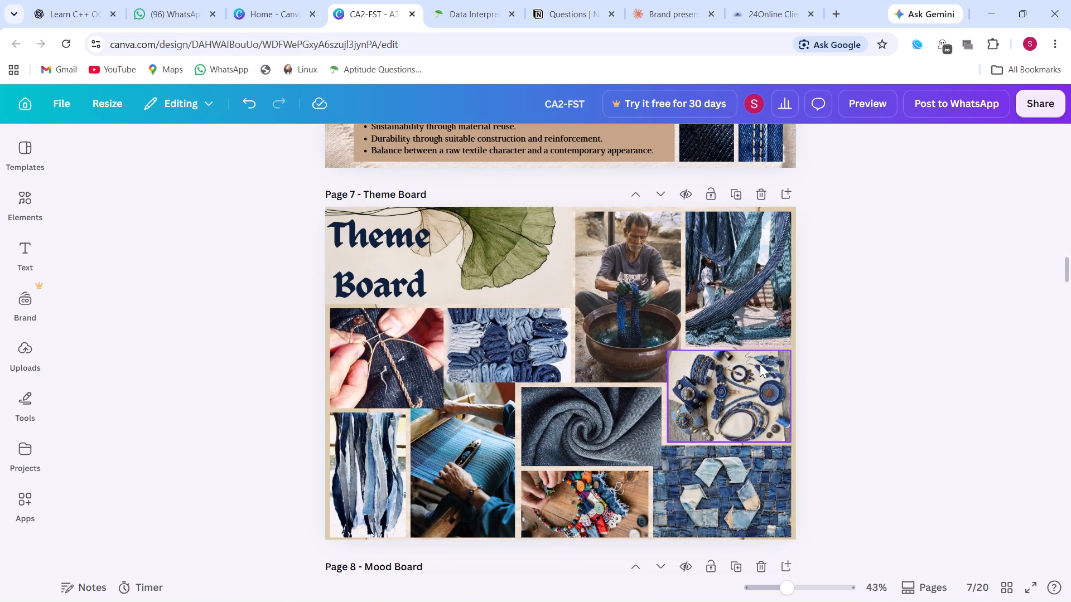
scroll(760, 363, "down", 1)
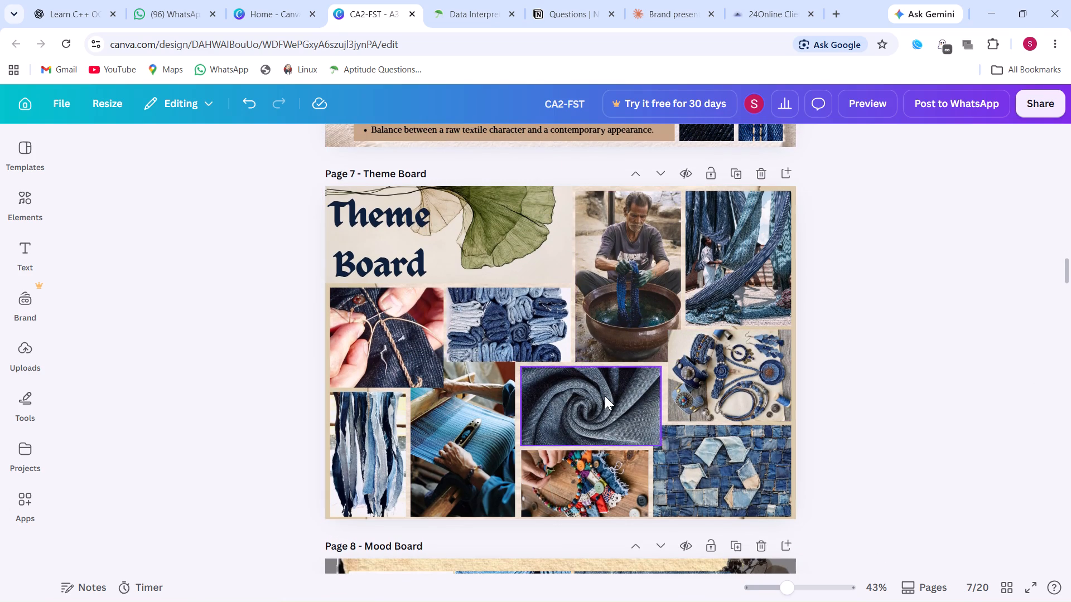
scroll(605, 396, "up", 1)
scroll(605, 396, "down", 10)
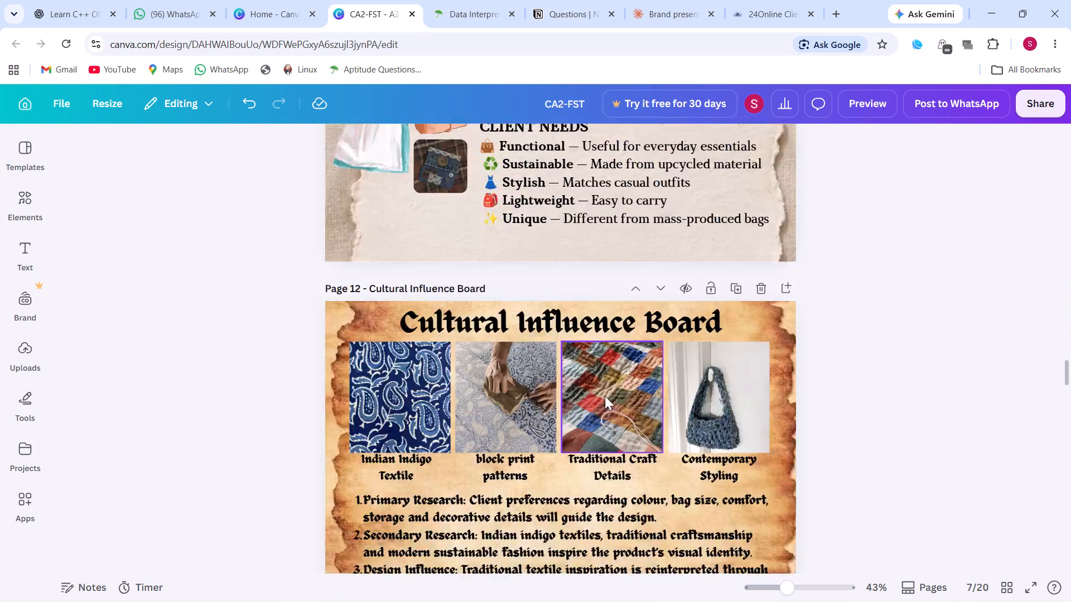
scroll(605, 396, "down", 11)
scroll(533, 273, "up", 3)
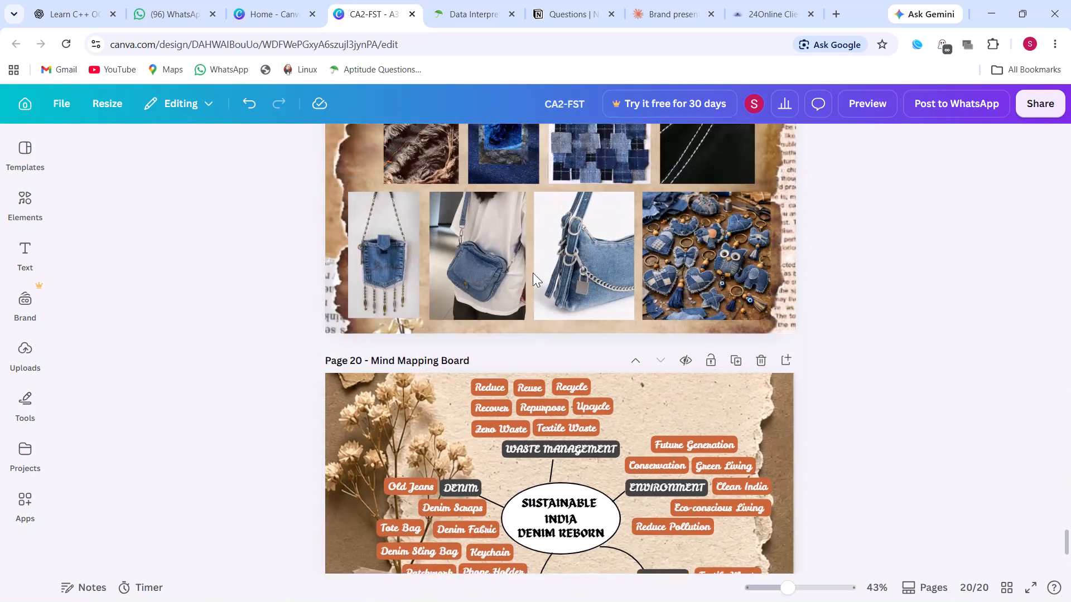
scroll(533, 273, "up", 3)
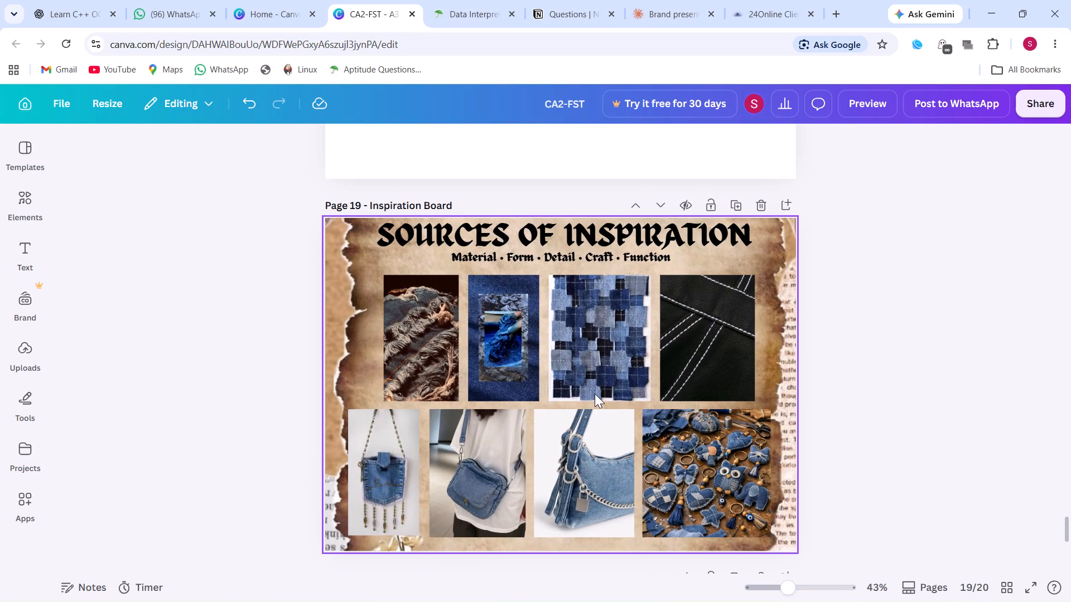
scroll(595, 394, "up", 1)
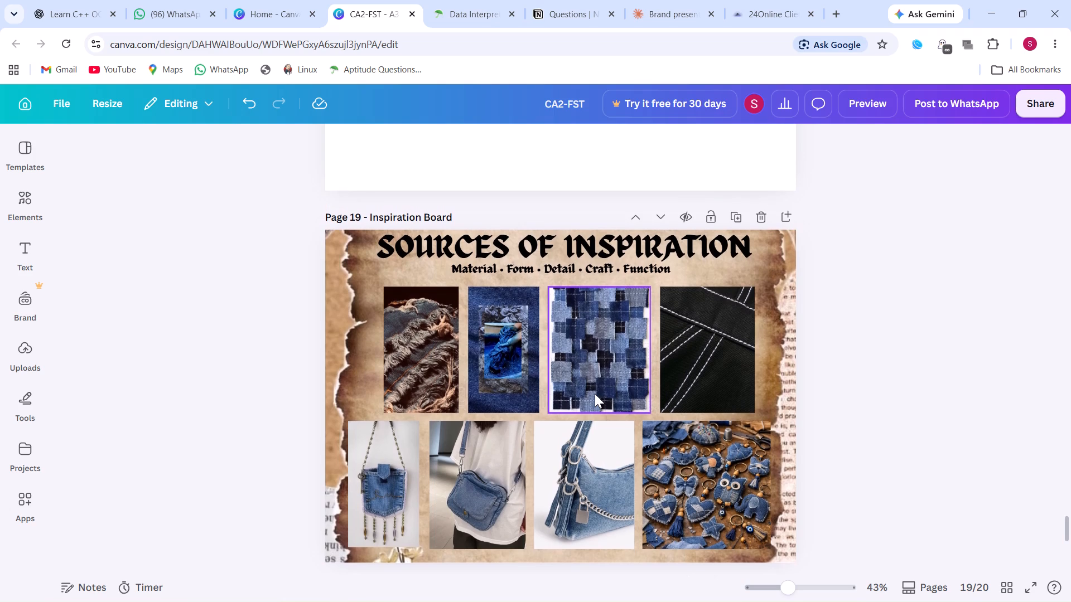
Review the pages backward from the page 19 Inspiration Board through the Material Swatch and Color Boards to the Mood Board.
scroll(595, 394, "up", 7)
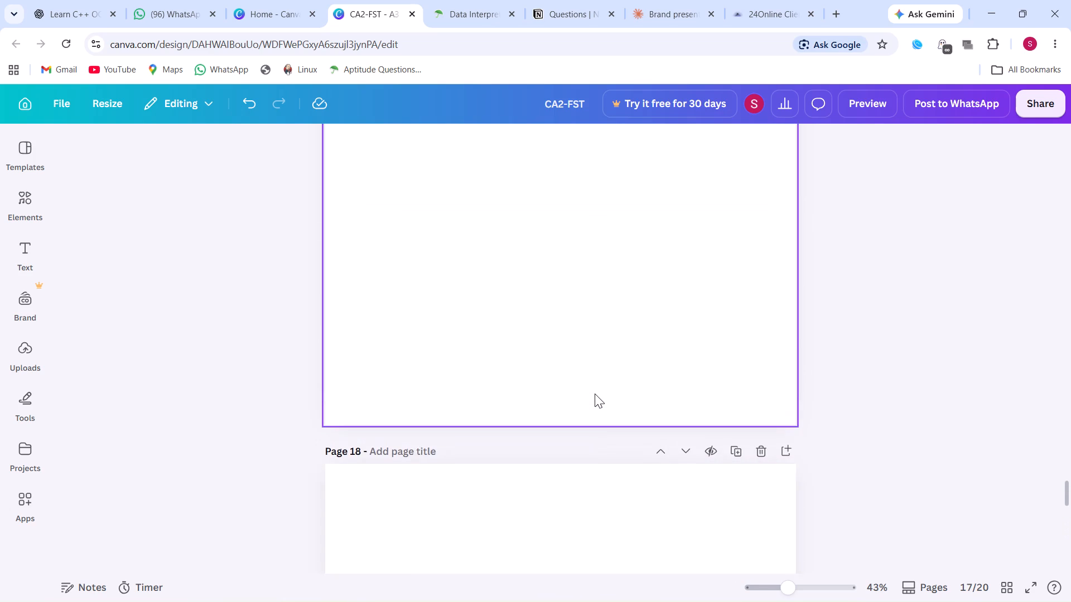
scroll(595, 394, "up", 4)
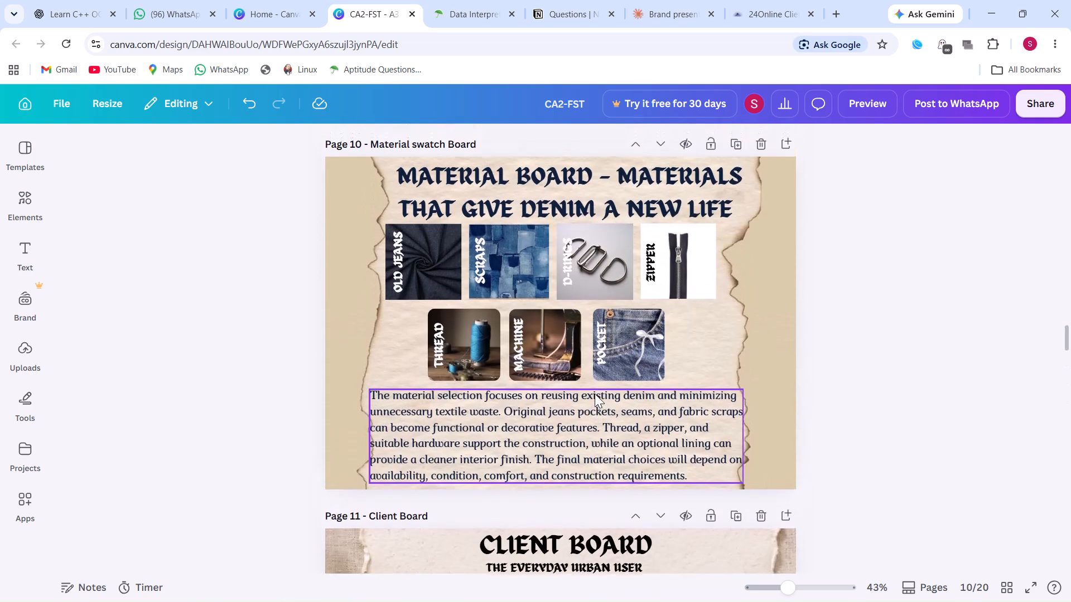
scroll(595, 394, "up", 3)
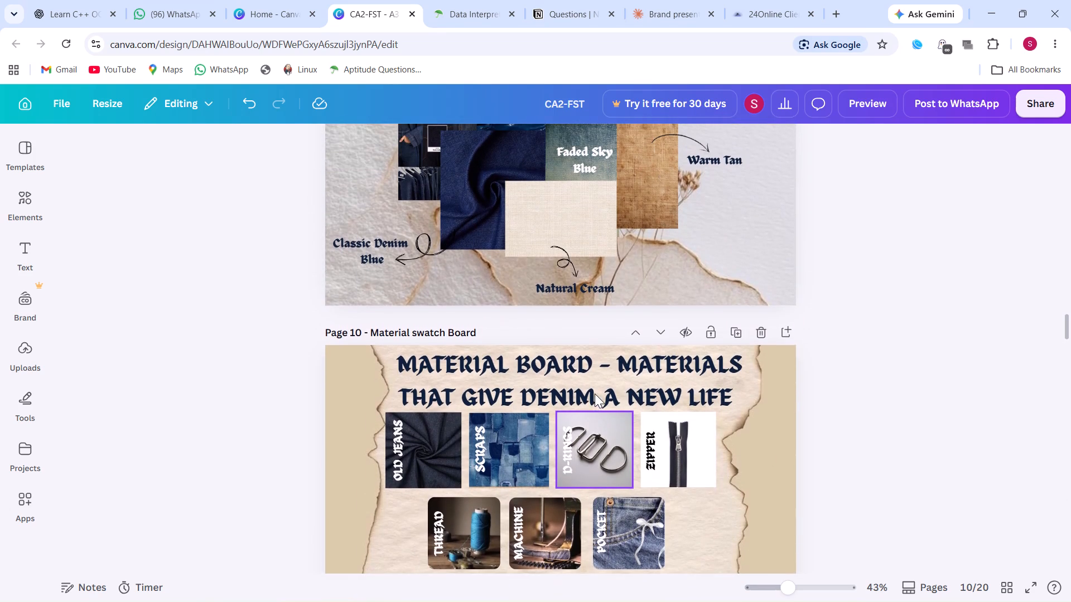
scroll(595, 394, "up", 5)
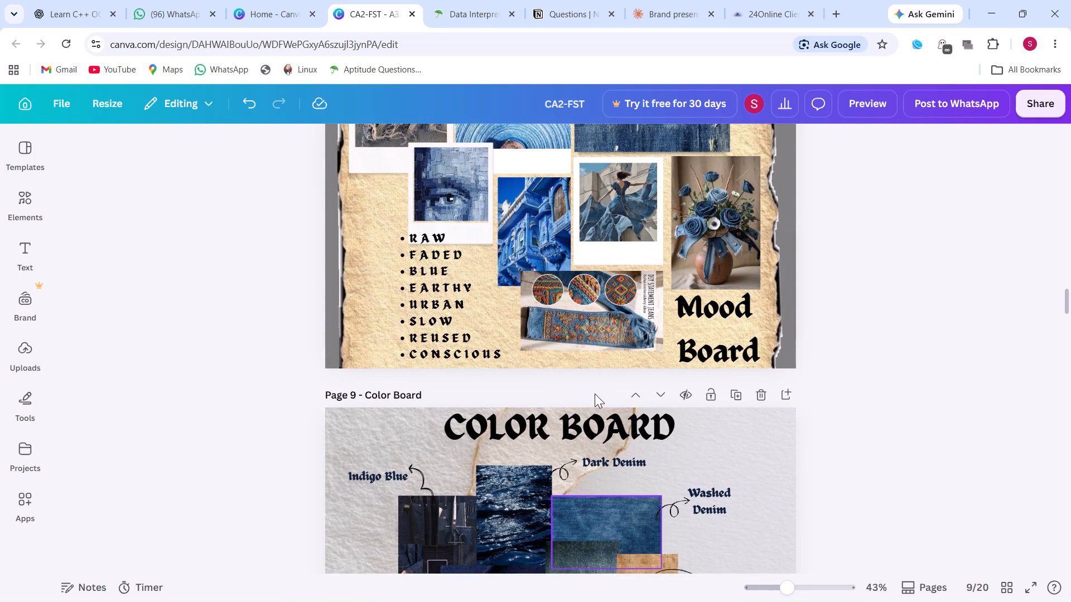
scroll(595, 394, "up", 2)
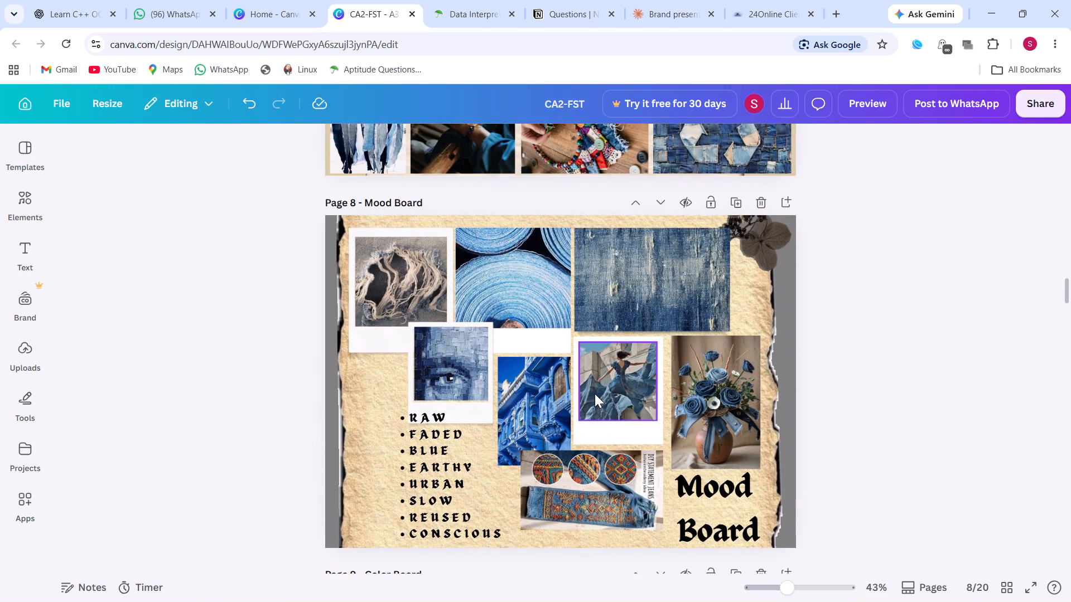
scroll(595, 394, "up", 2)
Compare the Mood Board on page 8 with the Color Board and Material Swatch Board, going back and forth between them.
scroll(595, 394, "down", 1)
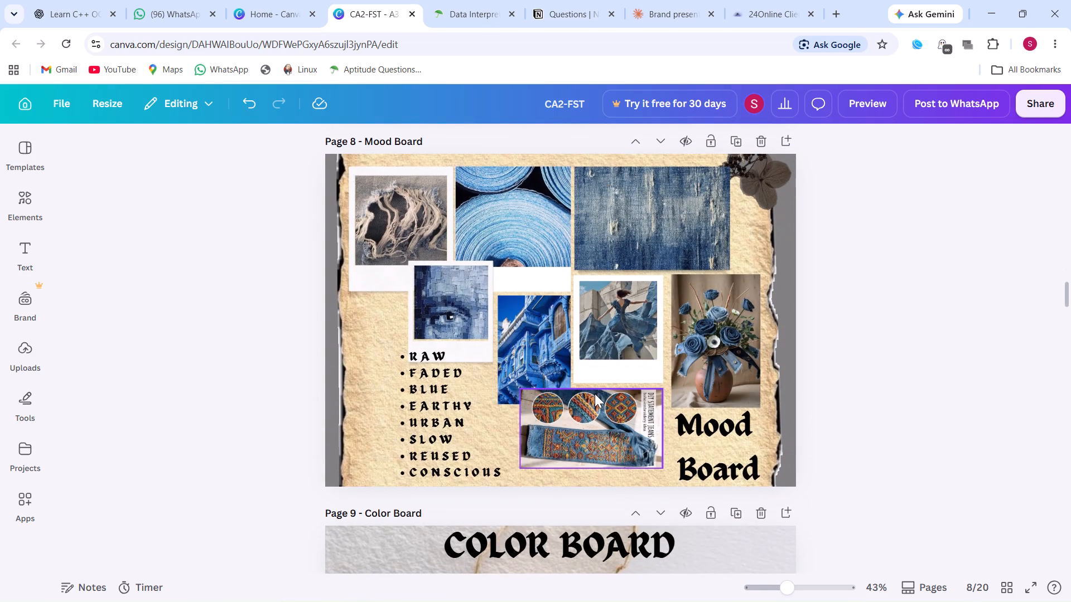
scroll(595, 394, "down", 4)
scroll(595, 394, "up", 3)
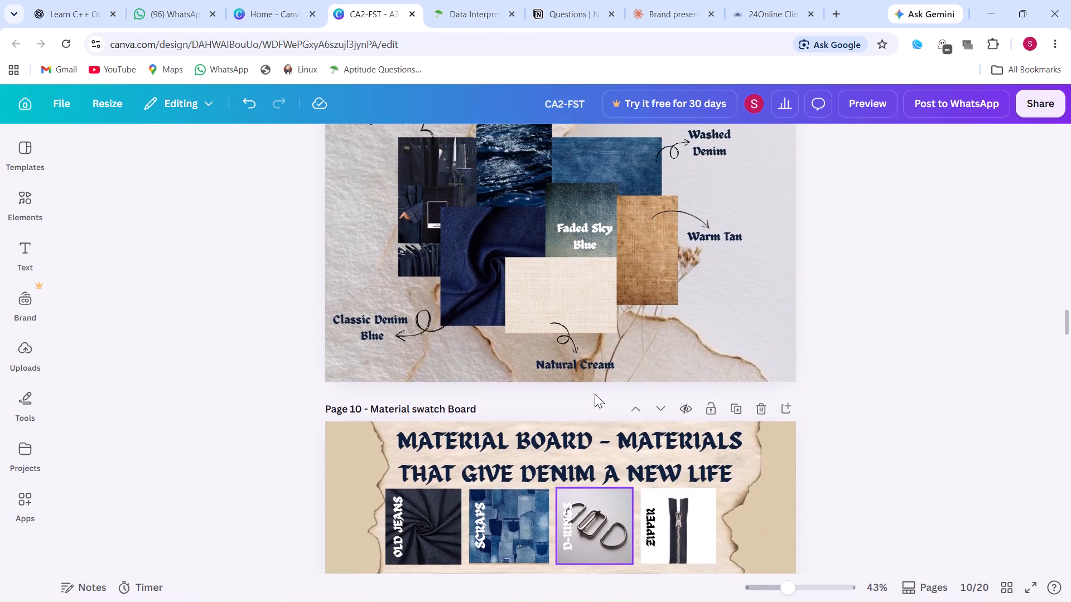
scroll(595, 394, "up", 1)
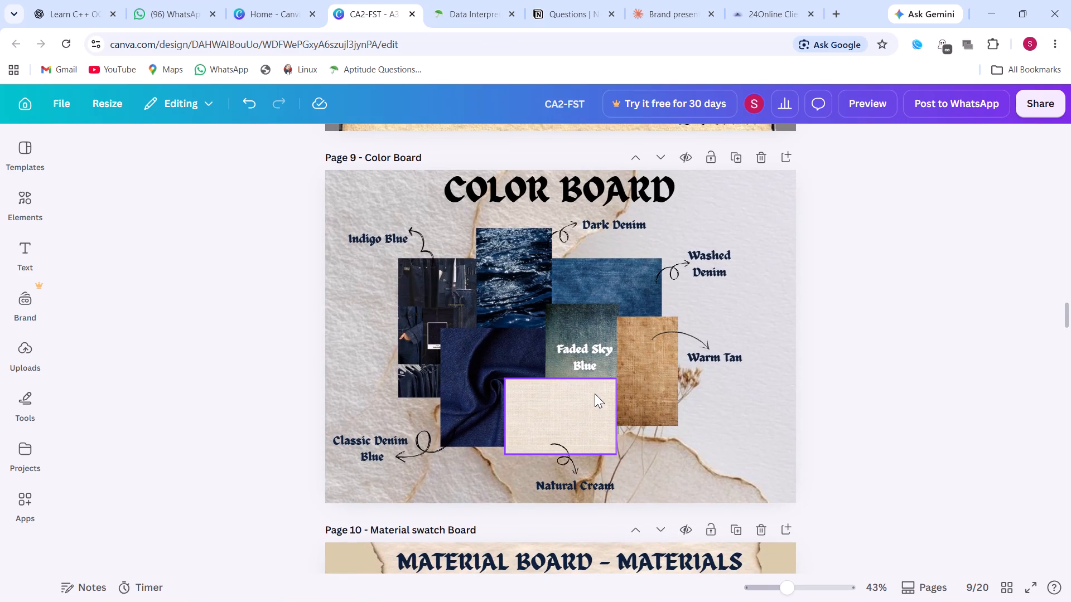
scroll(595, 394, "up", 4)
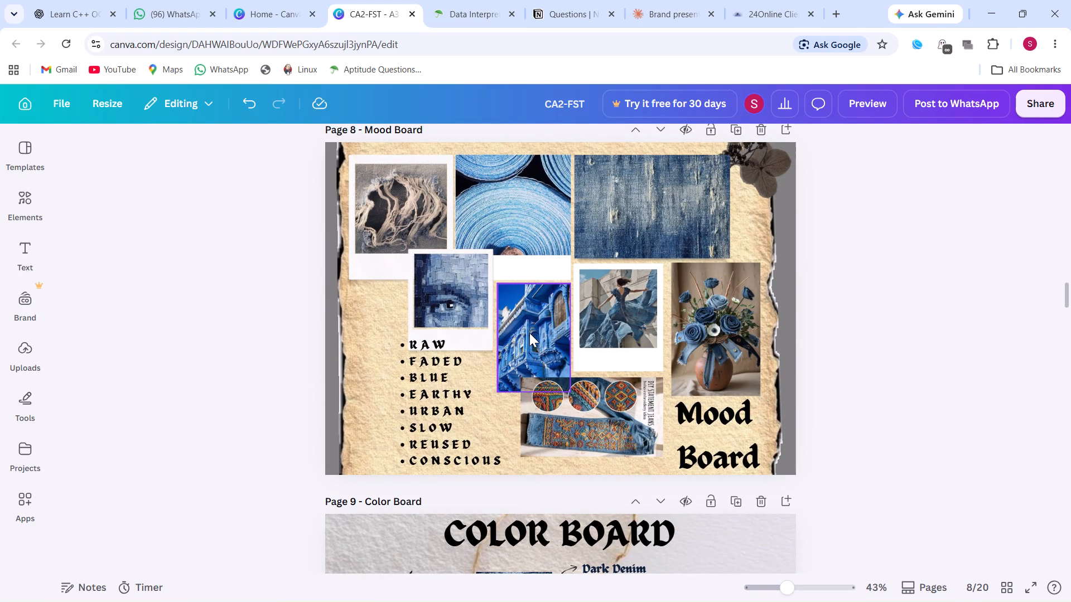
scroll(589, 444, "down", 4)
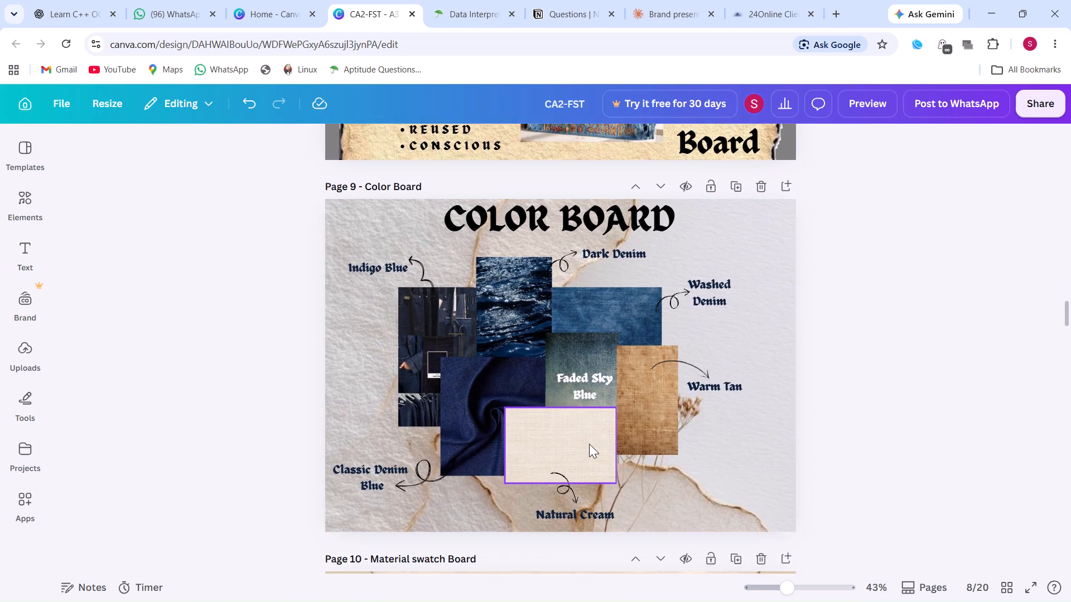
scroll(589, 444, "down", 4)
scroll(589, 444, "up", 3)
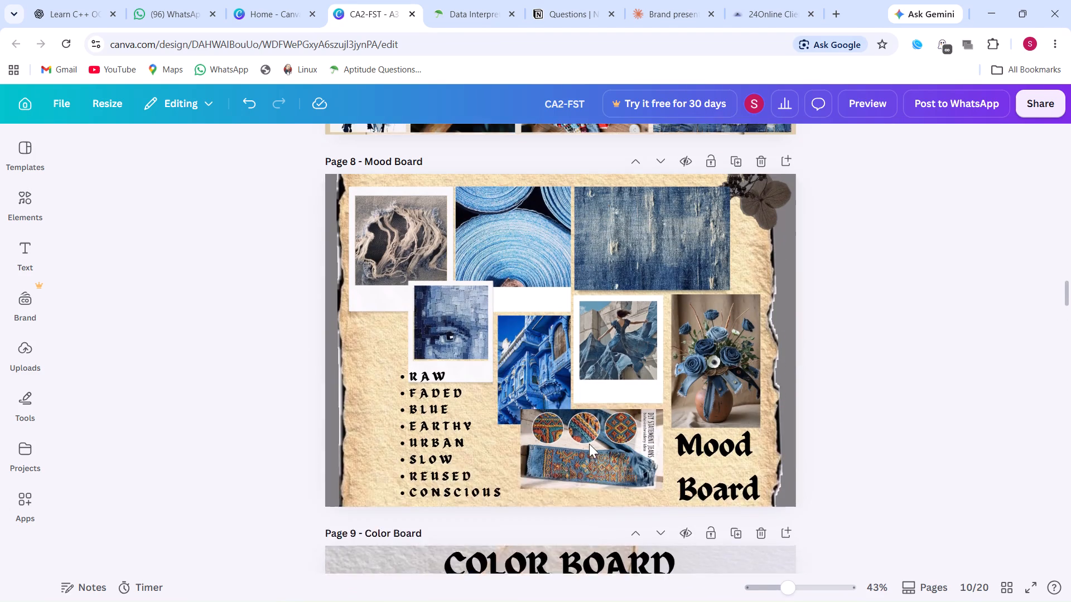
Shift the denim eye portrait on the Mood Board slightly off its polaroid frame, toward the denim rolls photo.
scroll(589, 444, "up", 2)
scroll(589, 444, "down", 1)
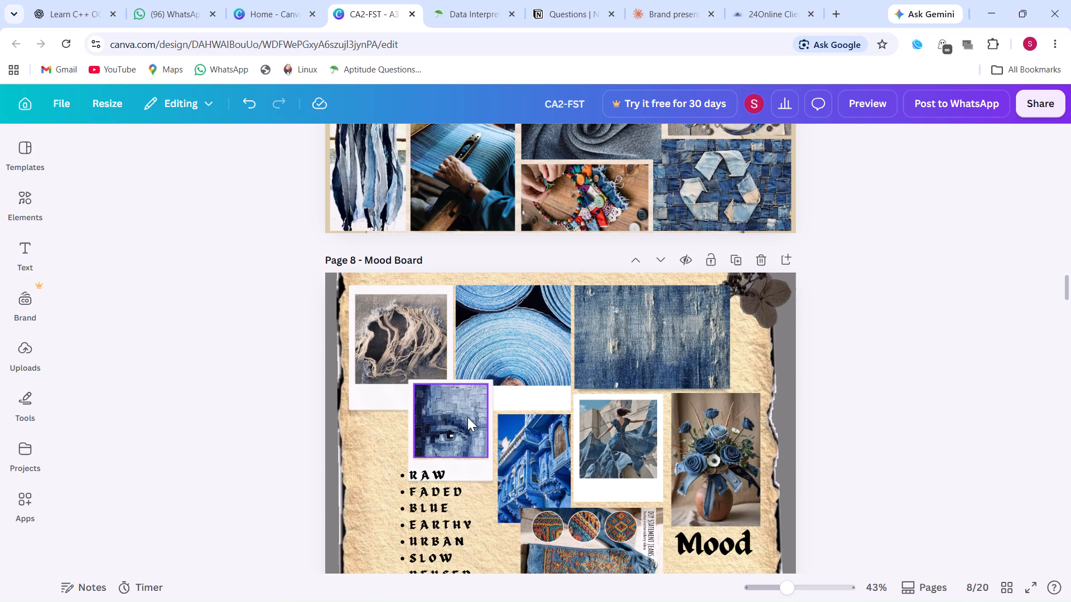
left_click_drag(467, 417, 507, 423)
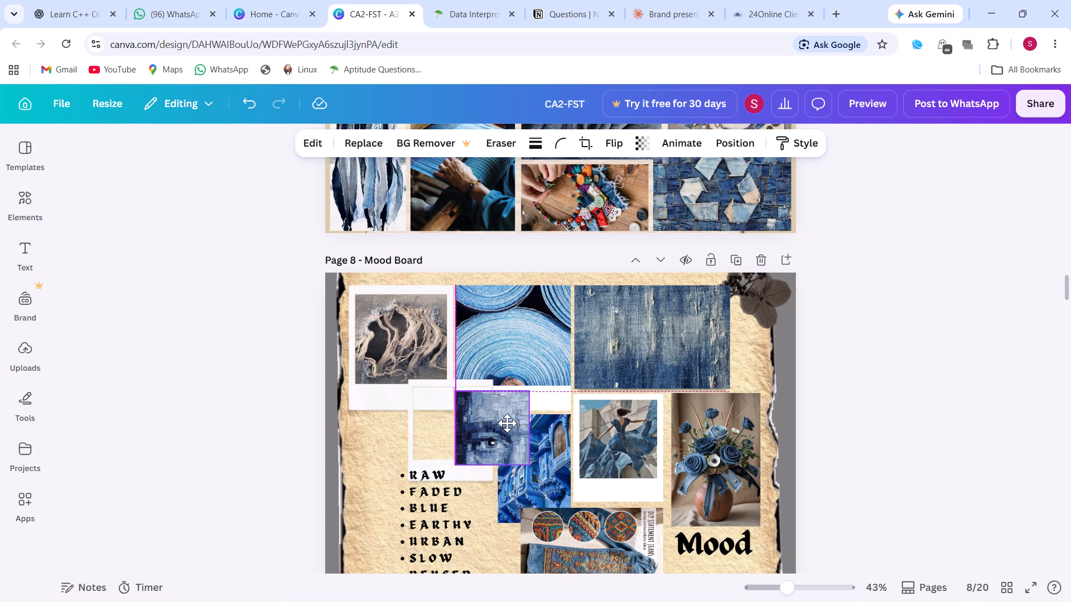
left_click_drag(507, 423, 487, 406)
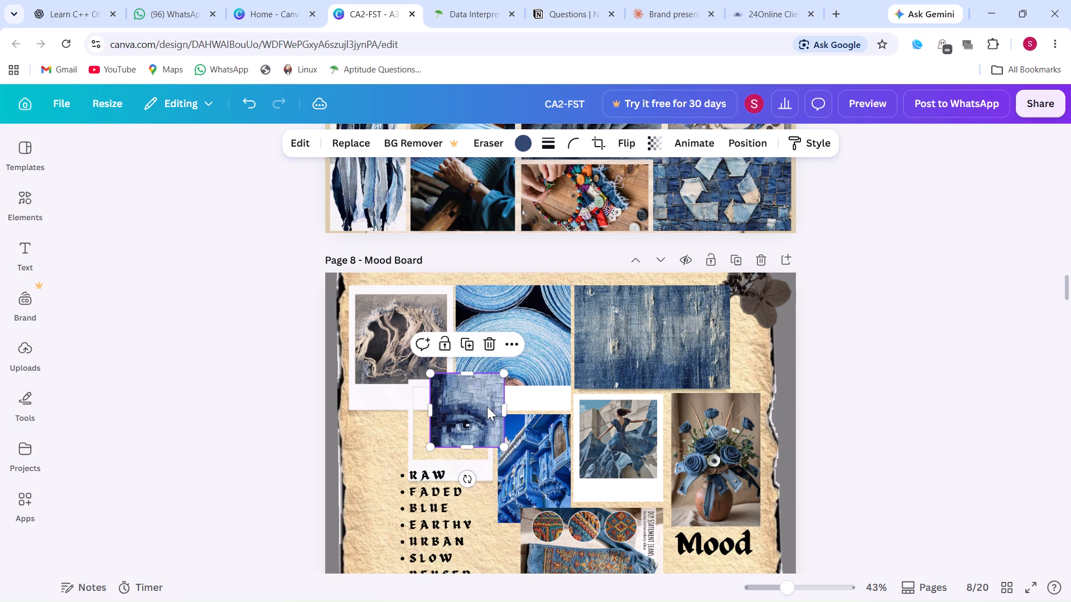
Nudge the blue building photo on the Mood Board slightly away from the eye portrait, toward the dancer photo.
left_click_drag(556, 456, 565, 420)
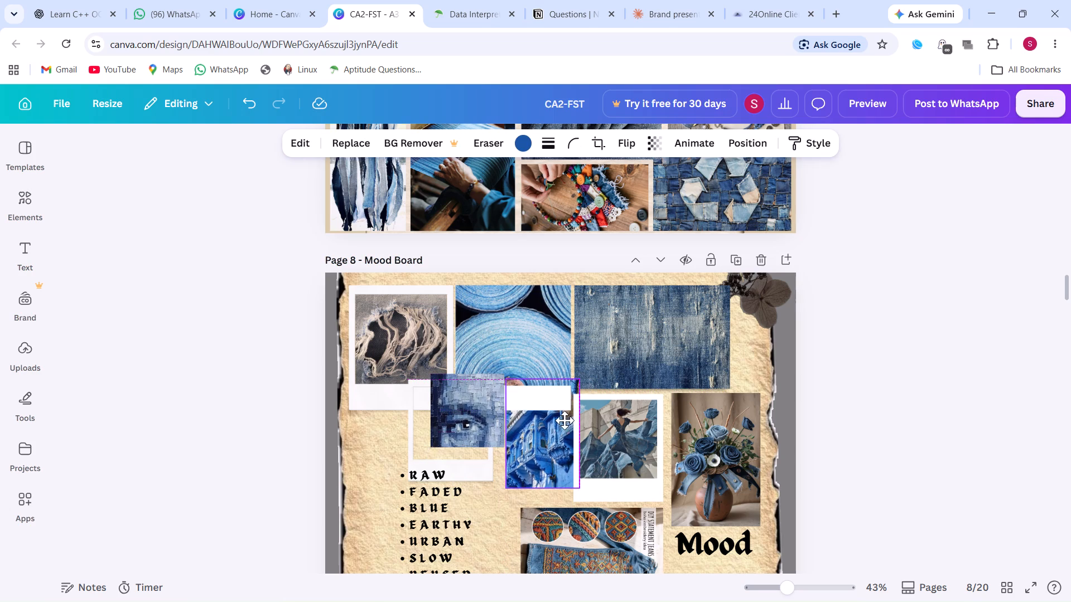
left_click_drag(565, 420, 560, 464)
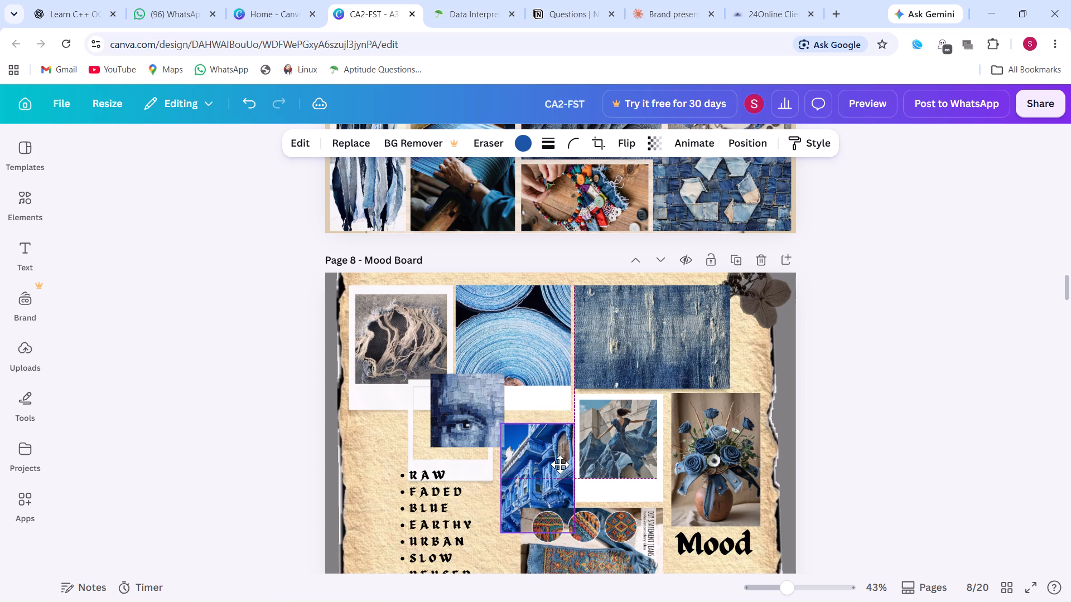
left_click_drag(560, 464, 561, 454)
Shorten the white frame behind the Mood Board's denim rolls photo to about 102.7 wide by 89.6 high.
left_click(496, 297)
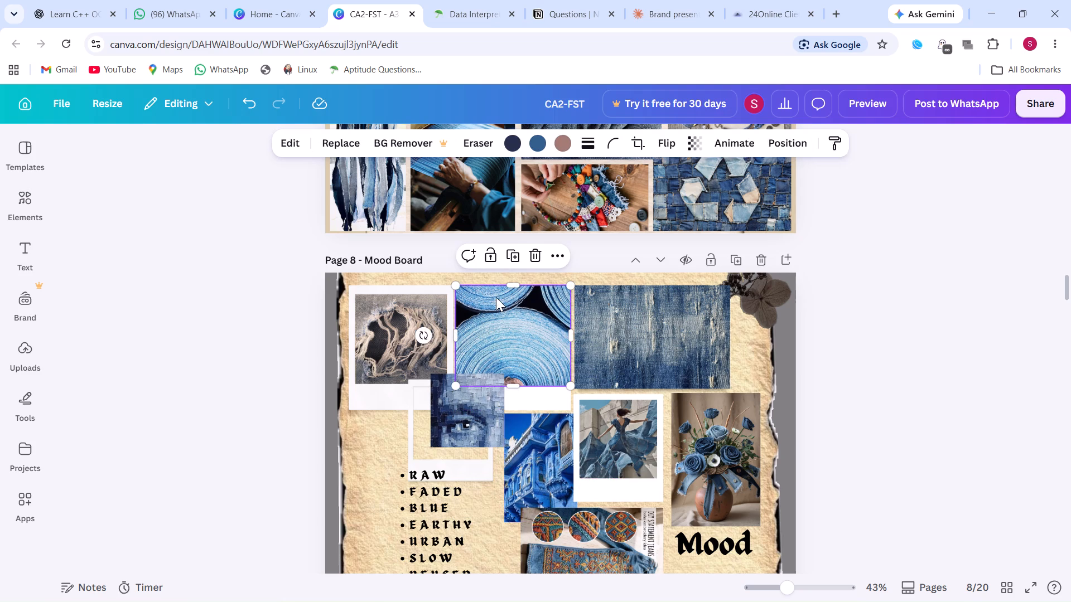
left_click(529, 408)
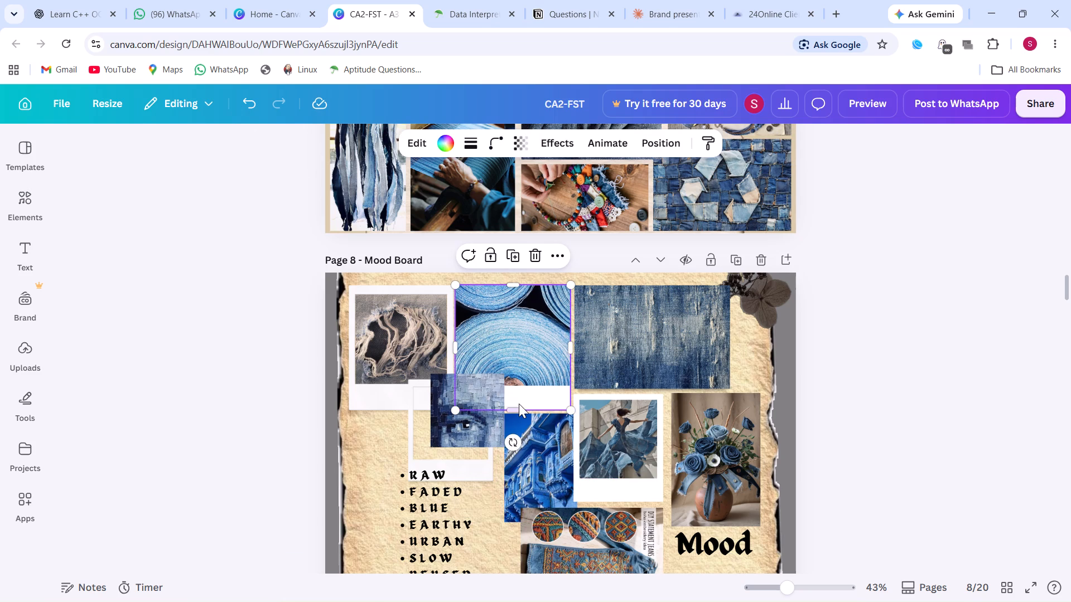
left_click_drag(525, 408, 529, 386)
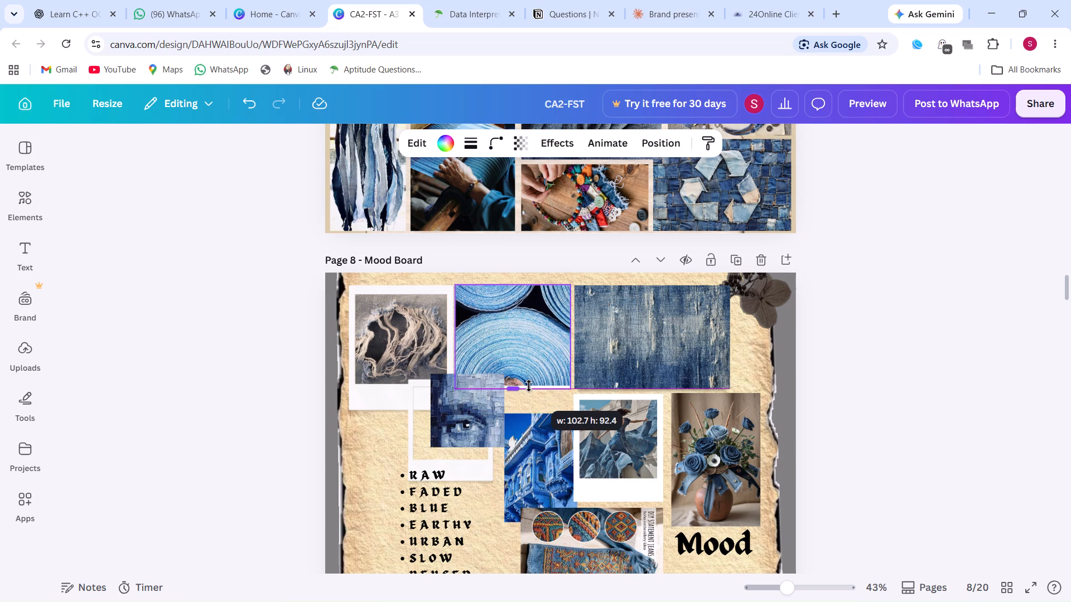
left_click_drag(529, 386, 529, 384)
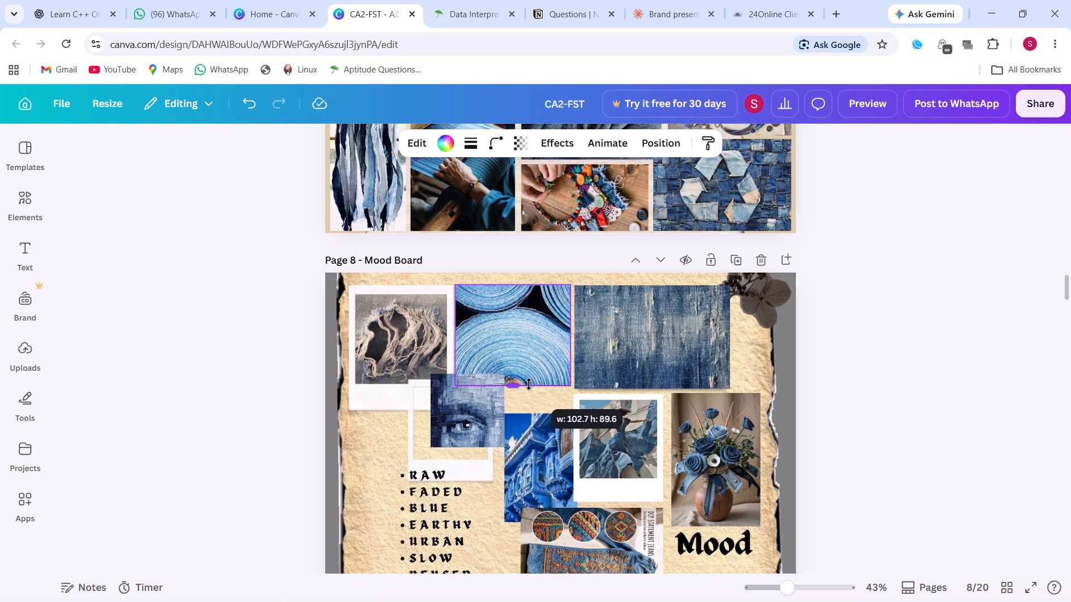
left_click_drag(529, 384, 529, 383)
Move the blue building photo up to the denim rolls photo's lower edge, between the eye portrait and dancer photo.
left_click(539, 473)
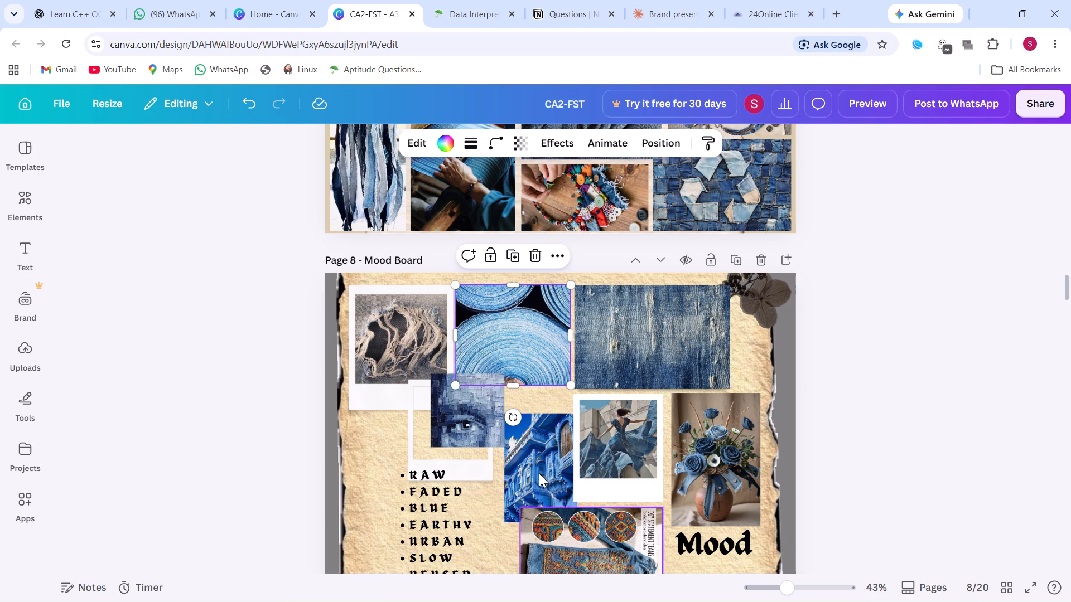
left_click_drag(539, 473, 535, 433)
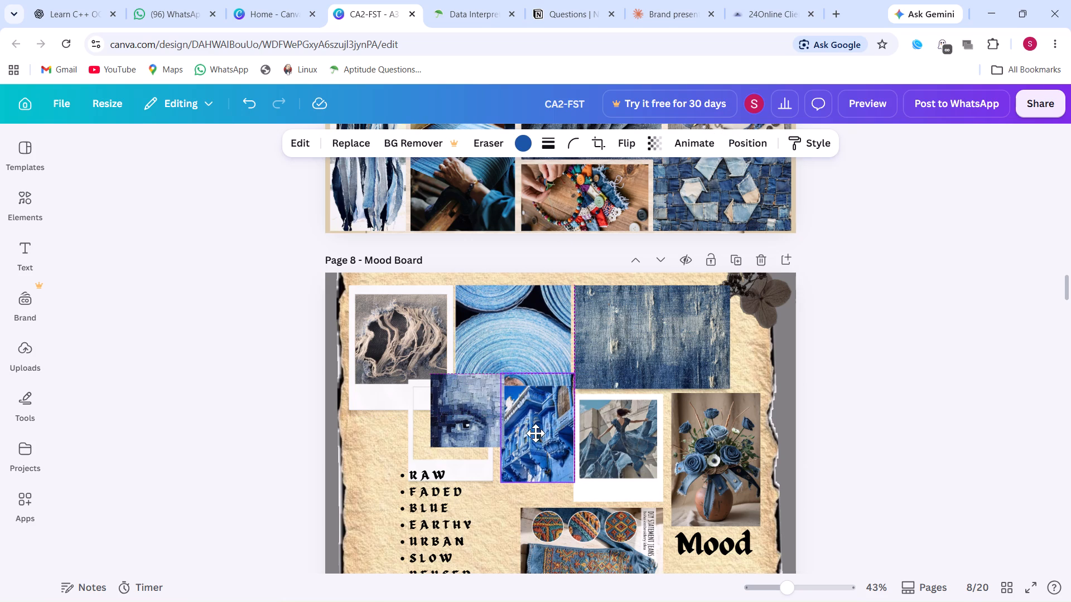
left_click_drag(535, 433, 535, 431)
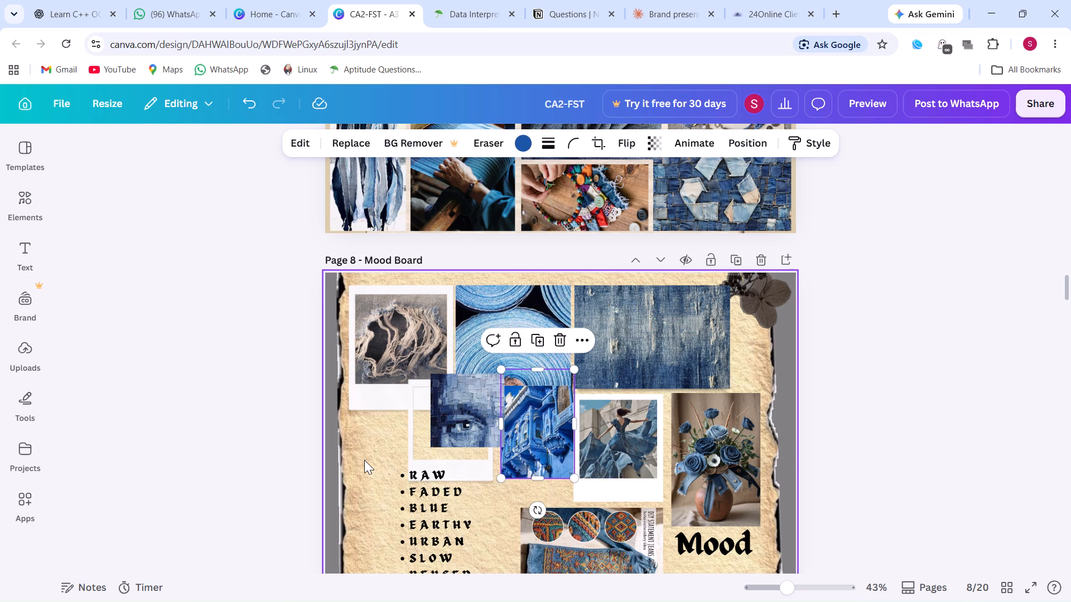
Review the boards following the Mood Board, from the Color Board through to the Trend Forecasting Board on page 13.
scroll(364, 460, "down", 7)
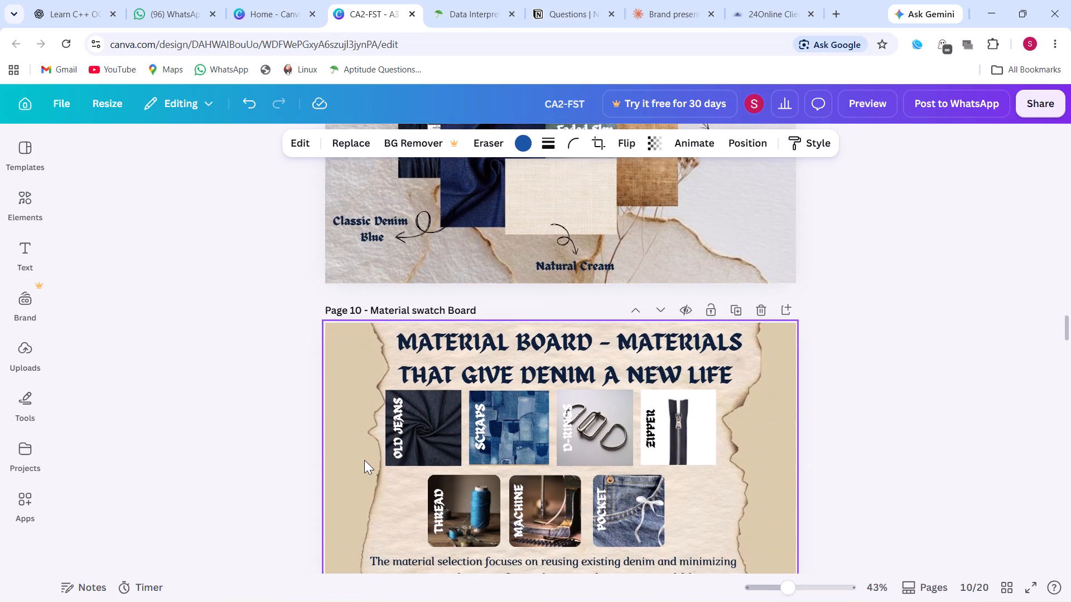
scroll(364, 460, "up", 1)
scroll(364, 460, "down", 2)
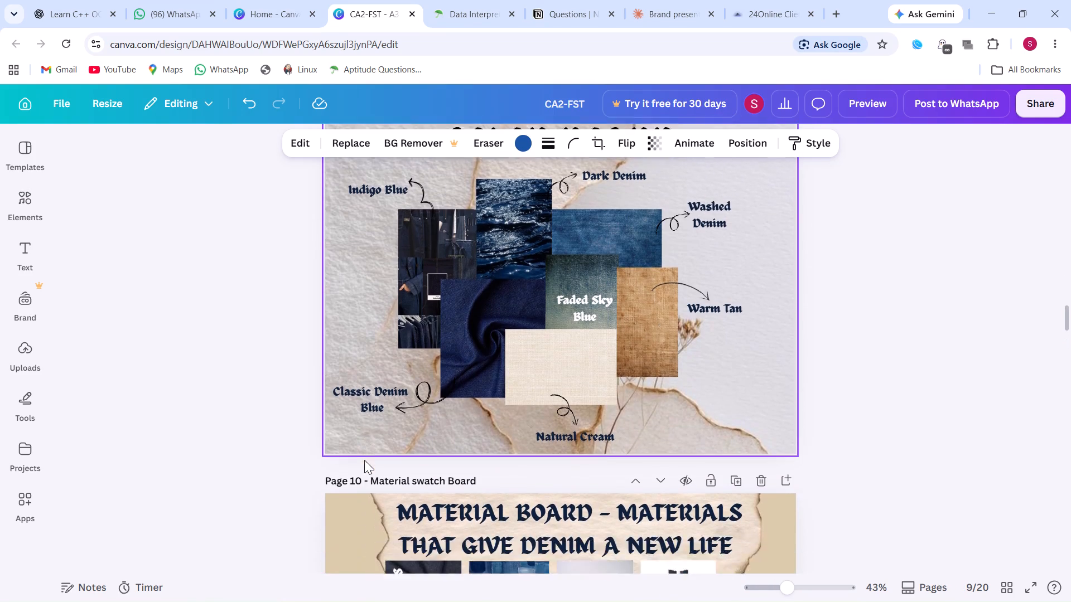
scroll(364, 460, "down", 6)
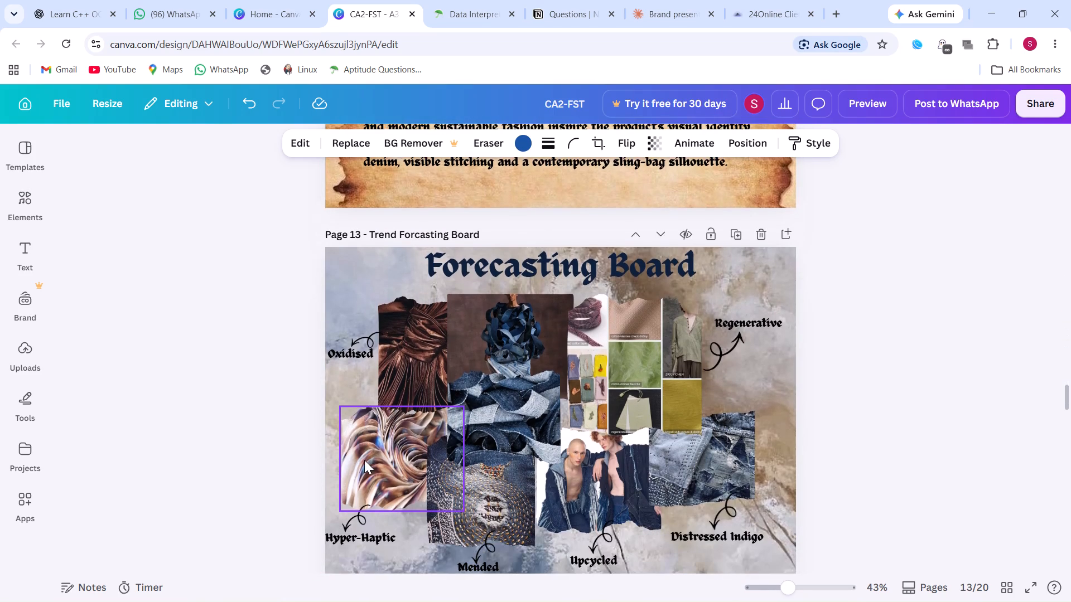
Examine the Range Planning, Material Exploration and Mock-up/Prototype Development boards, on to the page 17 Final Product Photoshoot Board.
scroll(364, 460, "down", 4)
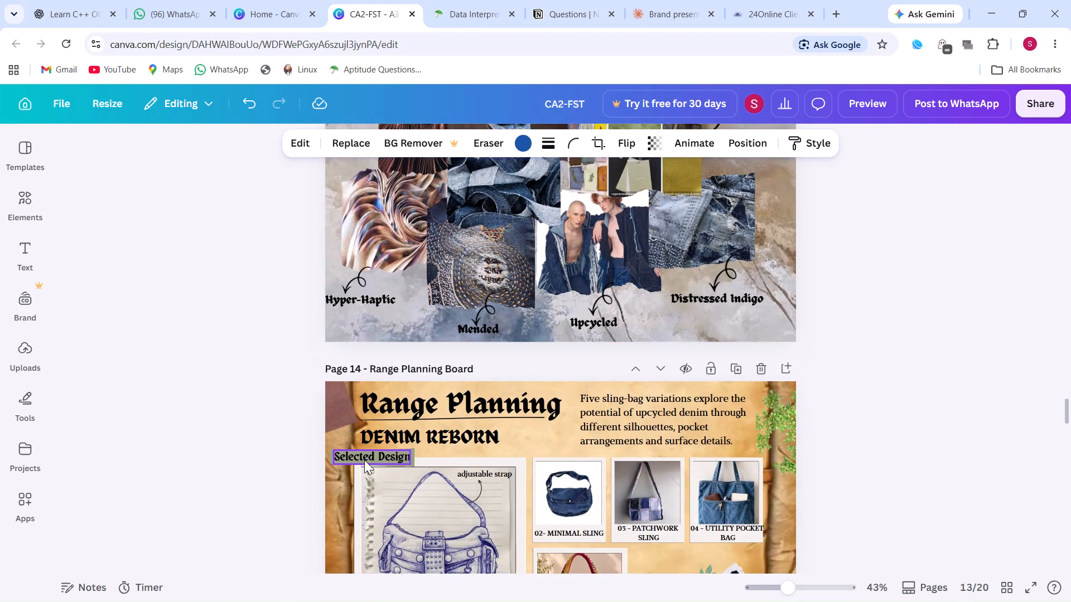
scroll(364, 460, "down", 2)
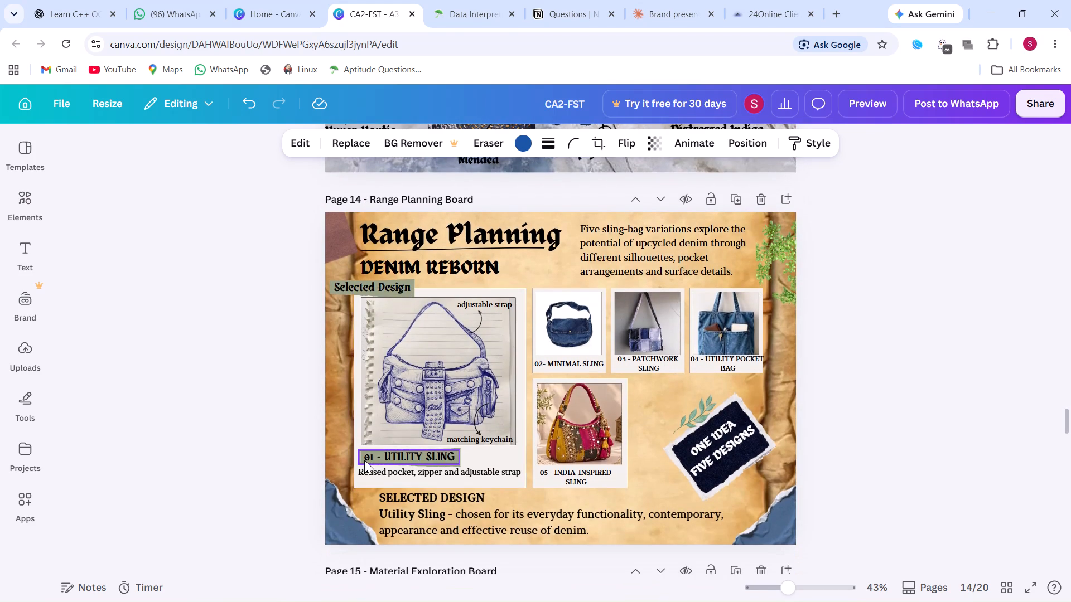
scroll(364, 460, "down", 4)
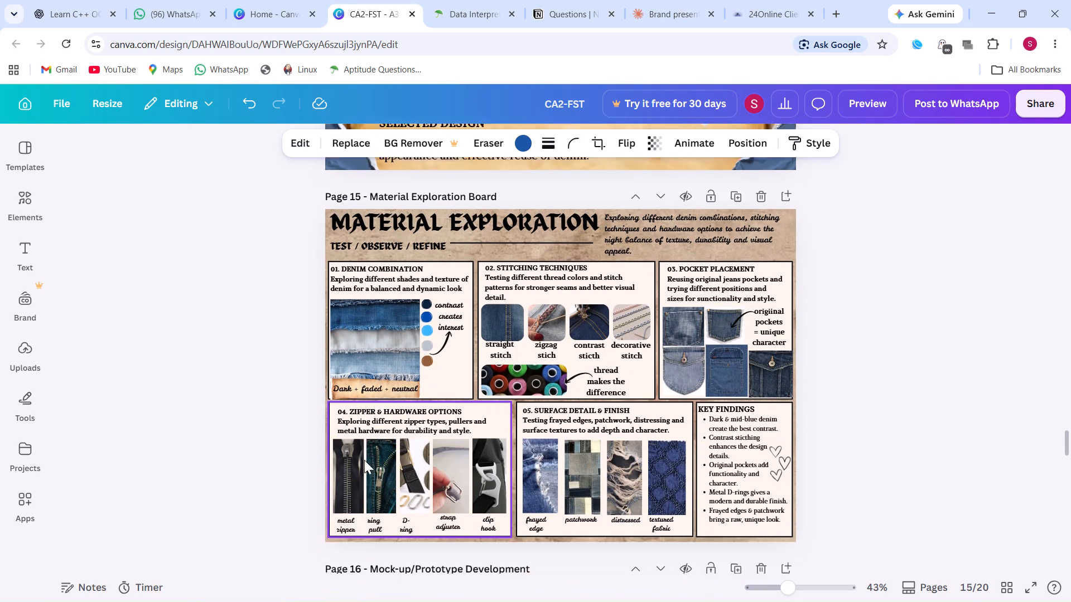
scroll(364, 460, "down", 8)
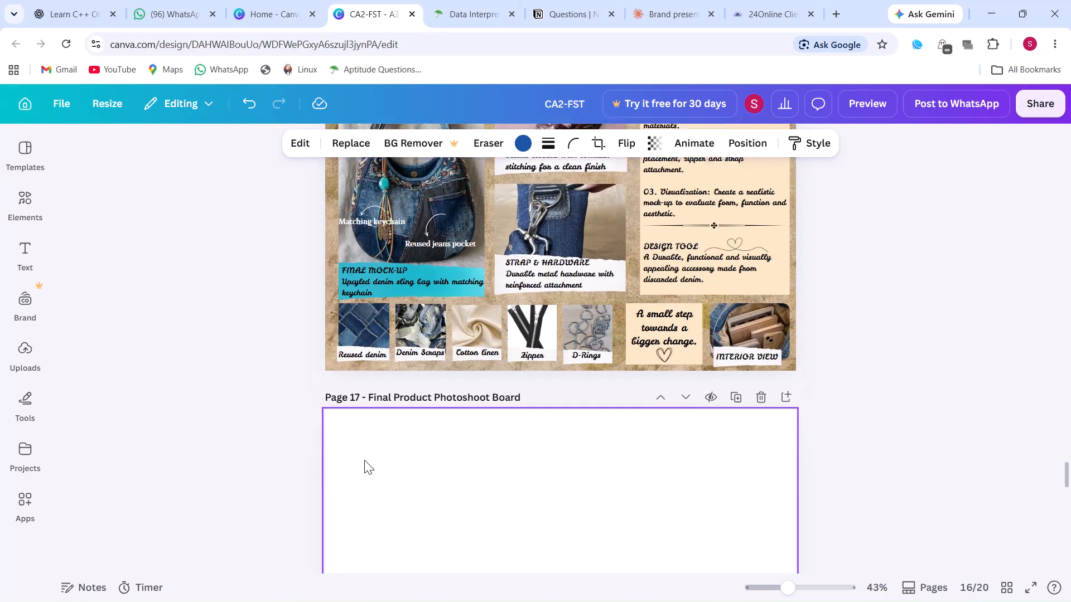
scroll(364, 460, "down", 1)
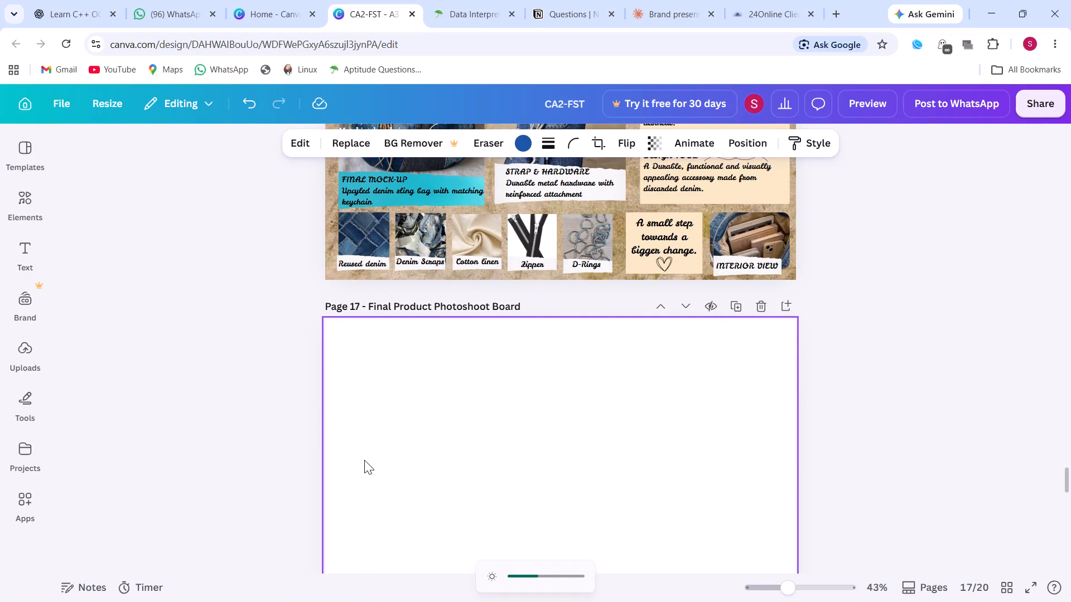
Return to the page 8 Mood Board and centre the eye portrait inside its white frame.
scroll(364, 460, "up", 10)
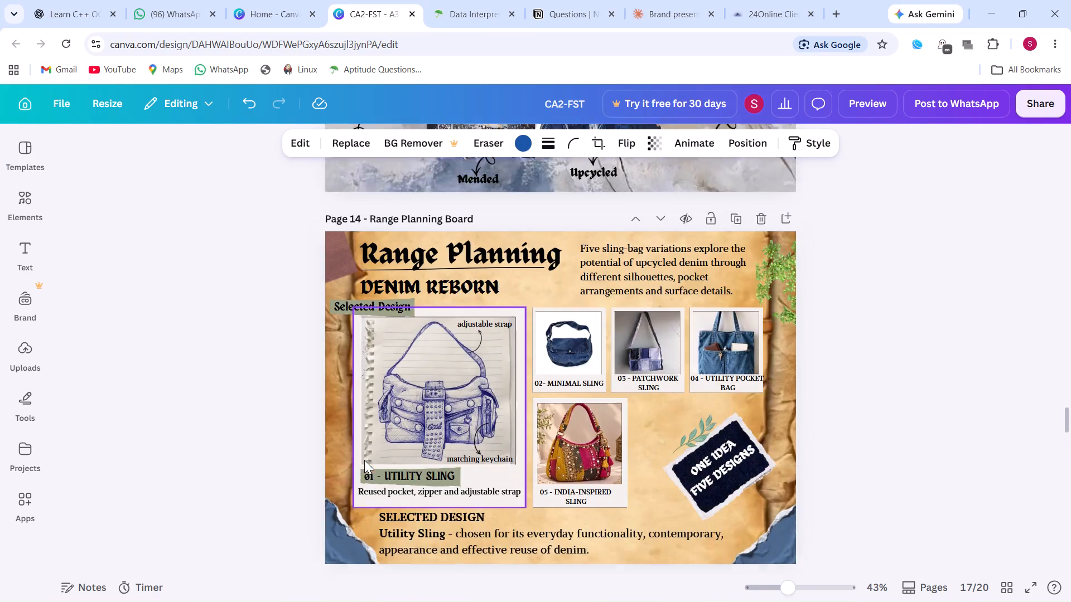
scroll(364, 460, "up", 6)
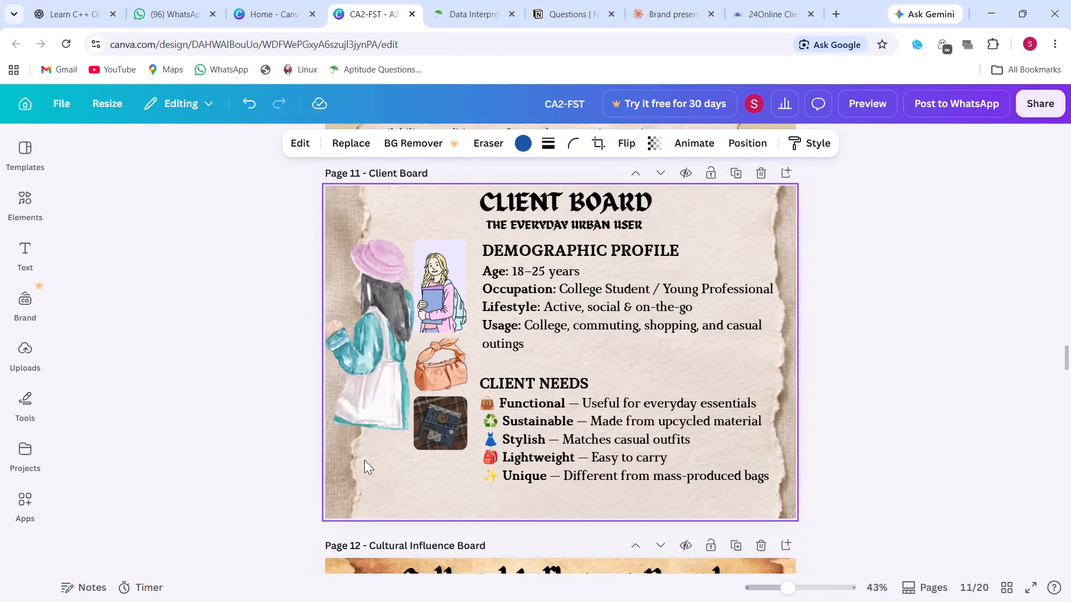
scroll(364, 460, "up", 5)
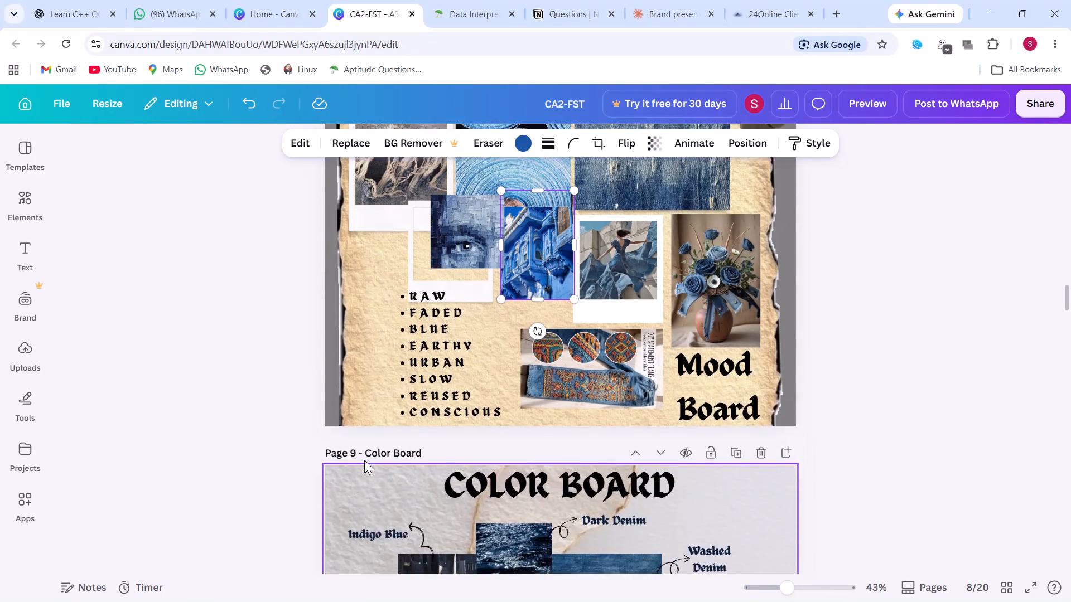
scroll(364, 460, "up", 2)
left_click_drag(468, 366, 457, 381)
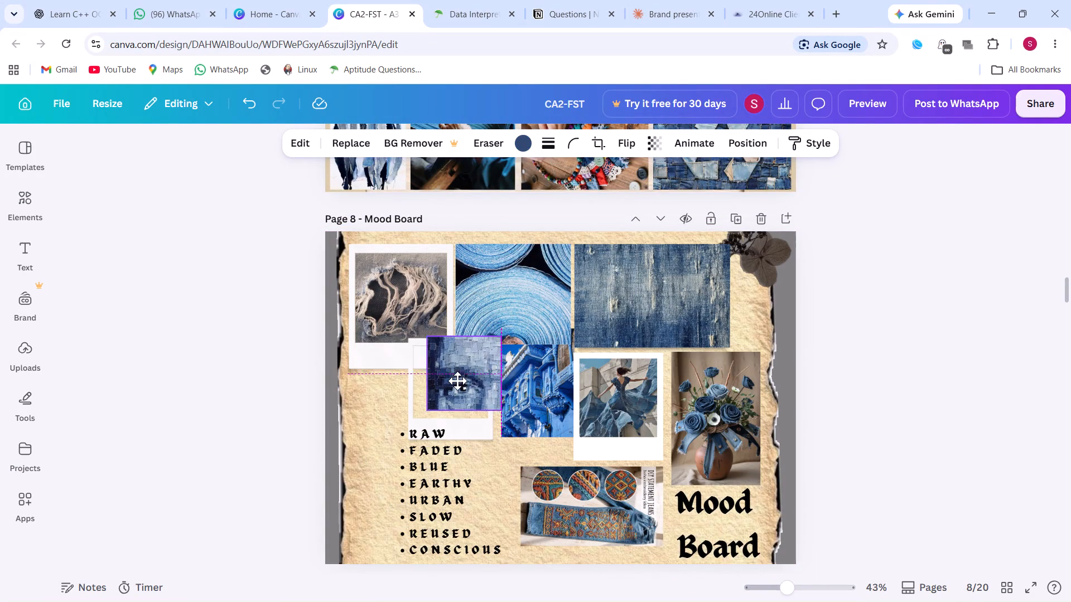
left_click_drag(457, 381, 451, 381)
Move the blue building photo down so its top lines up with the eye portrait, just beside the portrait's white frame.
left_click_drag(513, 379, 510, 401)
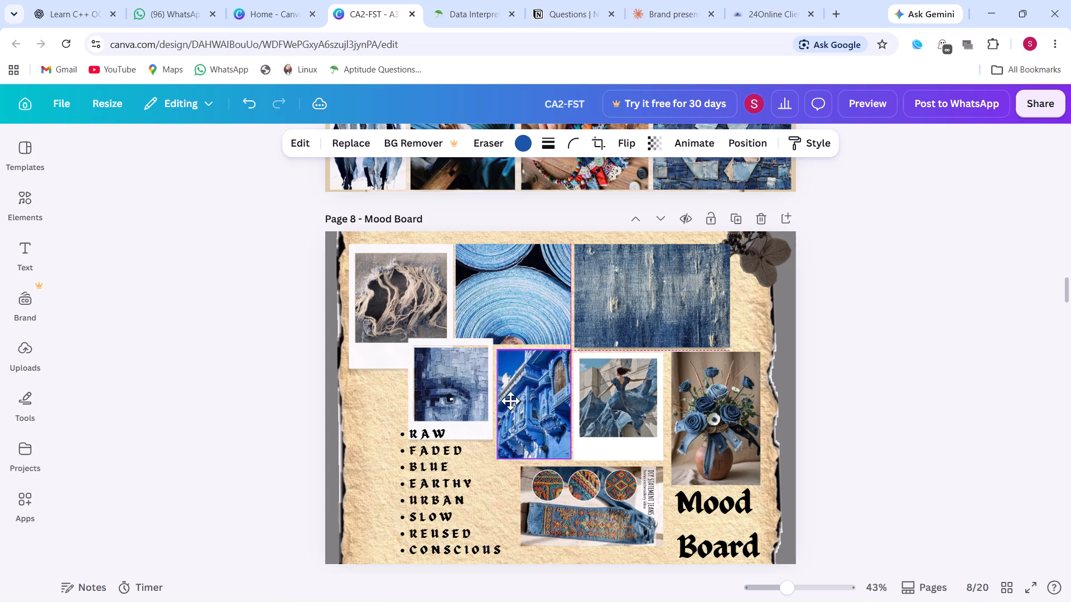
left_click_drag(510, 401, 508, 400)
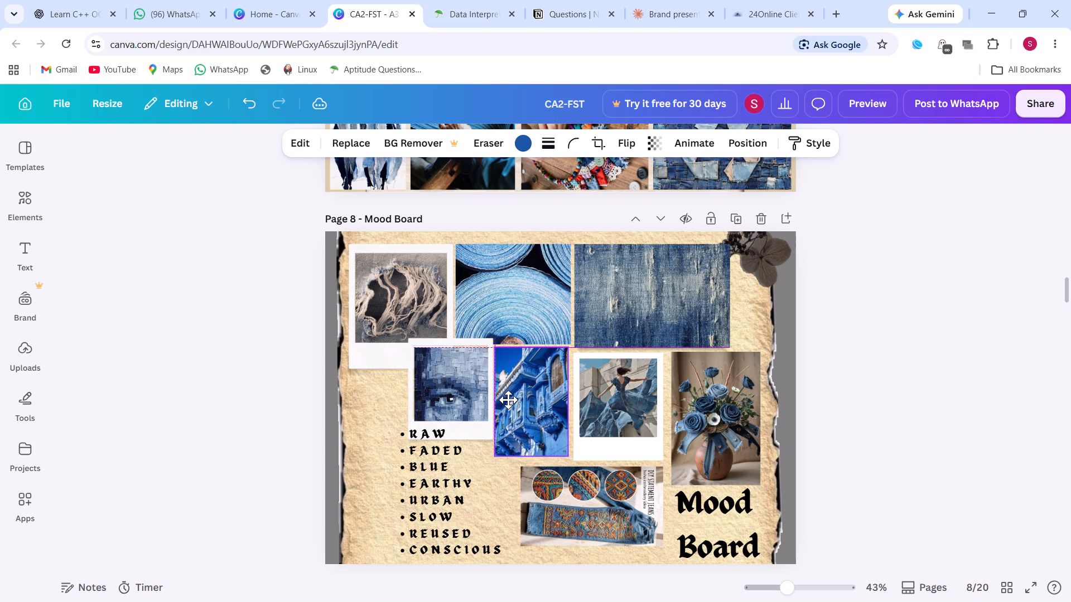
left_click_drag(508, 400, 508, 400)
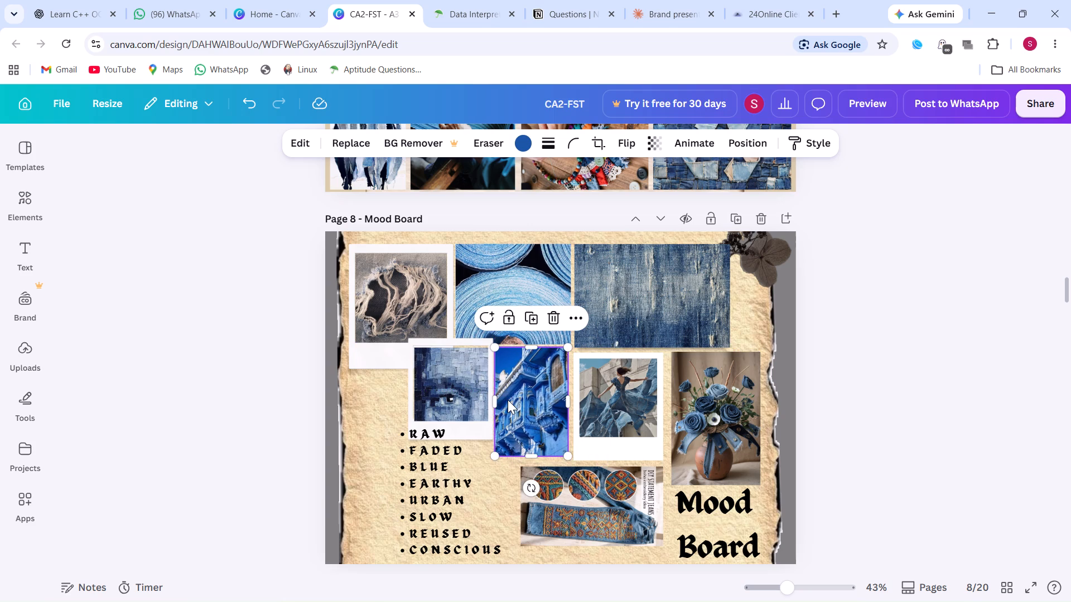
left_click(306, 367)
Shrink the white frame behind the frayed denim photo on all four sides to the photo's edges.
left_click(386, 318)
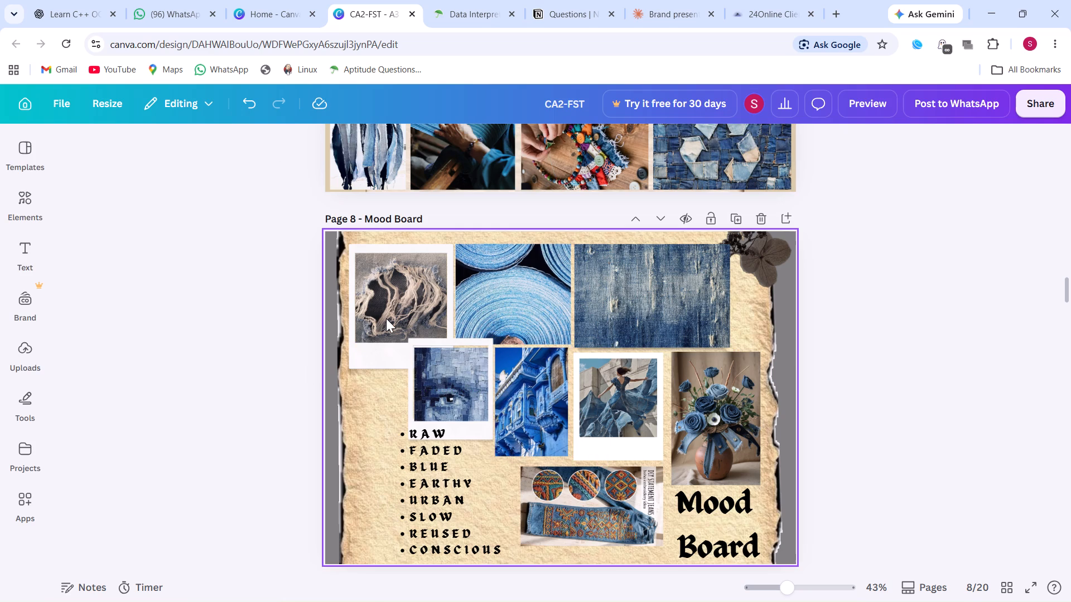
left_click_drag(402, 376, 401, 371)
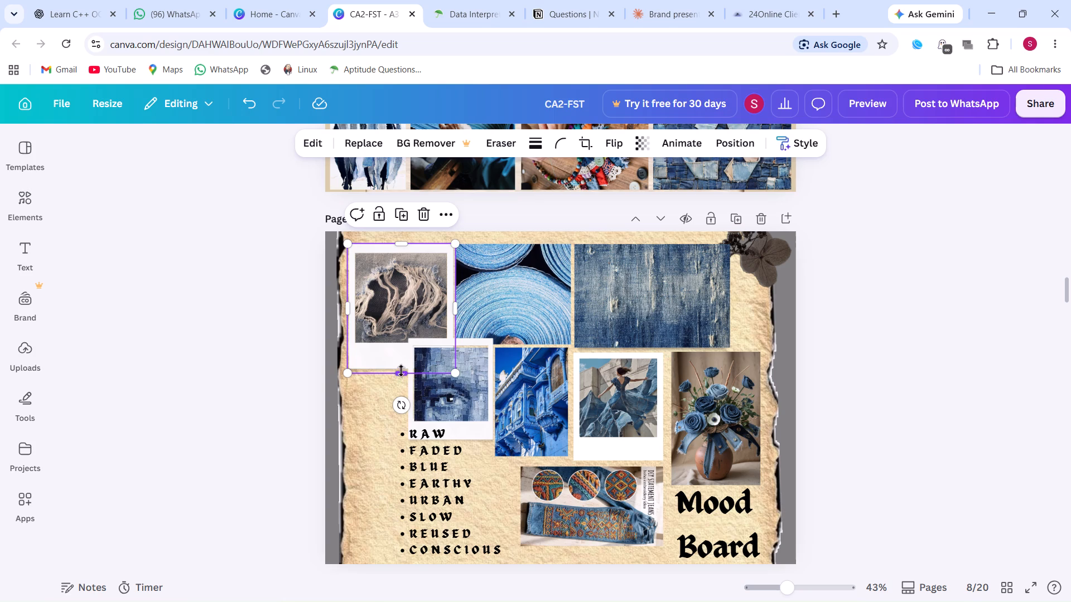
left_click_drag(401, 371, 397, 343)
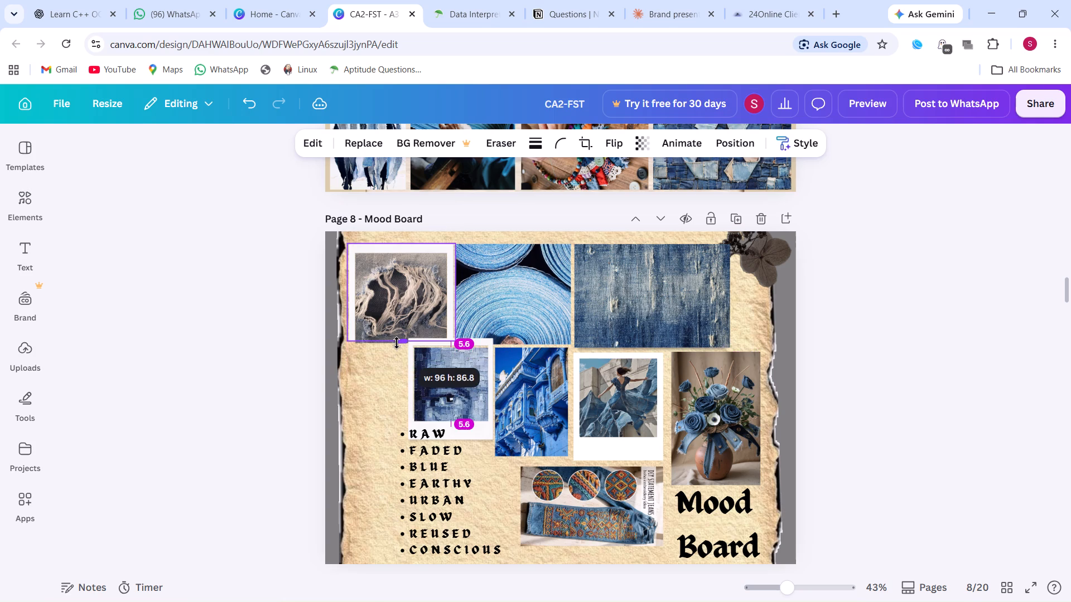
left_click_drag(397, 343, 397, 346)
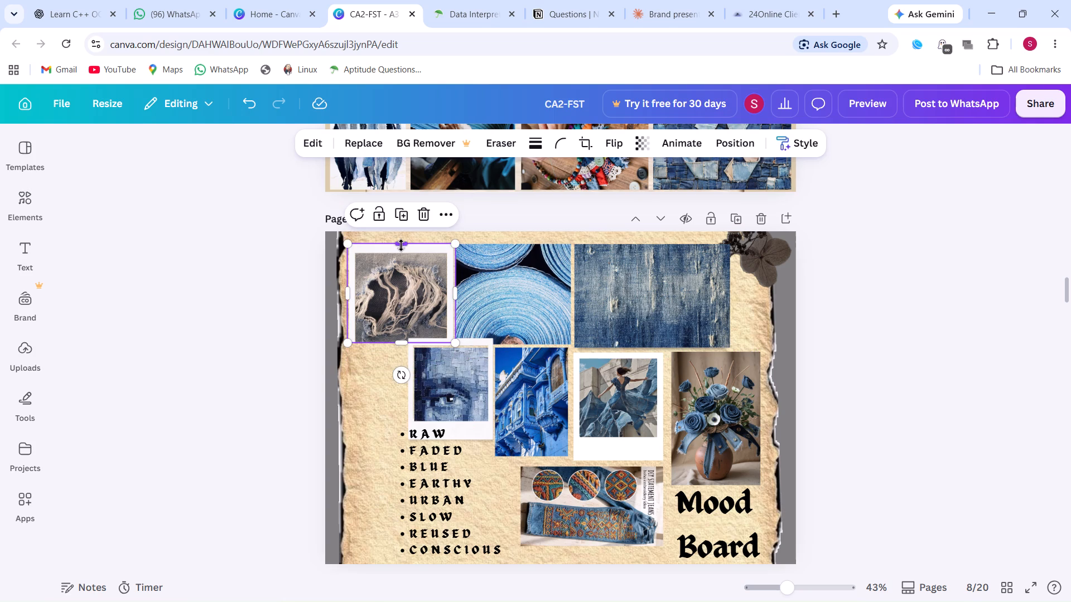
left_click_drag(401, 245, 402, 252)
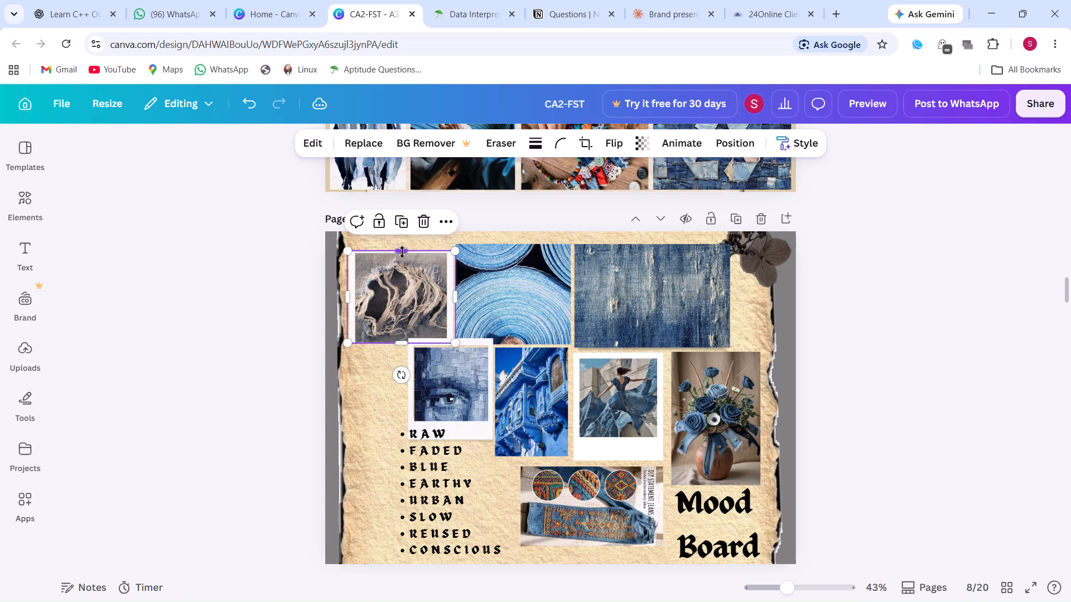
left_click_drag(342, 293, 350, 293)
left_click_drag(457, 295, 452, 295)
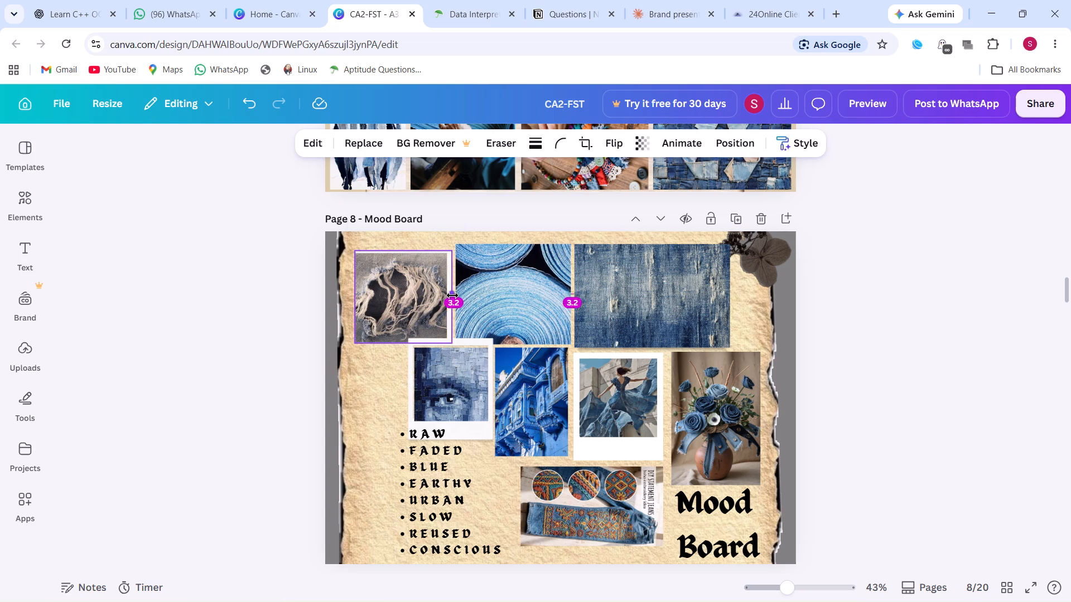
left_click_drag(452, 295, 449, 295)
Delete the white frame behind the frayed denim photo and move the photo against the denim rolls photo.
left_click_drag(425, 303, 410, 371)
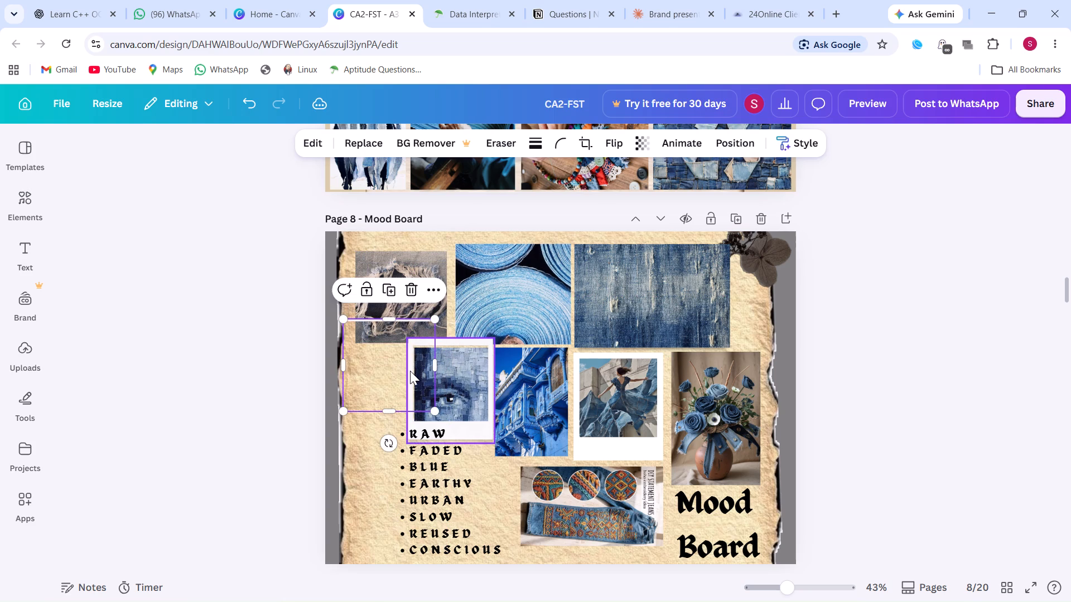
left_click(410, 291)
left_click_drag(406, 299, 415, 303)
Delete the white frame behind the eye portrait.
left_click(481, 430)
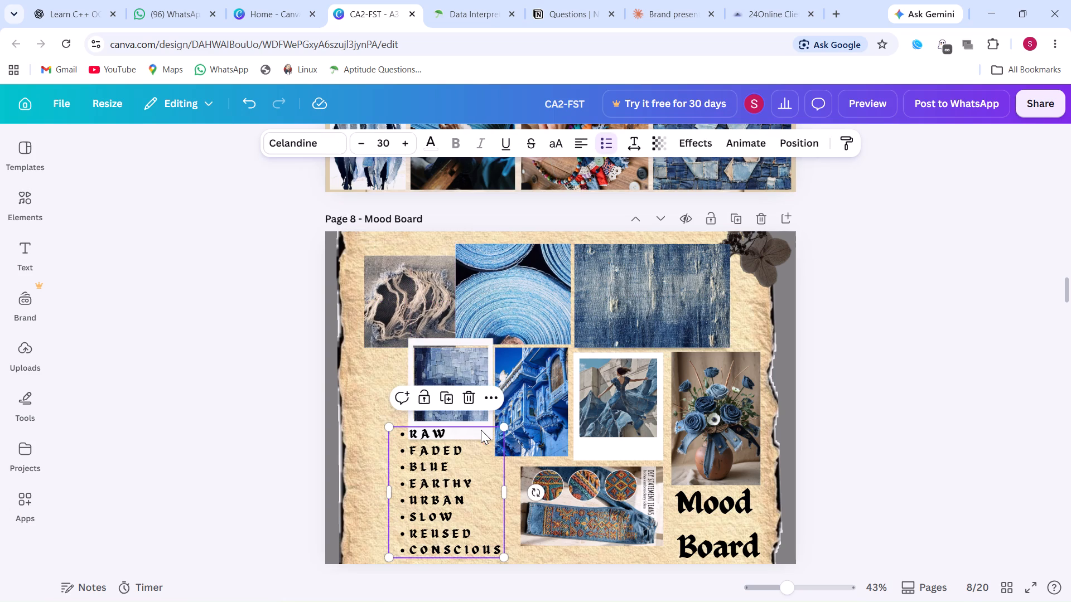
left_click(481, 336)
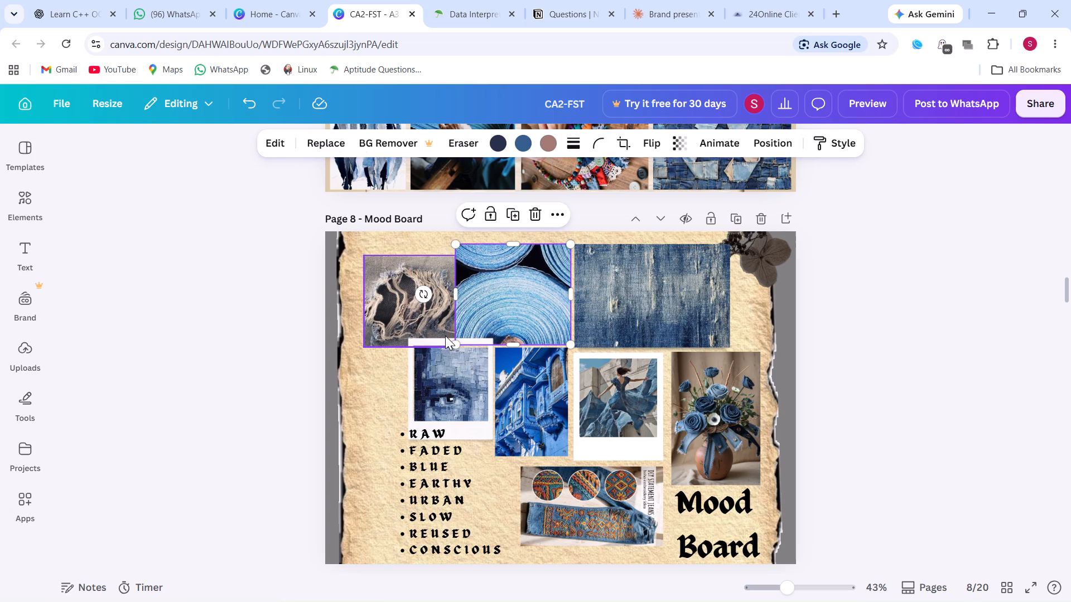
left_click(445, 336)
left_click(409, 367)
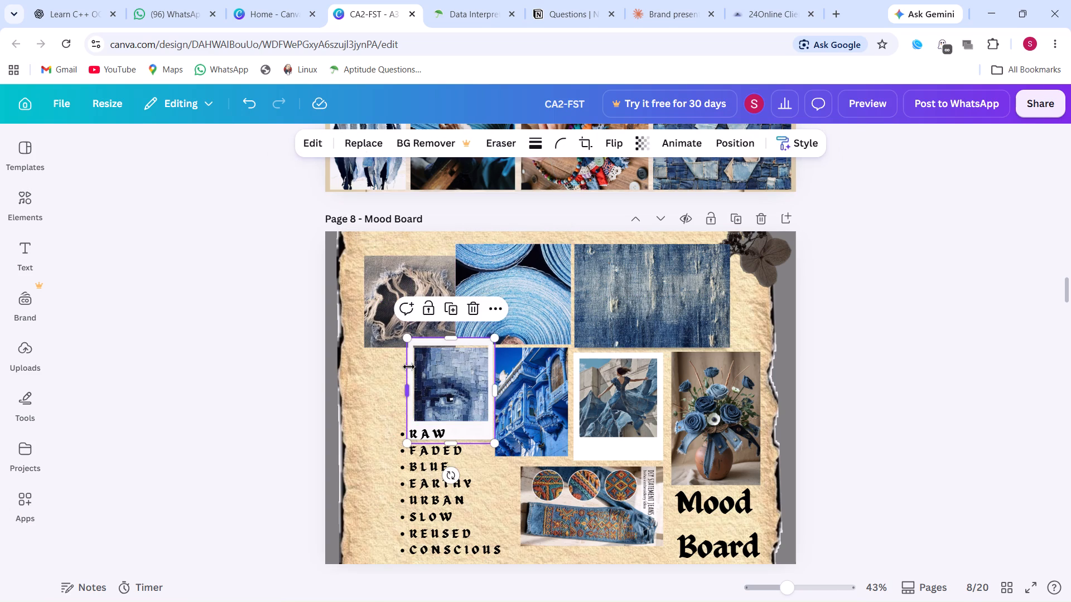
left_click(470, 305)
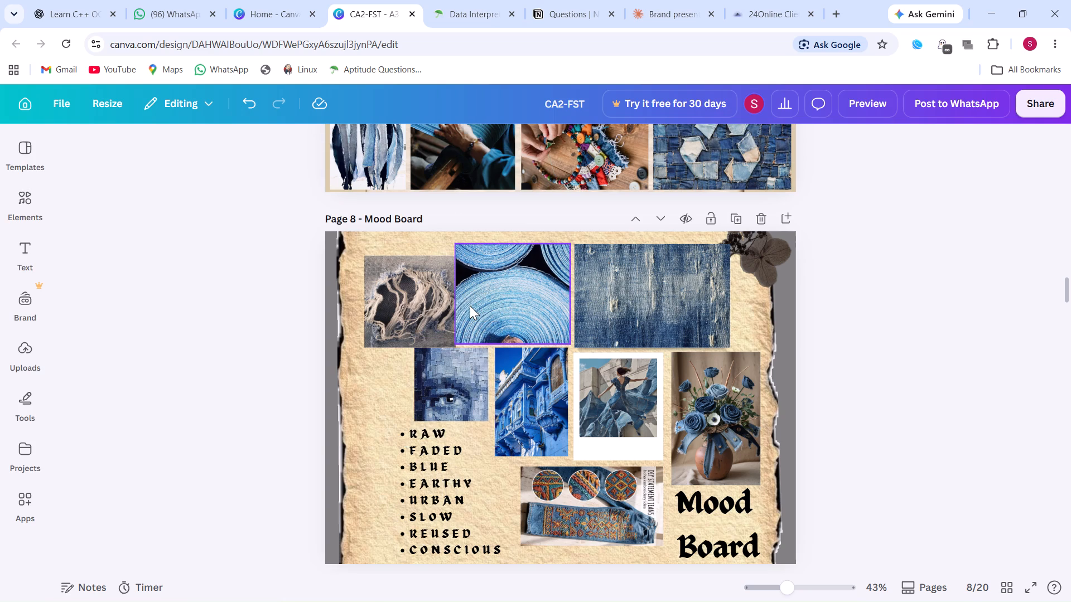
Move the eye portrait and blue building photo together, directly against the denim rolls photo's lower edge.
left_click_drag(463, 362, 472, 361)
left_click(520, 374)
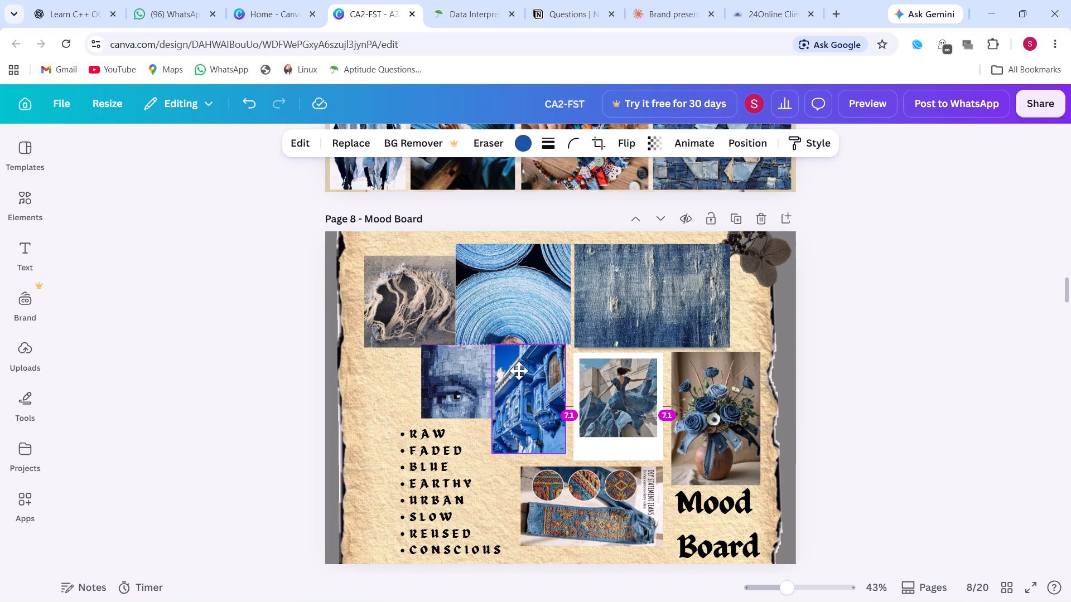
Move the worn denim texture photo slightly down and against the denim rolls photo, closing the gap between them.
left_click_drag(597, 325, 596, 325)
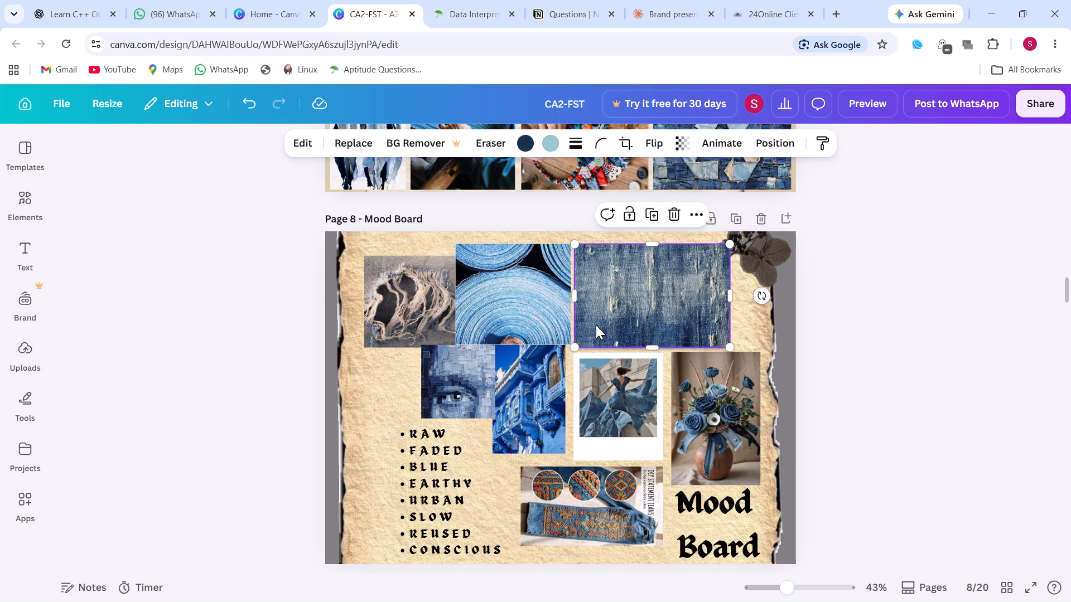
left_click_drag(596, 325, 590, 338)
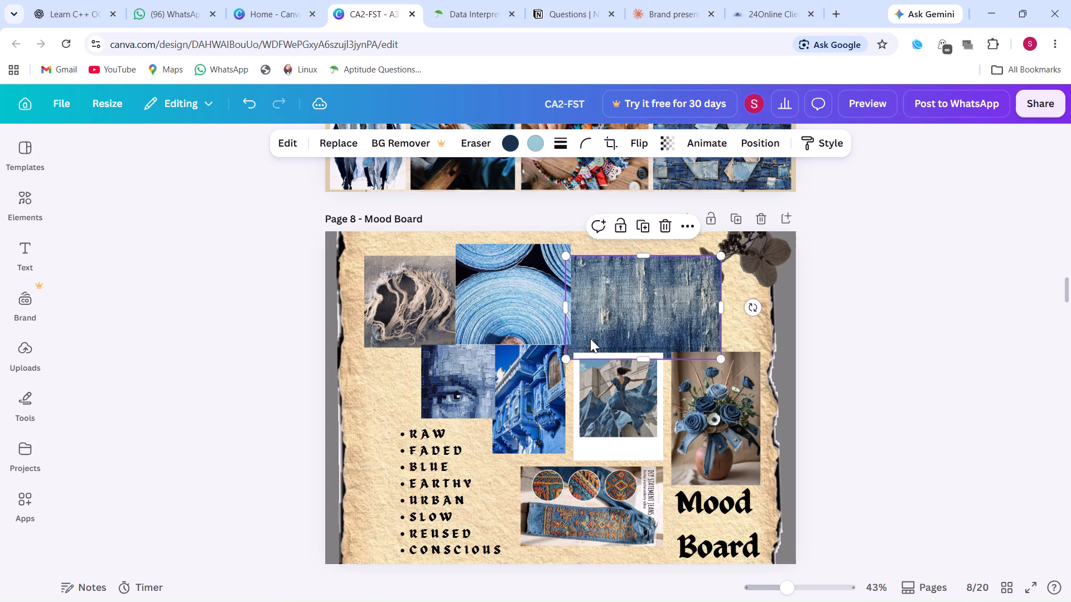
Delete the white frame behind the dancer photo and move the photo against the blue building photo.
left_click(595, 449)
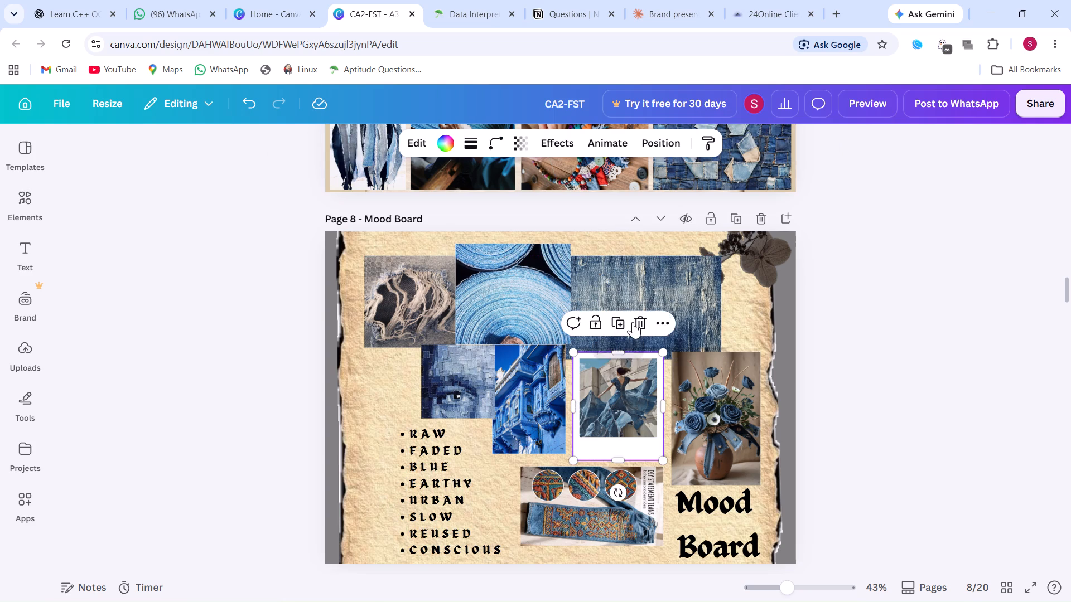
left_click(633, 322)
left_click_drag(618, 411, 606, 411)
Move the denim flower vase photo beside the dancer photo, overlapping the lower edge of the denim texture photo.
left_click_drag(693, 420, 678, 424)
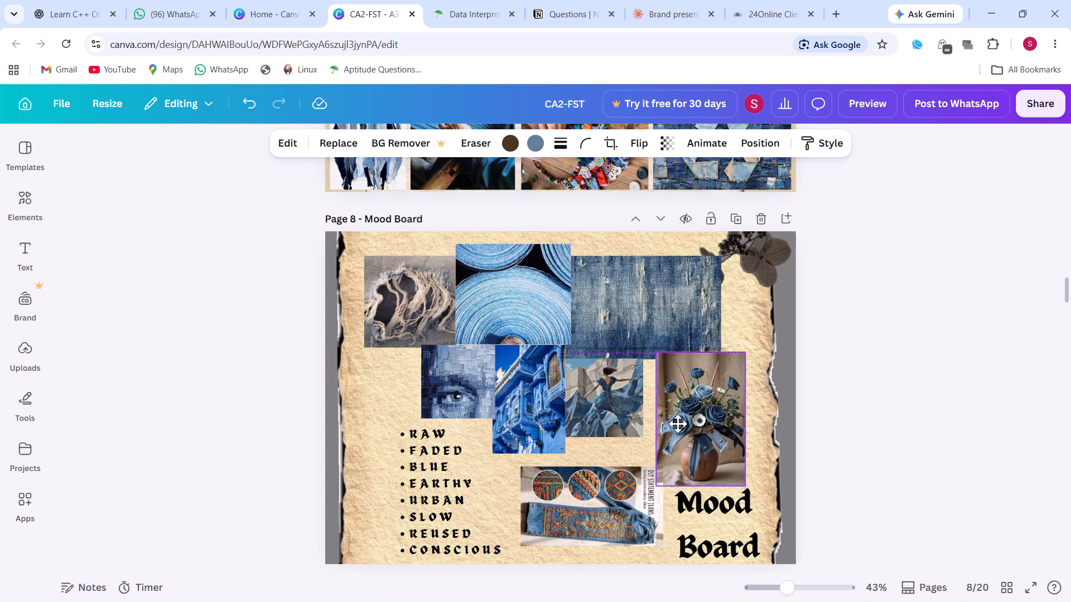
left_click_drag(678, 424, 665, 407)
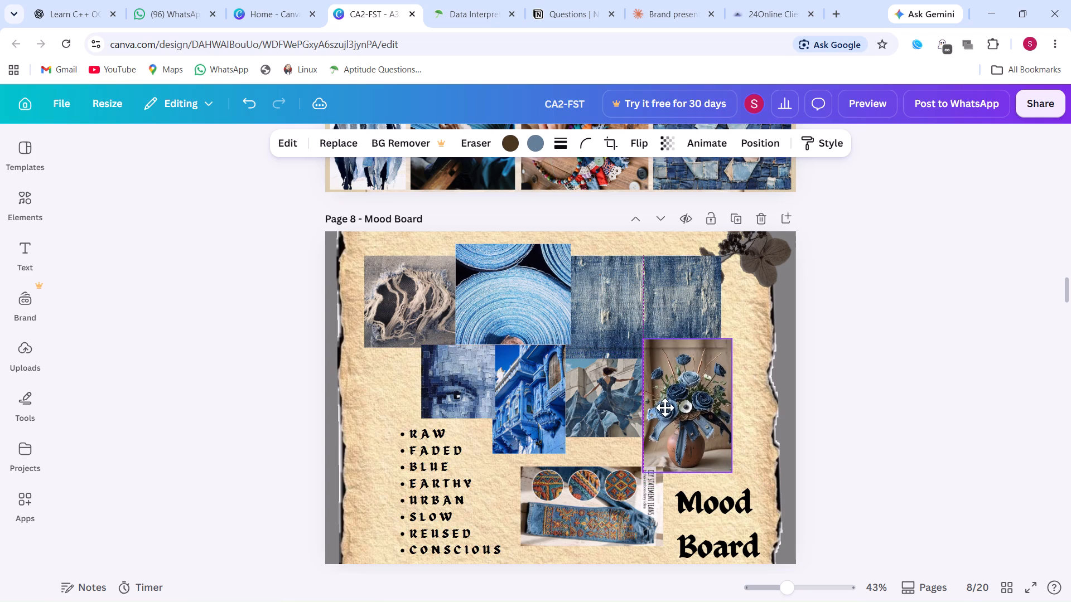
left_click_drag(665, 407, 664, 397)
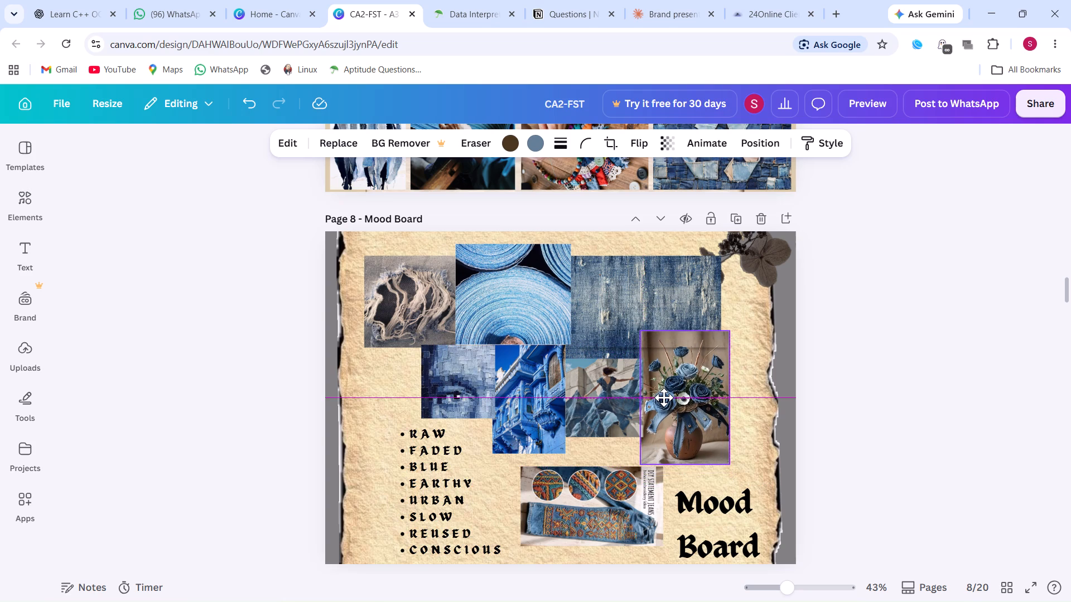
left_click_drag(664, 397, 666, 396)
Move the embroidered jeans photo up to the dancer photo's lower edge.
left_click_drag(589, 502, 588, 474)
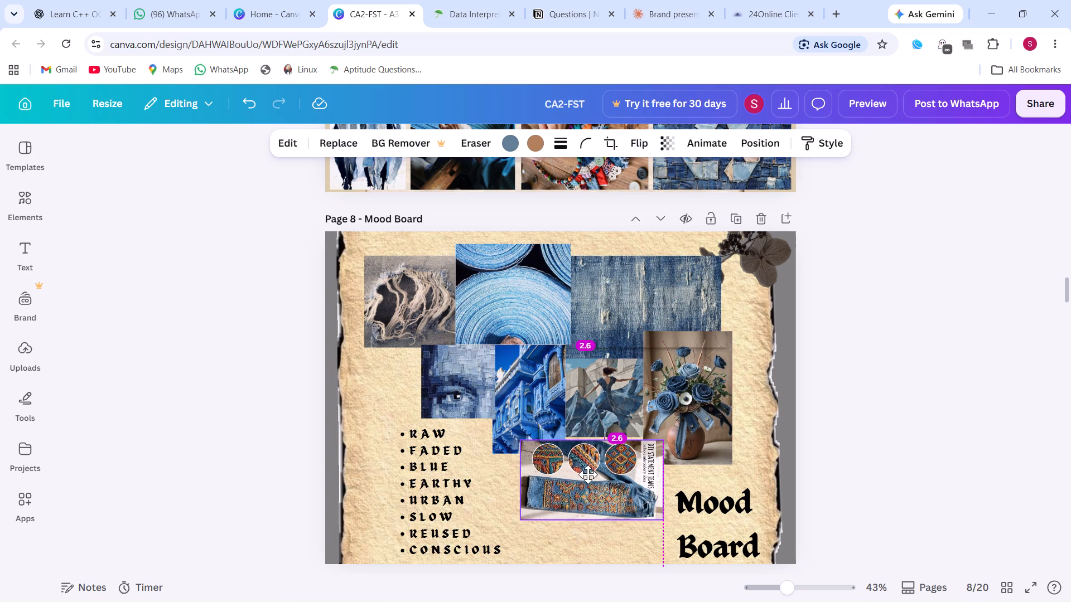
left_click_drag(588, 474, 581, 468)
Move the bulleted word list from RAW to CONSCIOUS over the vase photo, above the Mood Board title.
left_click_drag(452, 496, 743, 395)
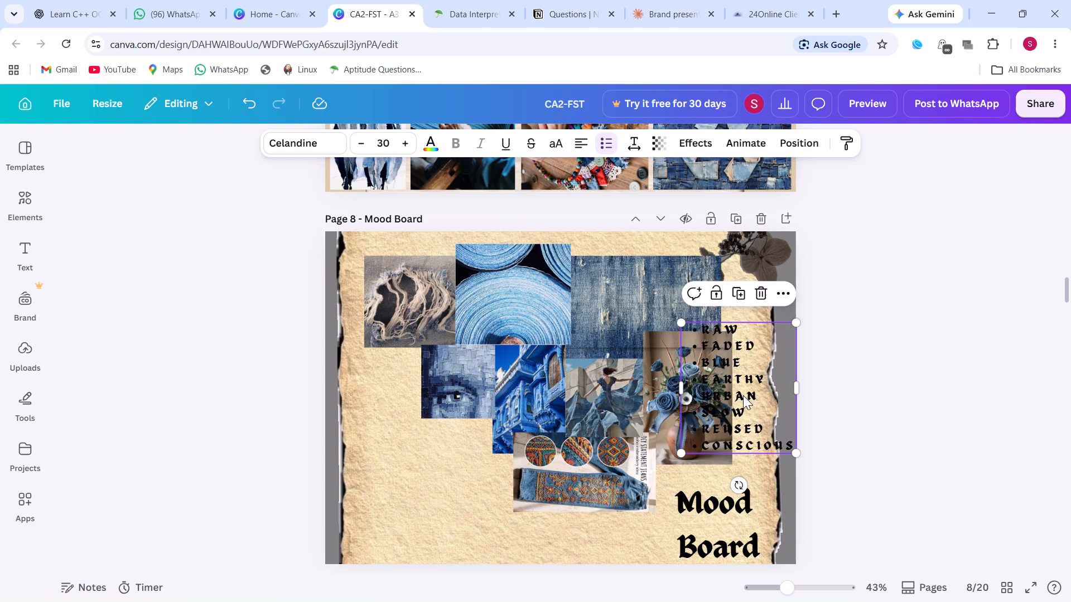
Rotate the embroidered jeans photo upright and place it beneath the frayed denim photo.
left_click_drag(591, 462, 505, 469)
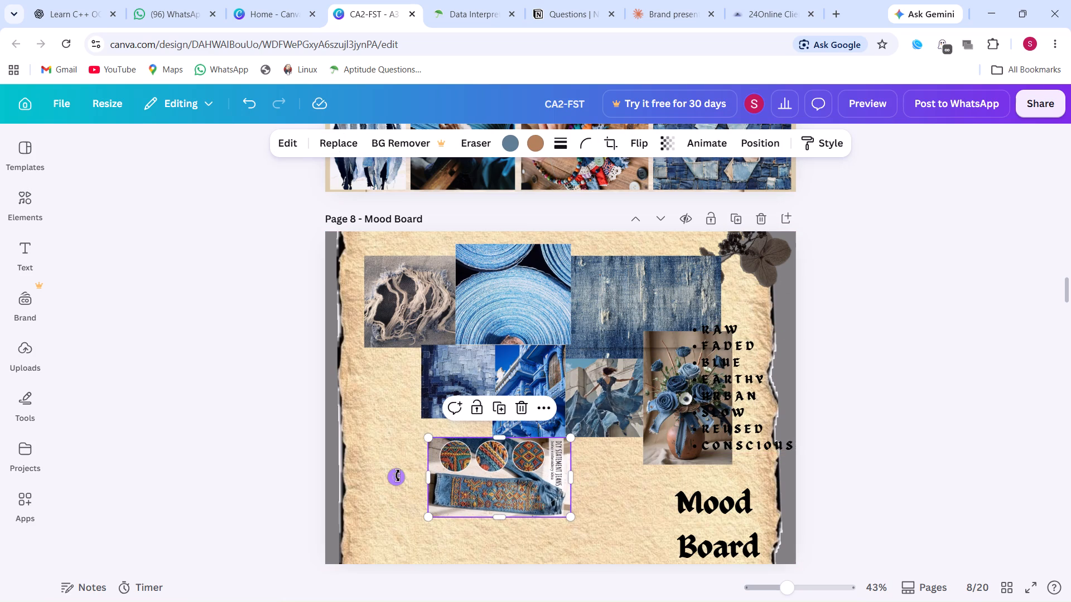
left_click_drag(397, 476, 518, 506)
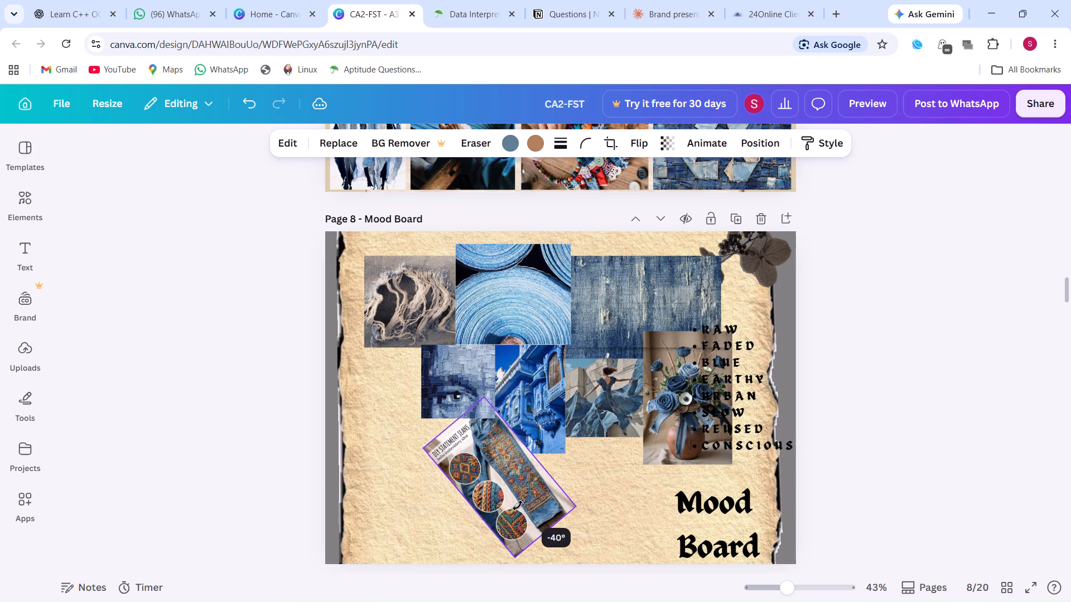
left_click_drag(518, 506, 500, 512)
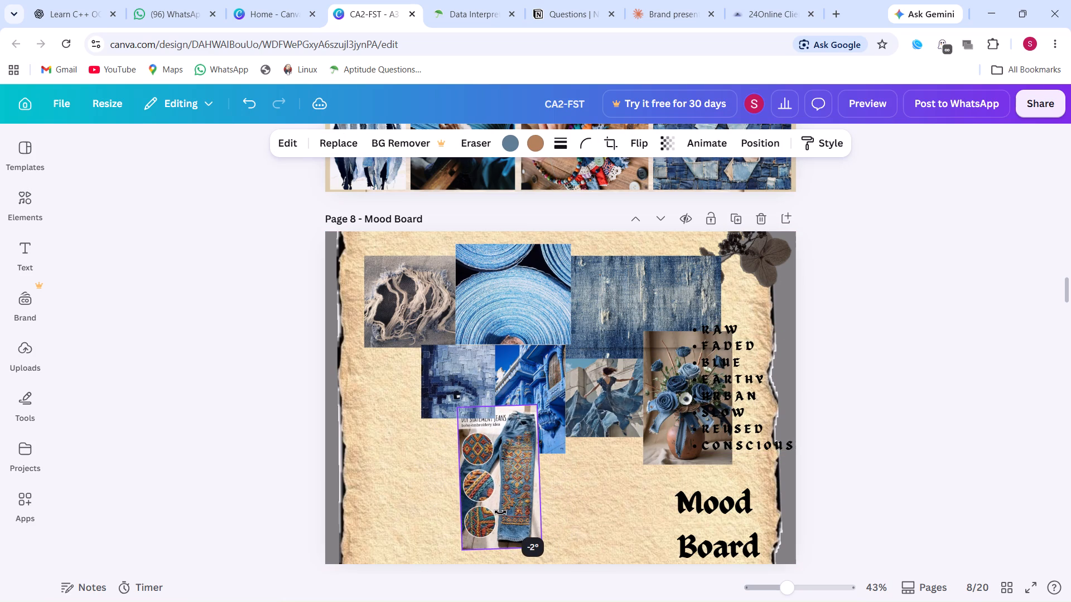
left_click_drag(500, 512, 499, 512)
left_click_drag(499, 512, 498, 513)
left_click_drag(504, 502, 417, 468)
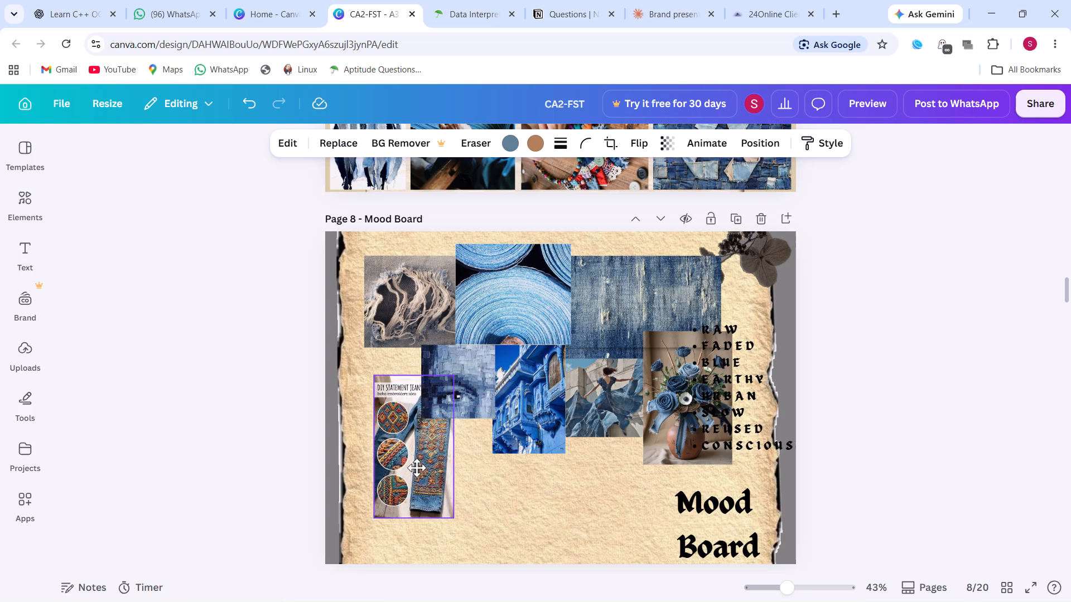
left_click_drag(417, 468, 396, 442)
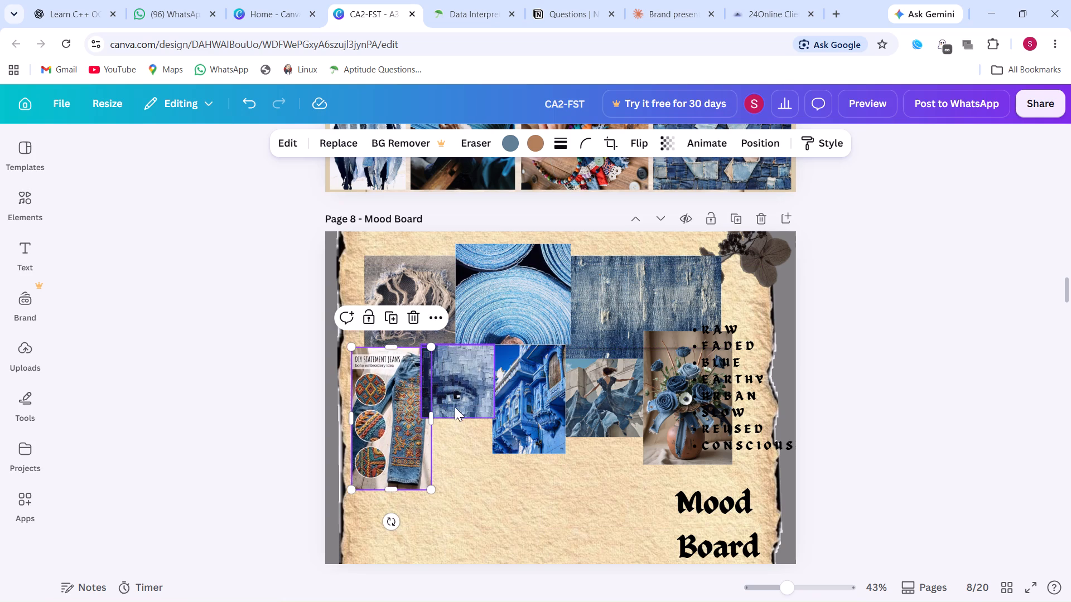
Move the eye photo to open space below the dancer photo and place the embroidered jeans photo beside the blue building photo.
left_click_drag(457, 404, 599, 472)
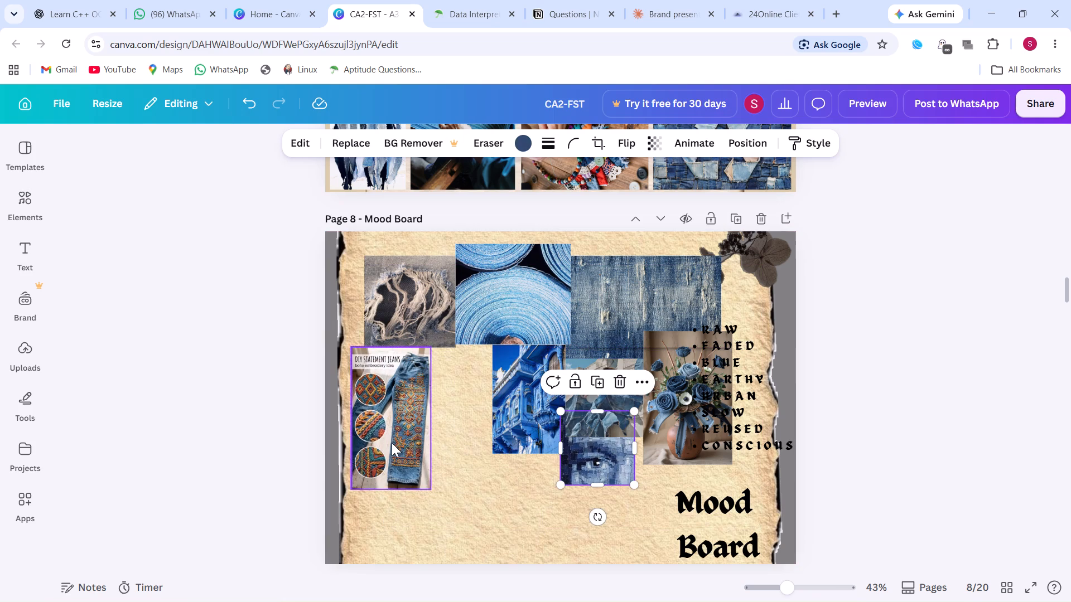
left_click_drag(392, 443, 457, 431)
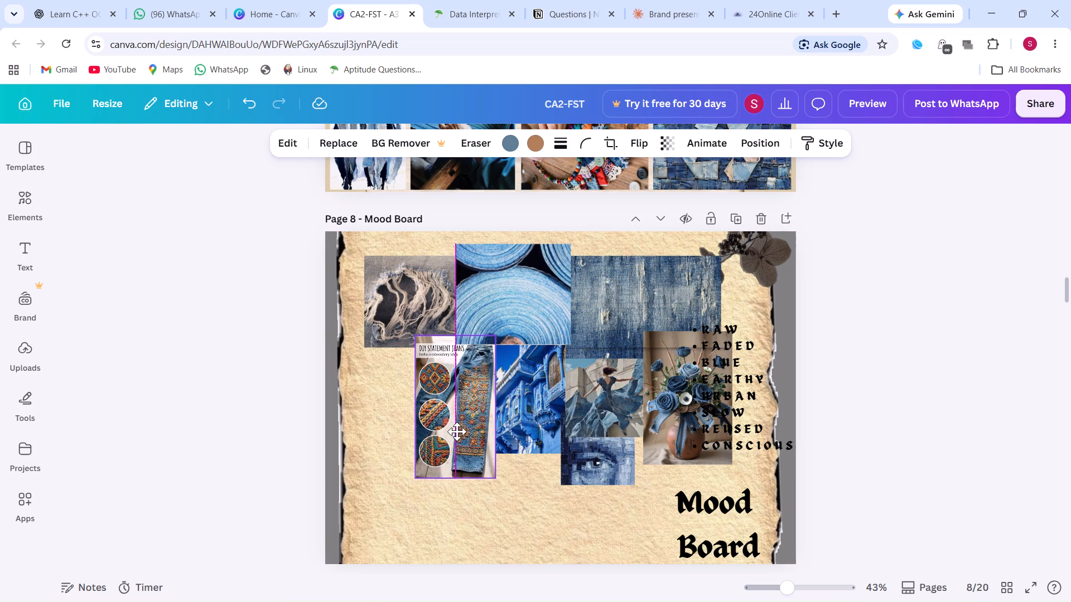
left_click_drag(457, 431, 460, 428)
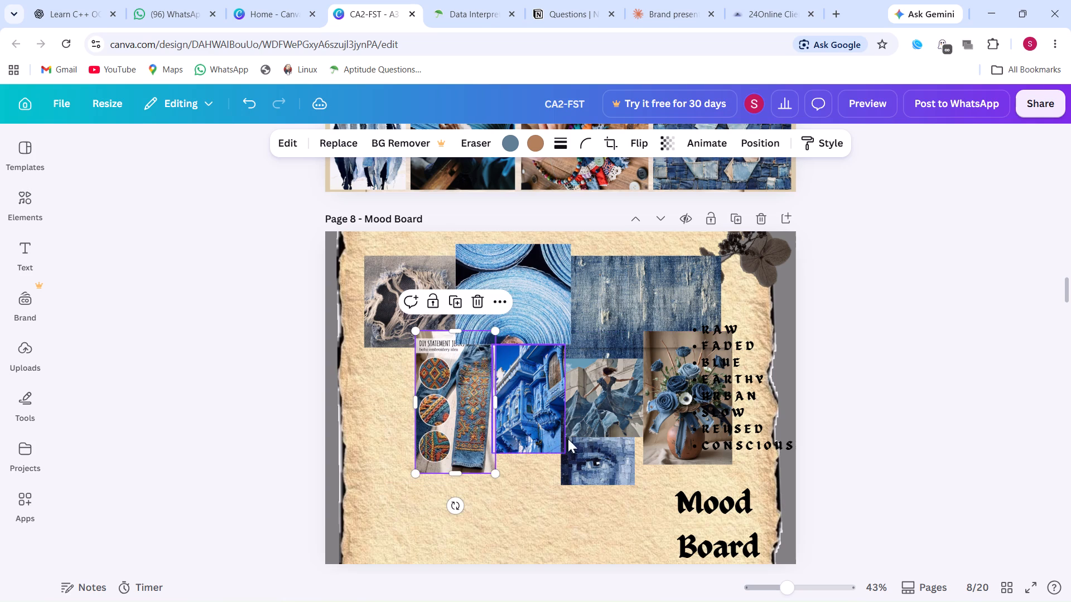
left_click_drag(599, 452, 602, 506)
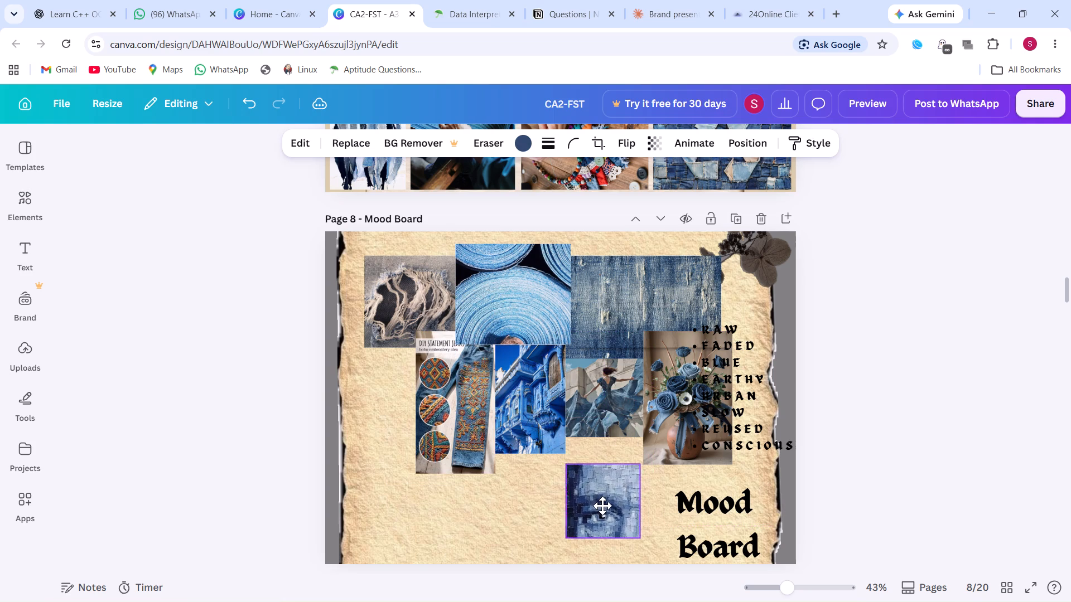
left_click_drag(602, 506, 602, 508)
left_click_drag(456, 459, 458, 493)
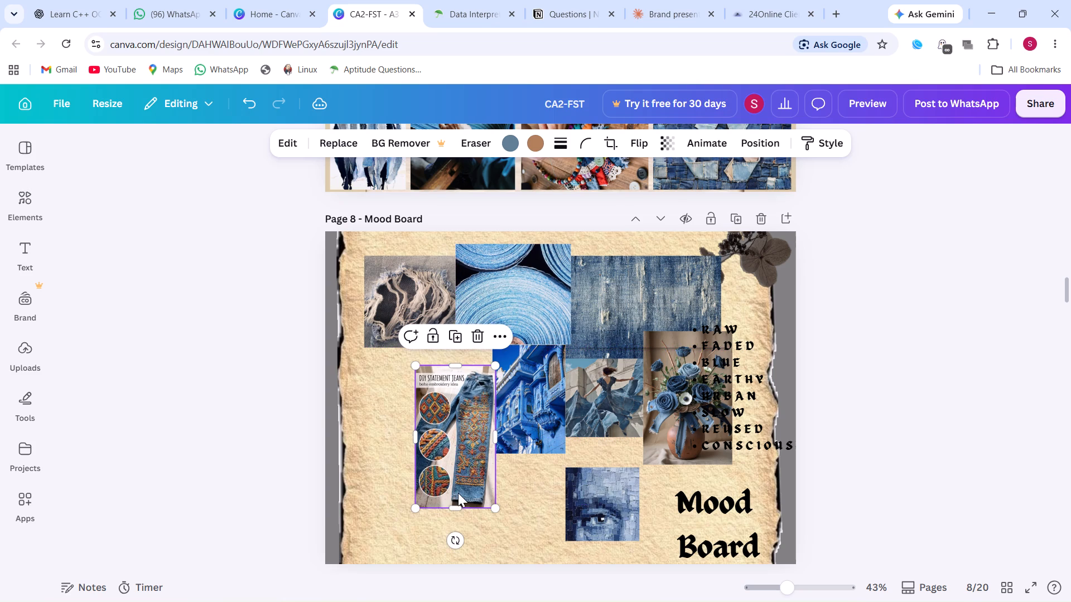
scroll(540, 489, "down", 1)
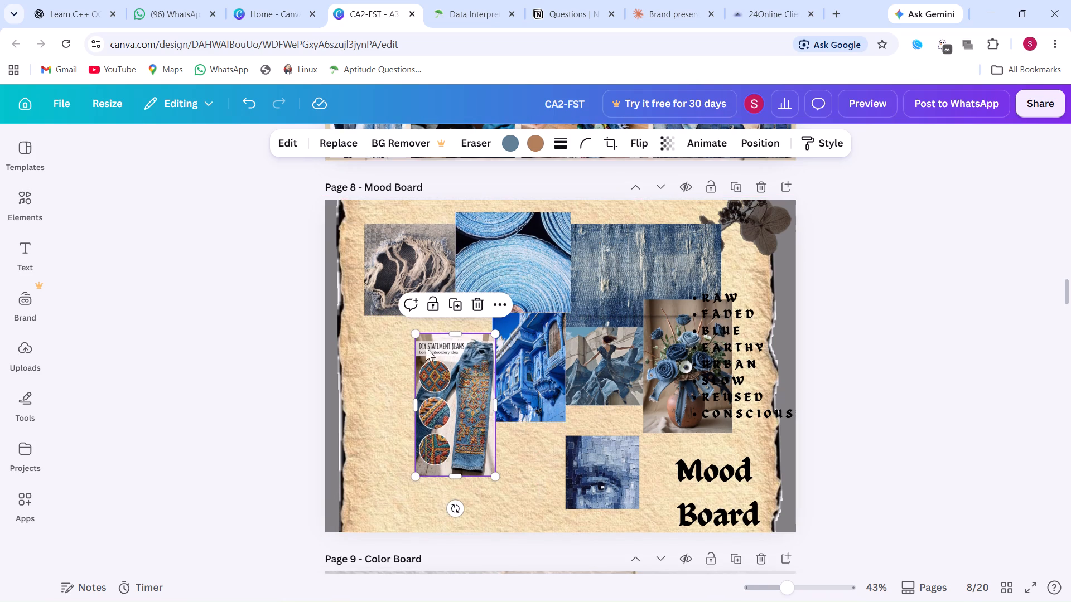
left_click(445, 376)
left_click_drag(445, 376, 445, 385)
Tuck the frayed denim and denim texture photos partly behind opposite sides of the denim rolls photo.
left_click_drag(405, 291, 412, 310)
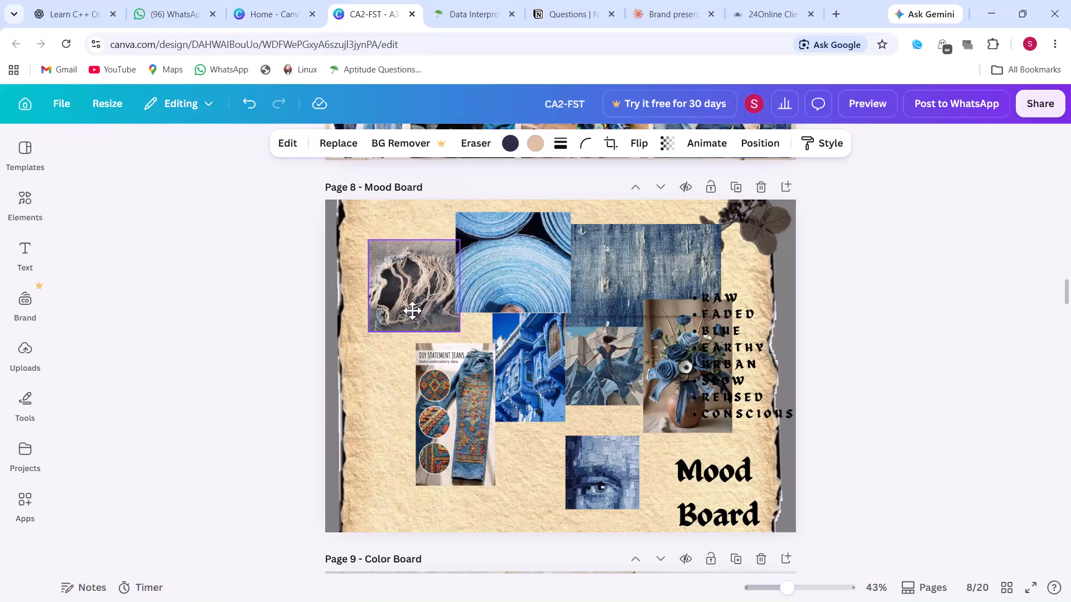
left_click_drag(412, 310, 441, 329)
left_click(525, 289)
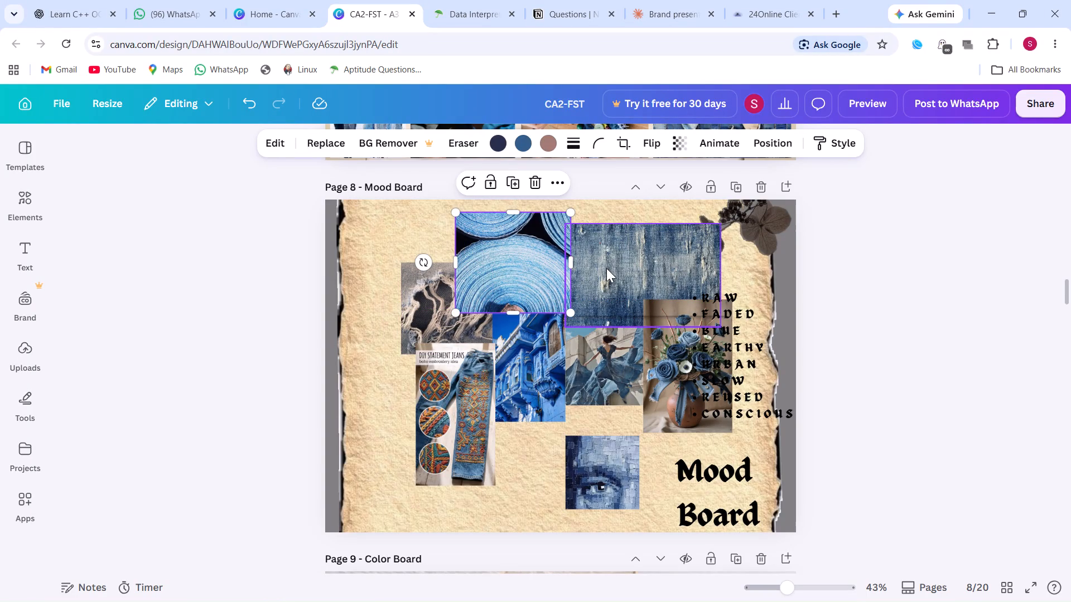
left_click_drag(606, 268, 583, 270)
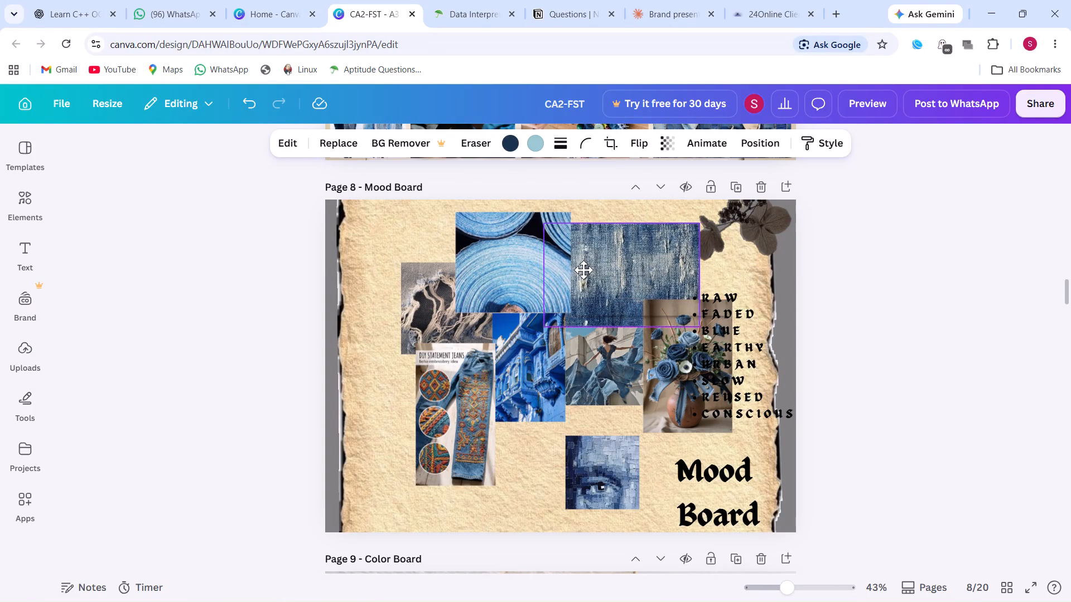
left_click_drag(583, 270, 569, 272)
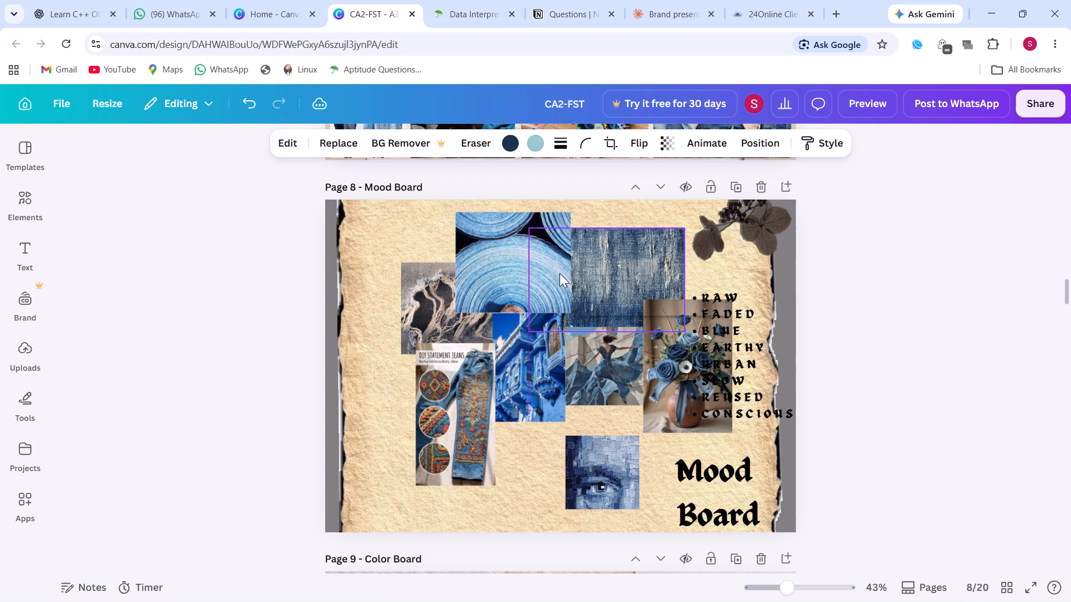
left_click_drag(440, 321, 423, 298)
Raise the embroidered jeans photo so it overlaps the frayed denim photo and the blue building photo's edge.
left_click_drag(452, 368, 454, 336)
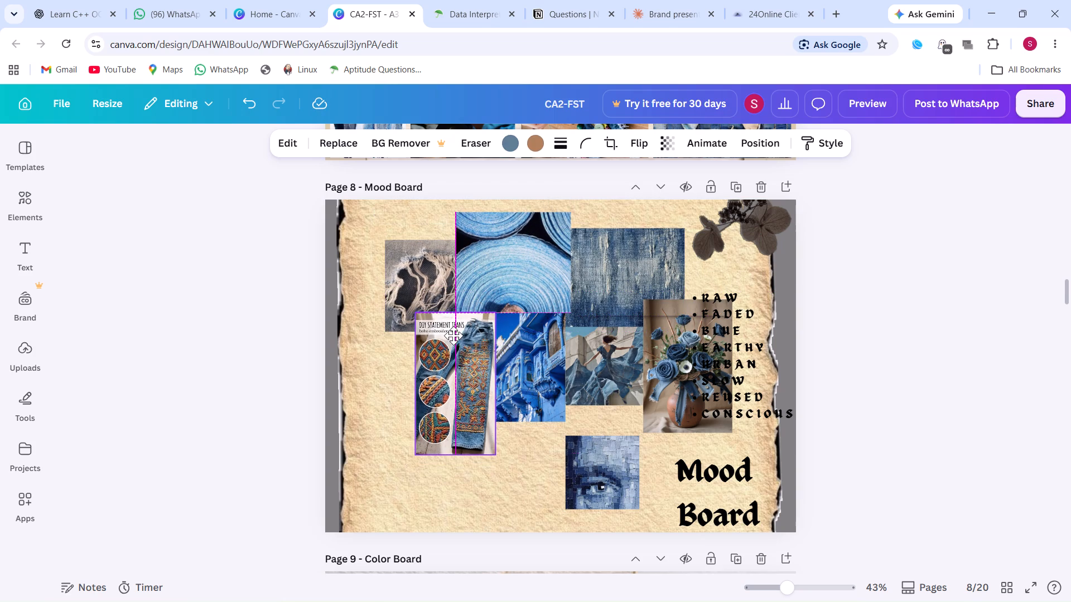
left_click_drag(454, 336, 457, 326)
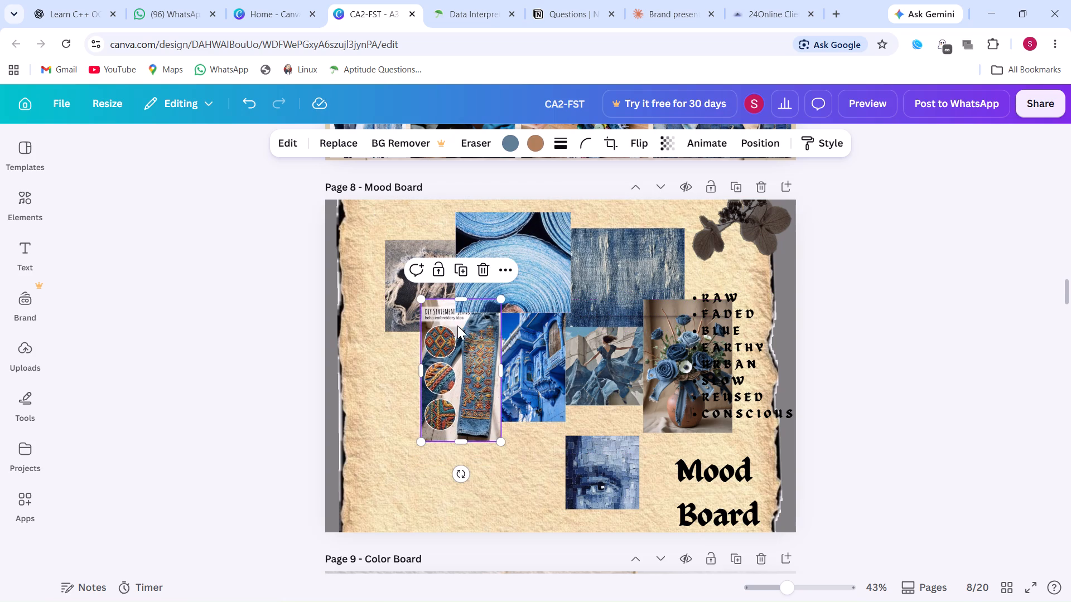
Cluster the dancer, eye and vase photos over the denim texture's lower edge, with the eye directly beneath the dancer and the vase alongside.
left_click_drag(591, 357, 595, 338)
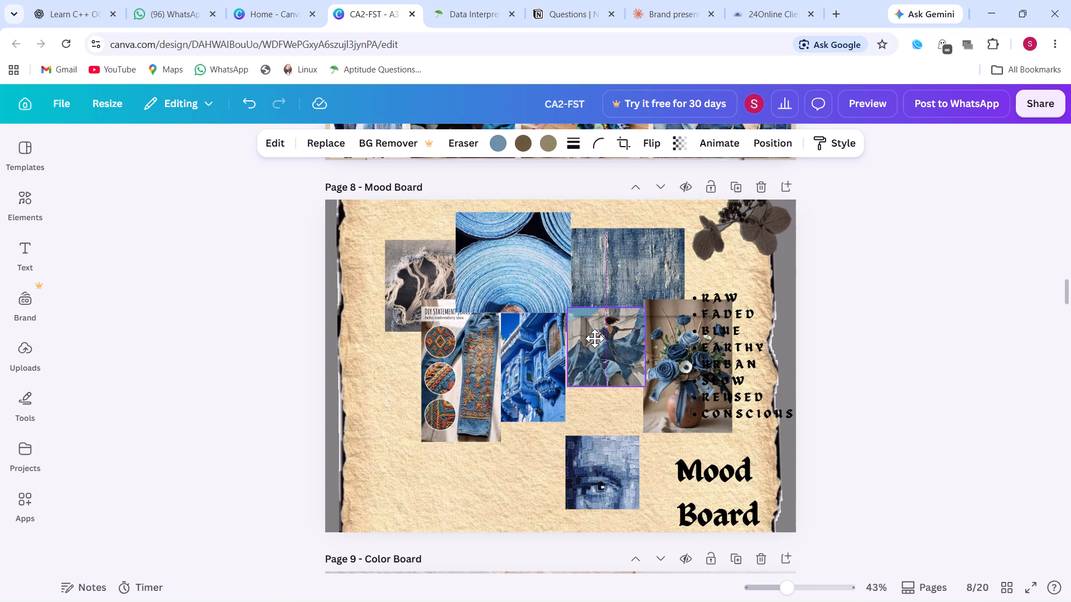
left_click_drag(595, 338, 590, 322)
left_click_drag(609, 449, 616, 392)
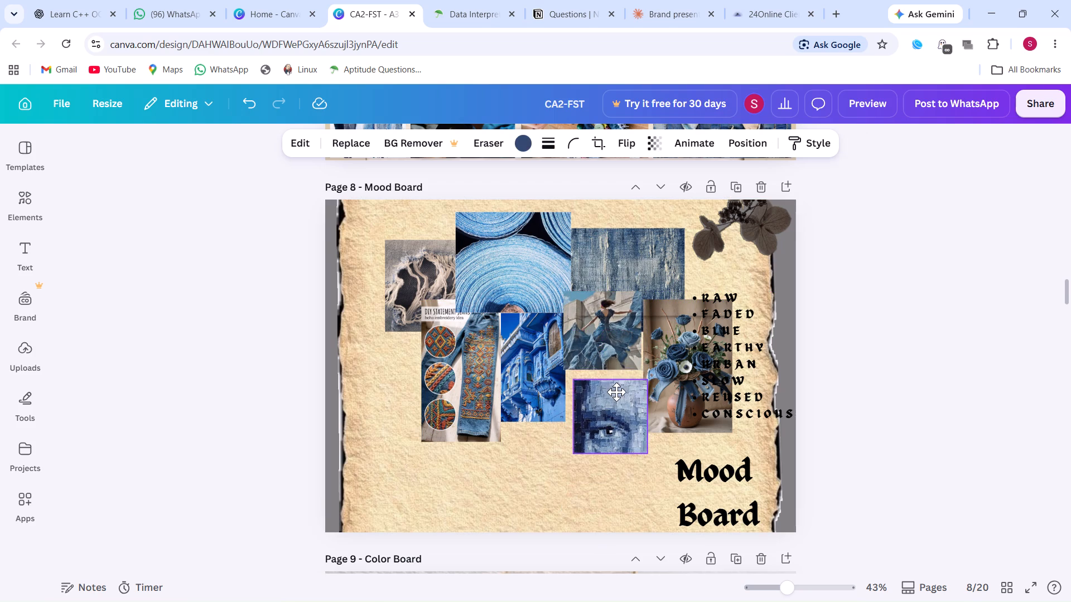
left_click_drag(616, 392, 606, 383)
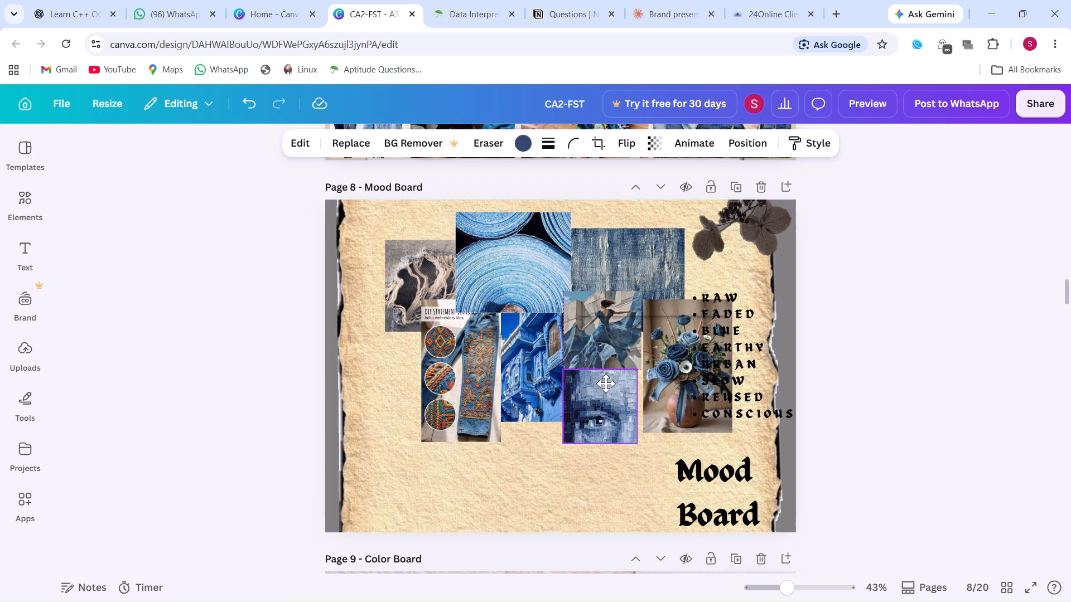
left_click_drag(606, 383, 607, 383)
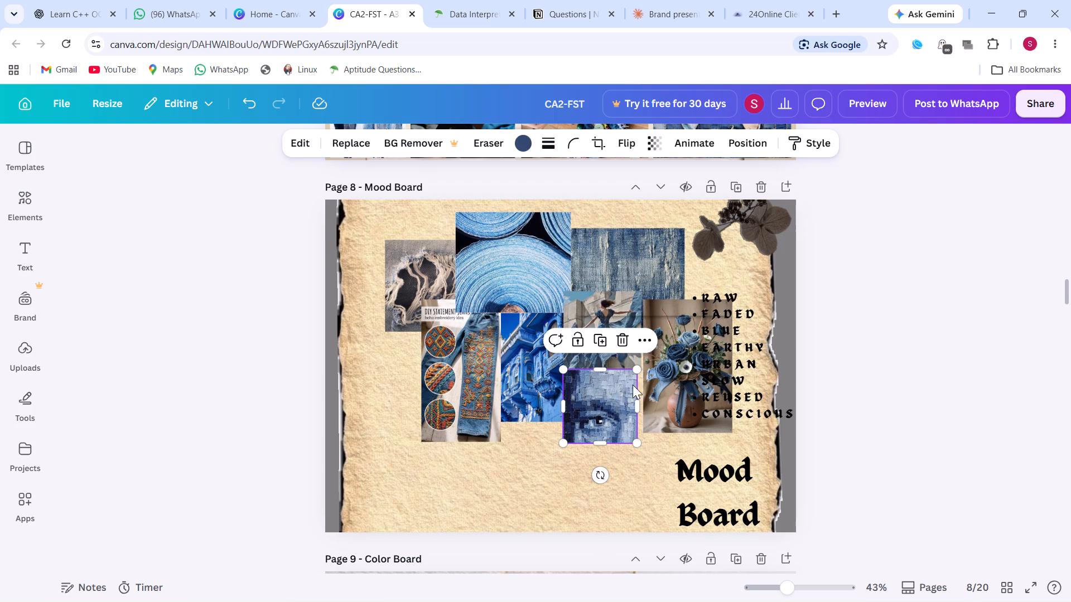
left_click_drag(654, 386, 641, 388)
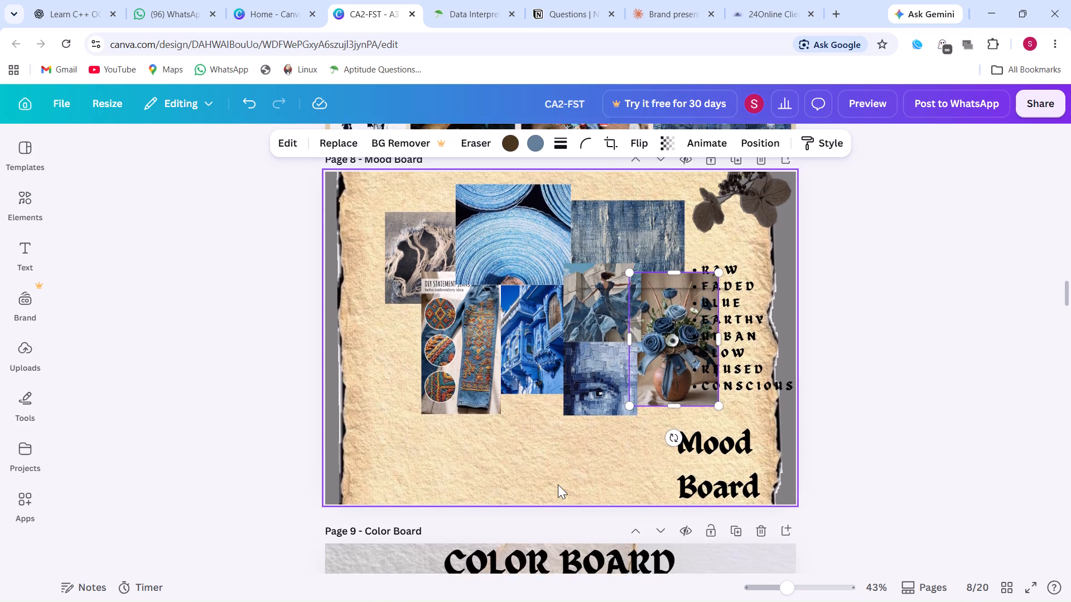
Lower the blue building photo beside the eye photo and bring the denim rolls photo down over its upper edge.
left_click_drag(528, 405, 526, 423)
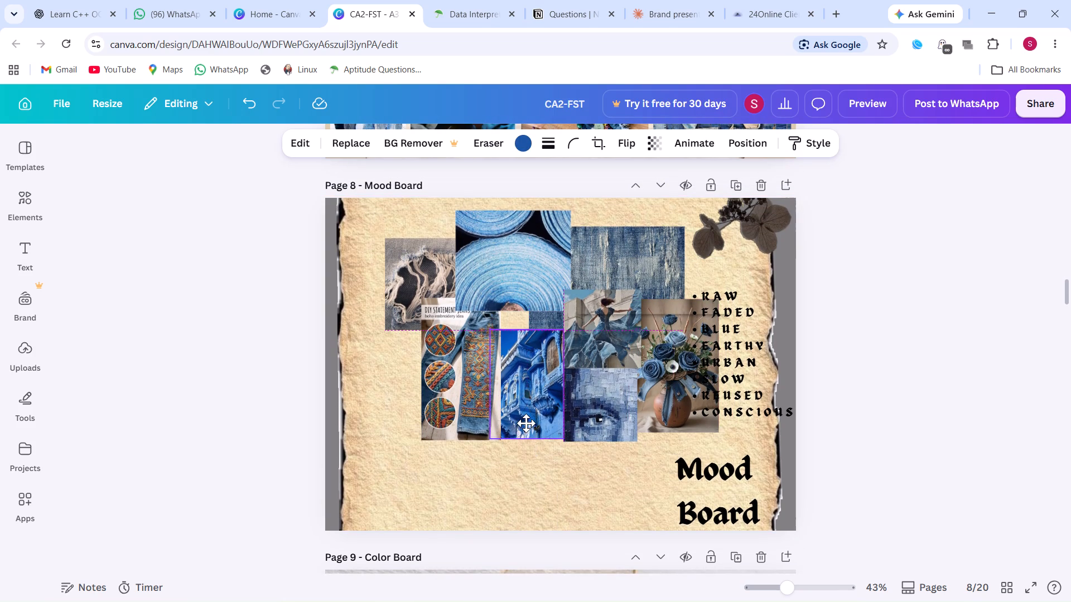
left_click_drag(526, 423, 527, 451)
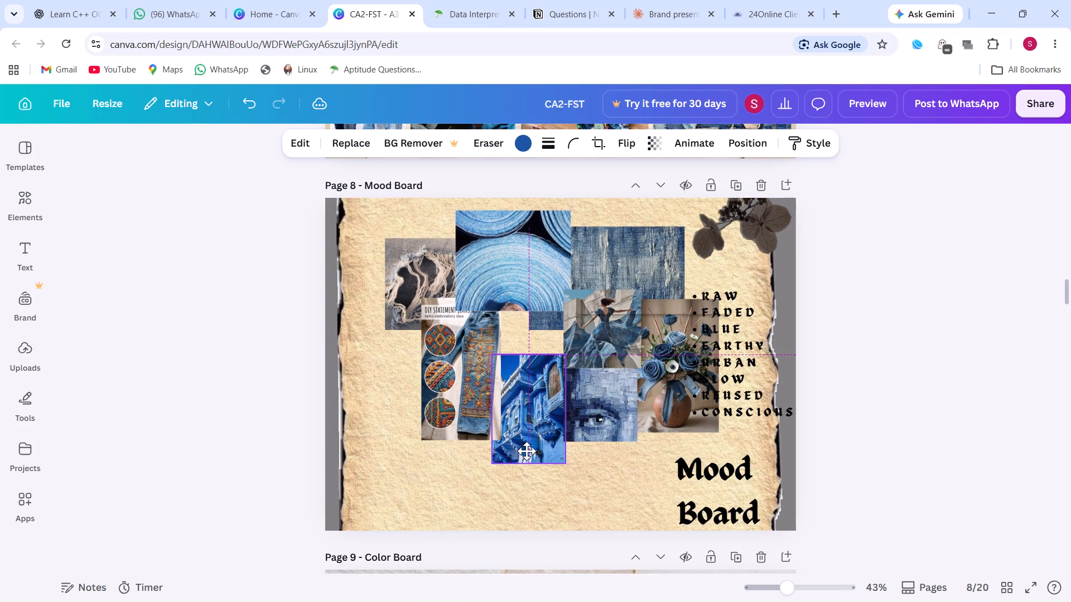
left_click_drag(527, 451, 526, 454)
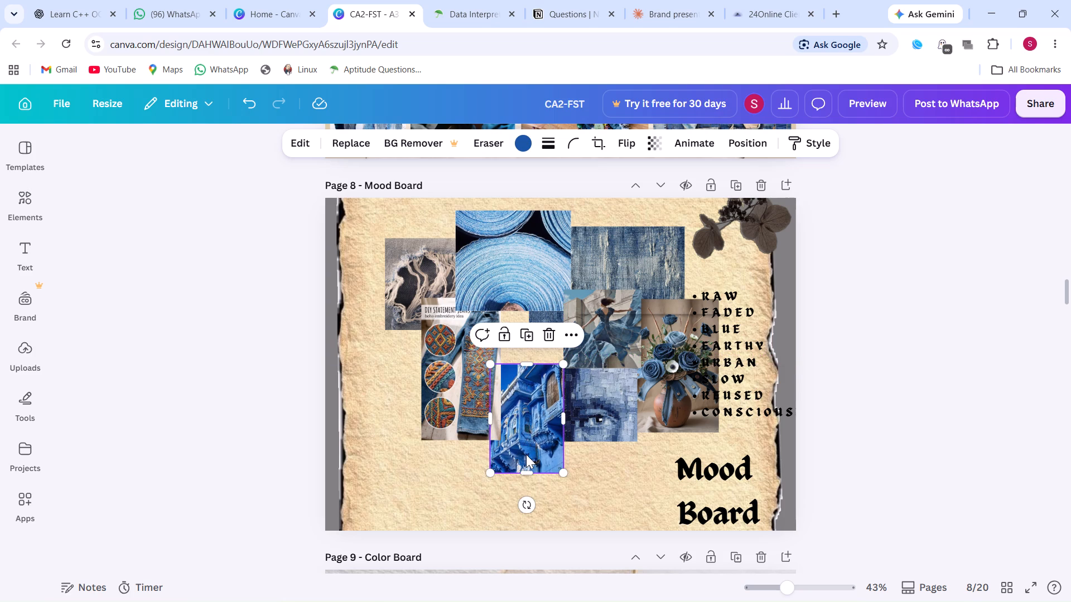
left_click_drag(501, 283, 501, 339)
Delete the white block left exposed behind the denim rolls photo.
left_click(614, 246)
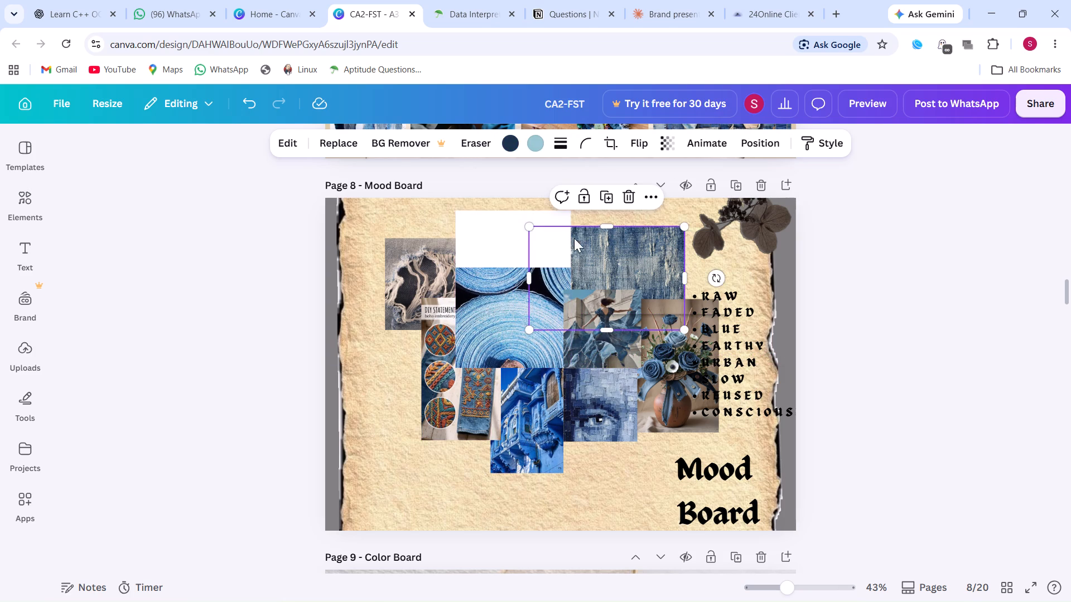
left_click(519, 229)
left_click(532, 182)
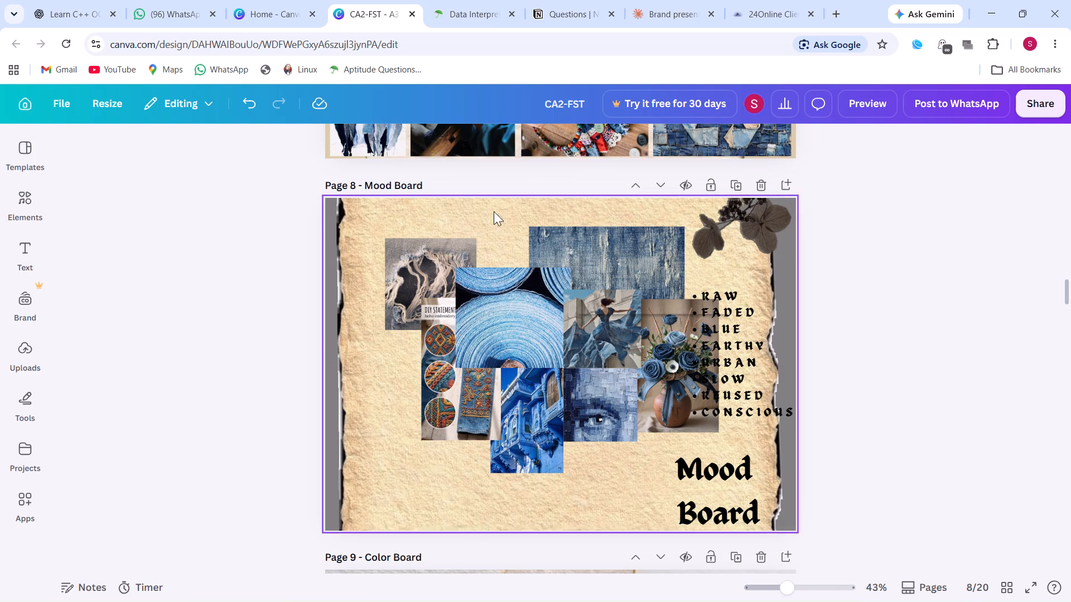
Slide the denim texture photo over to meet the frayed denim photo's edge, behind the denim rolls photo.
left_click(446, 245)
left_click_drag(544, 244, 491, 247)
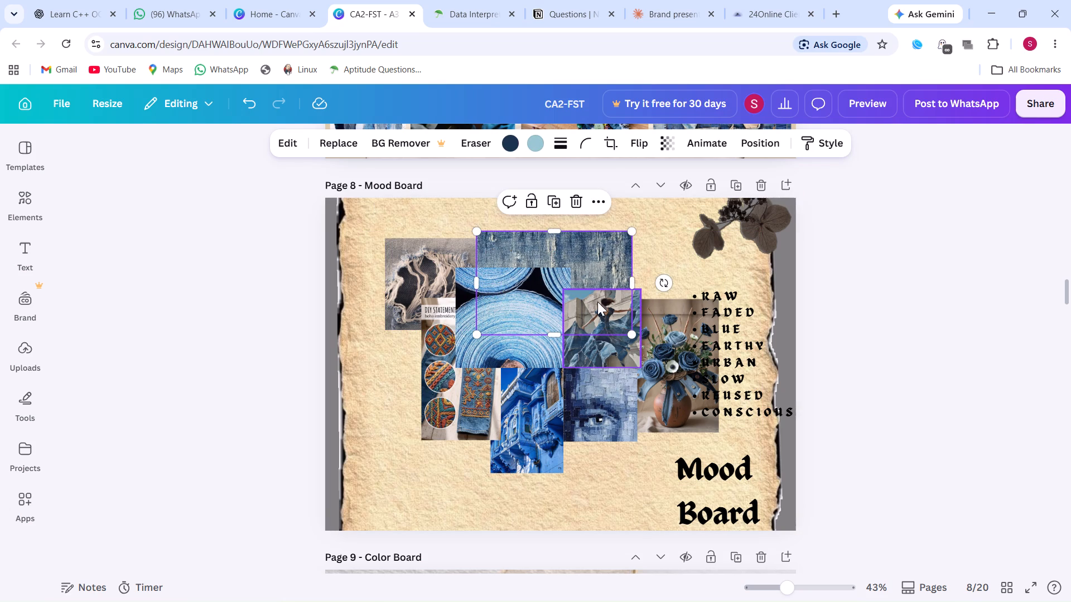
Nudge the vase photo closer to the dancer and raise the blue building photo further behind the denim rolls photo.
left_click_drag(658, 312, 650, 309)
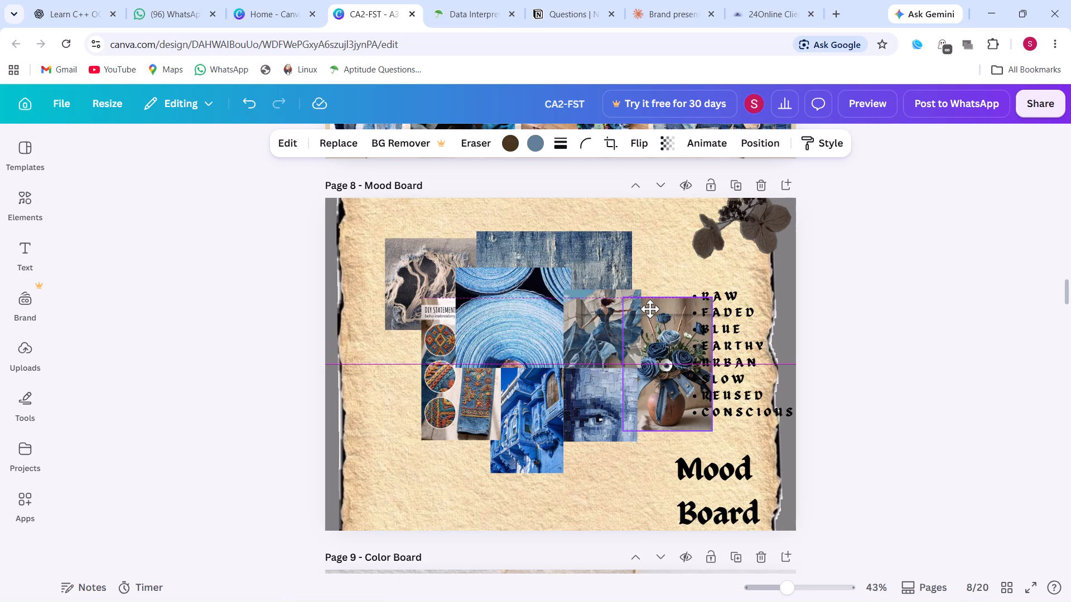
left_click_drag(650, 309, 653, 309)
left_click_drag(537, 429, 540, 407)
left_click(655, 496)
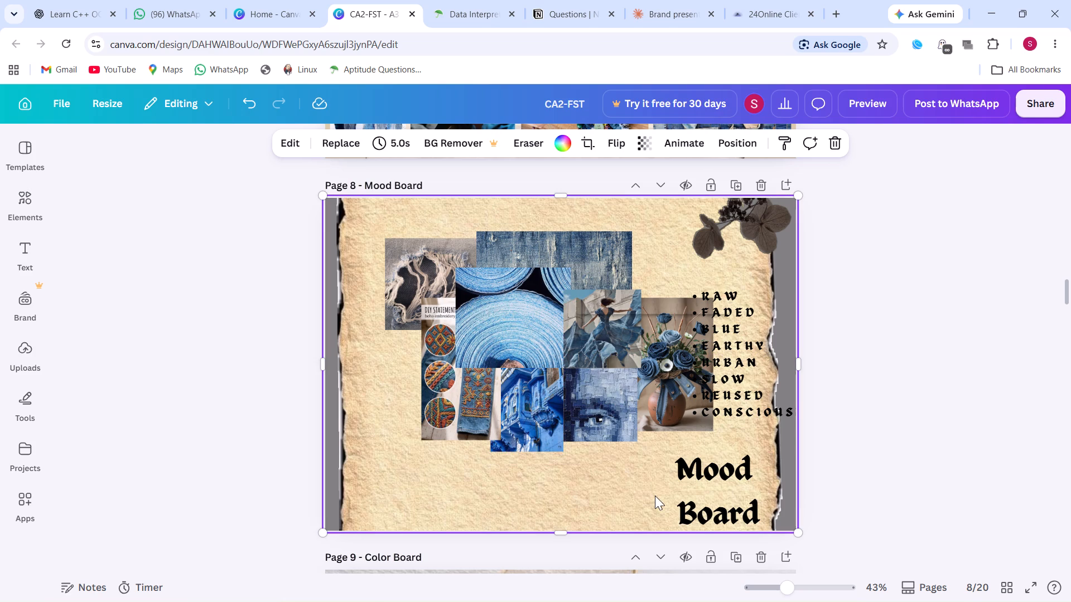
Move the embroidered jeans photo directly beneath the frayed denim photo, clear of the blue building photo.
left_click_drag(476, 410, 469, 433)
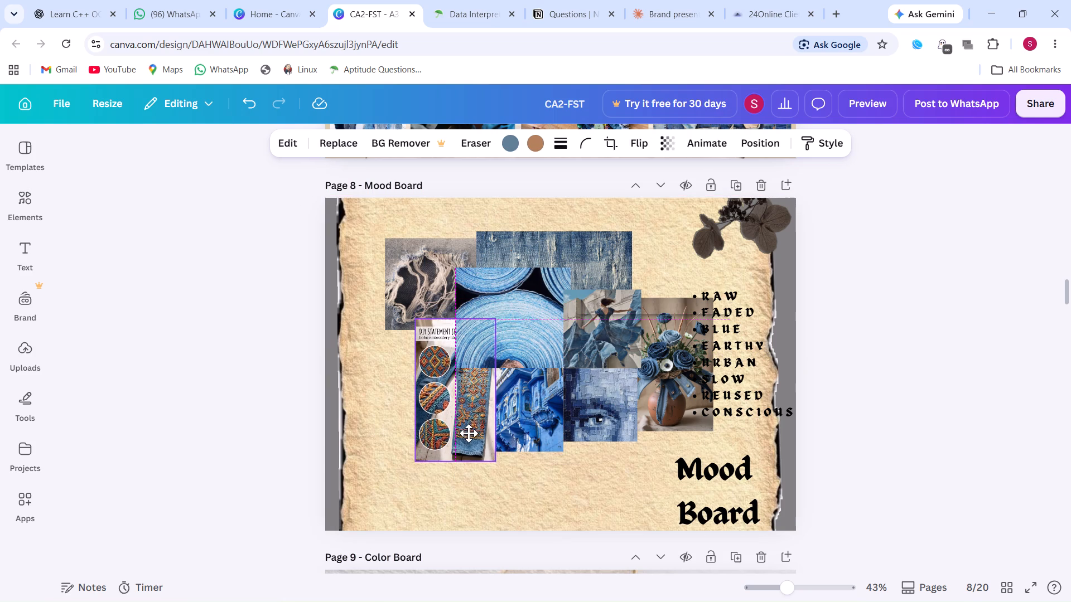
left_click_drag(469, 433, 462, 444)
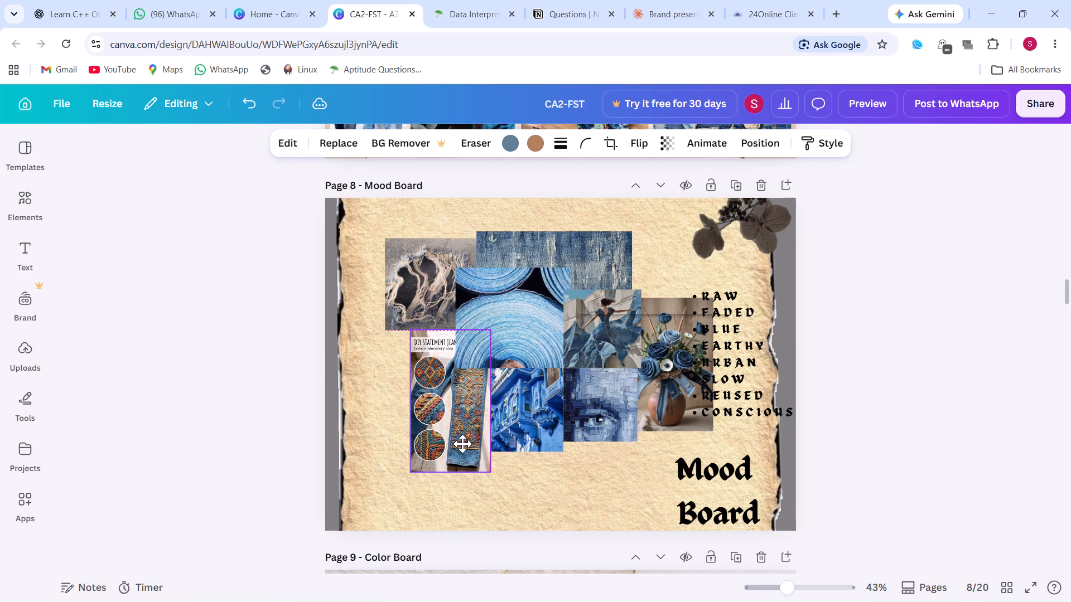
left_click_drag(462, 444, 454, 444)
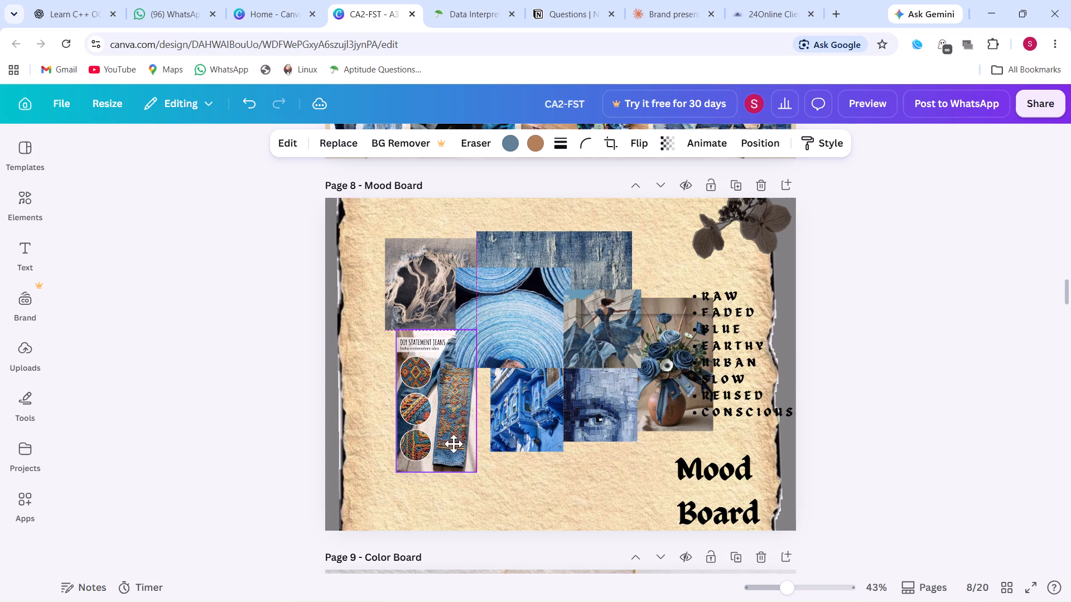
left_click_drag(454, 444, 451, 444)
Place the blue building photo against the embroidered jeans photo and enlarge it to about 69 by 103.
left_click_drag(514, 441, 506, 443)
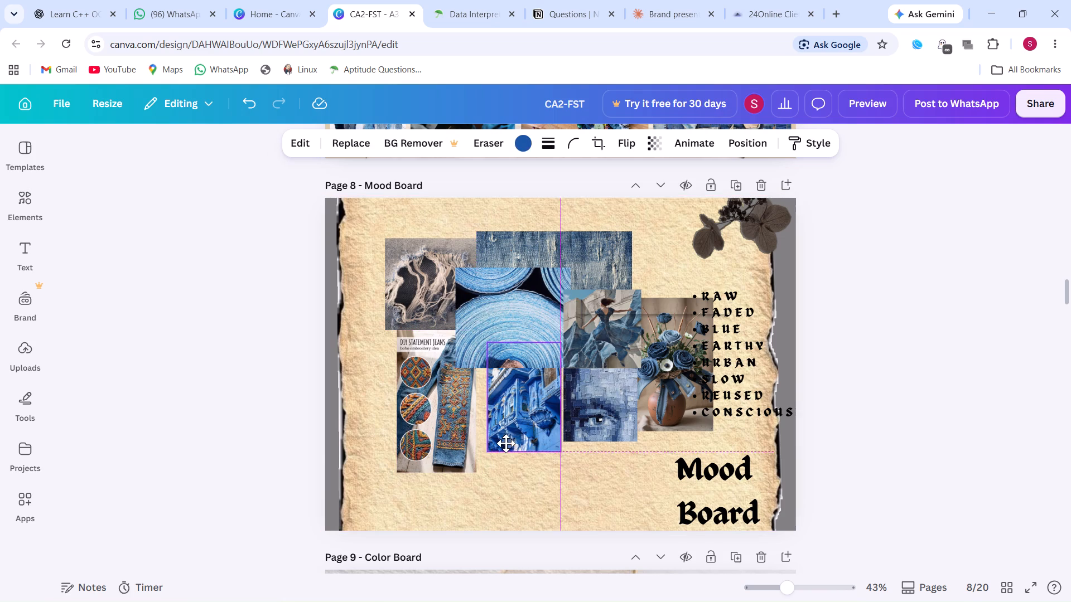
left_click_drag(506, 443, 497, 449)
left_click_drag(551, 463, 564, 463)
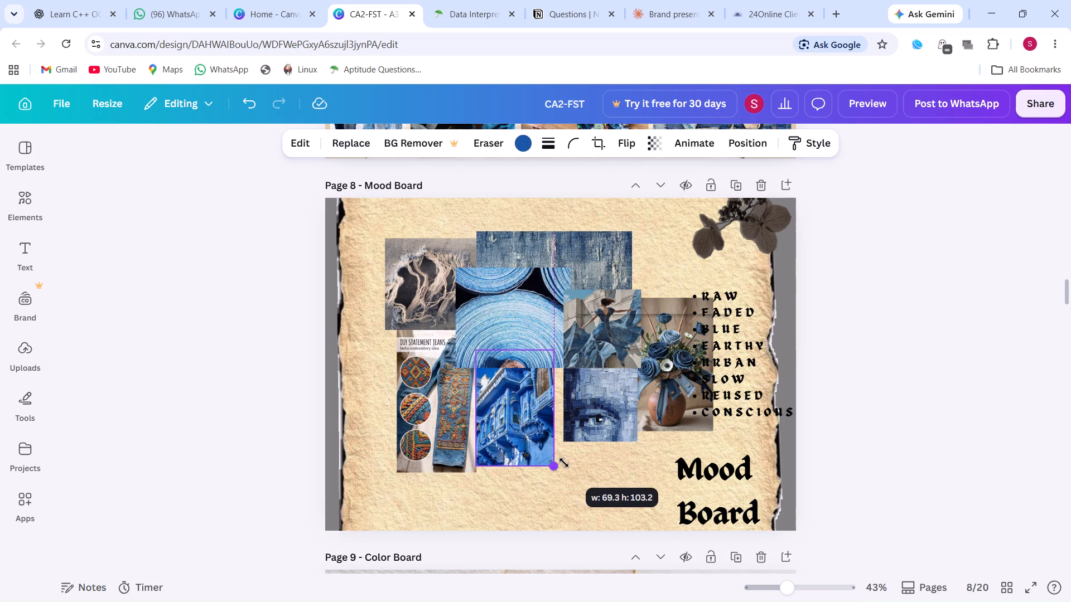
left_click_drag(564, 463, 566, 463)
Move the eye photo flush against the enlarged blue building photo.
left_click_drag(581, 422, 573, 422)
left_click(644, 464)
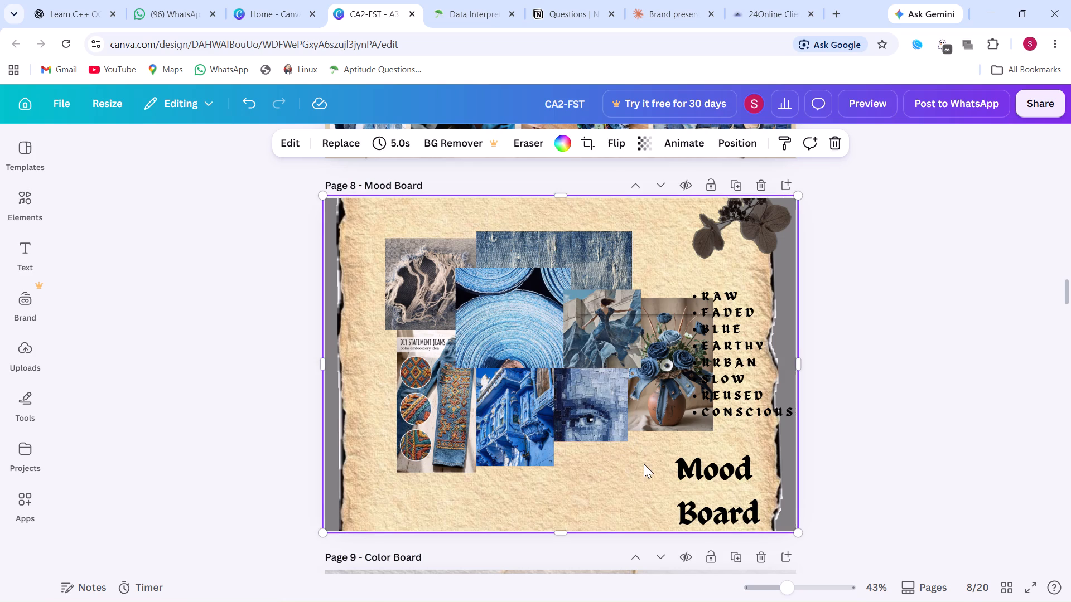
Lower the vase photo beside the eye photo so its base reaches the first word of the Mood Board title.
left_click_drag(659, 407, 656, 419)
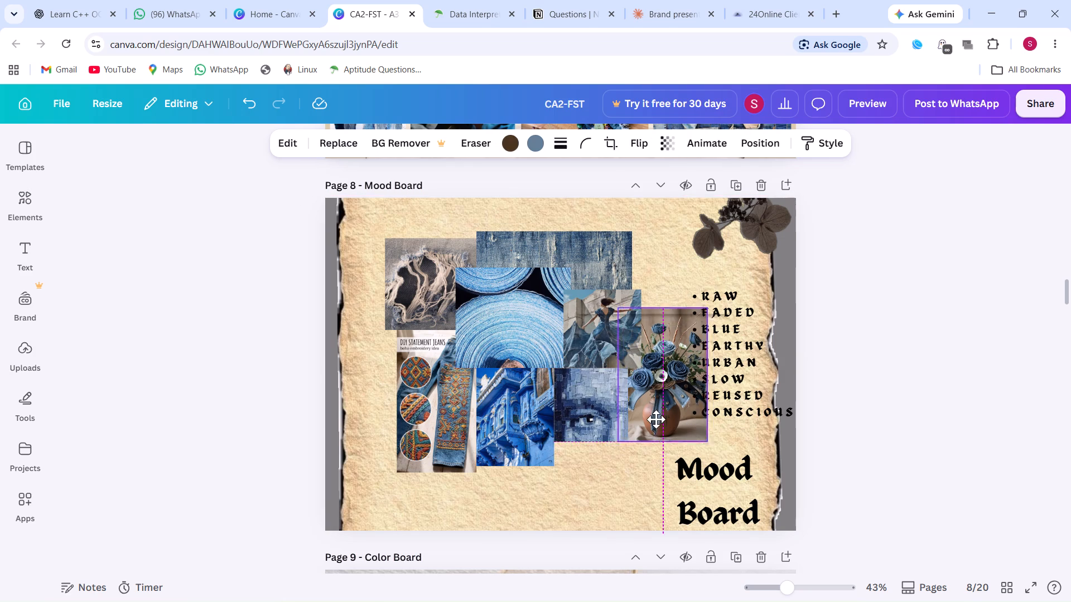
left_click_drag(656, 419, 653, 447)
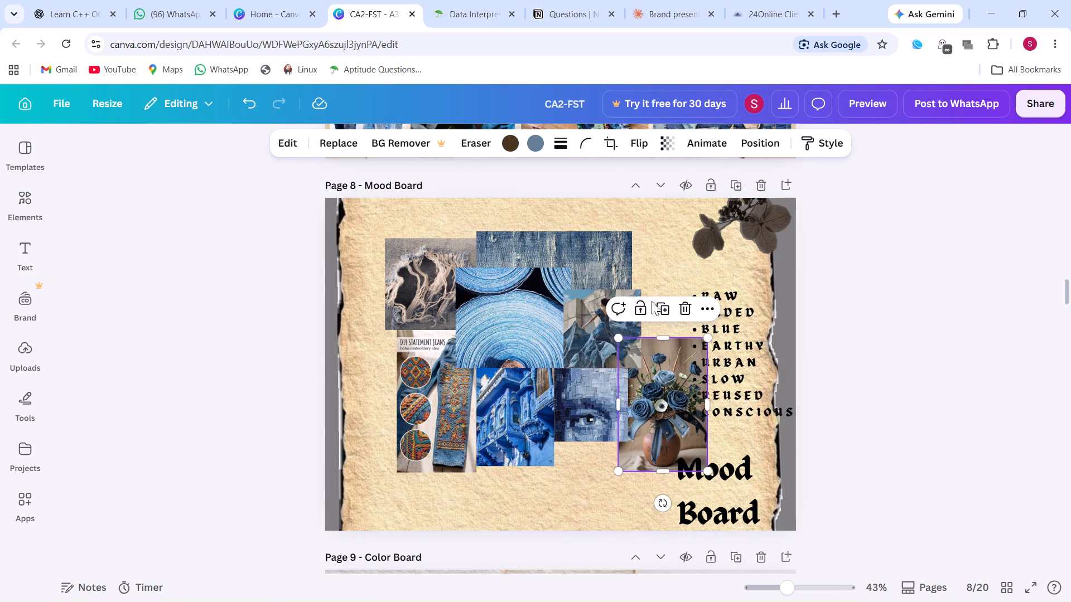
Move the faded denim texture photo away from the denim rolls until its outer edge reaches the word list.
left_click(669, 264)
left_click_drag(609, 257, 619, 257)
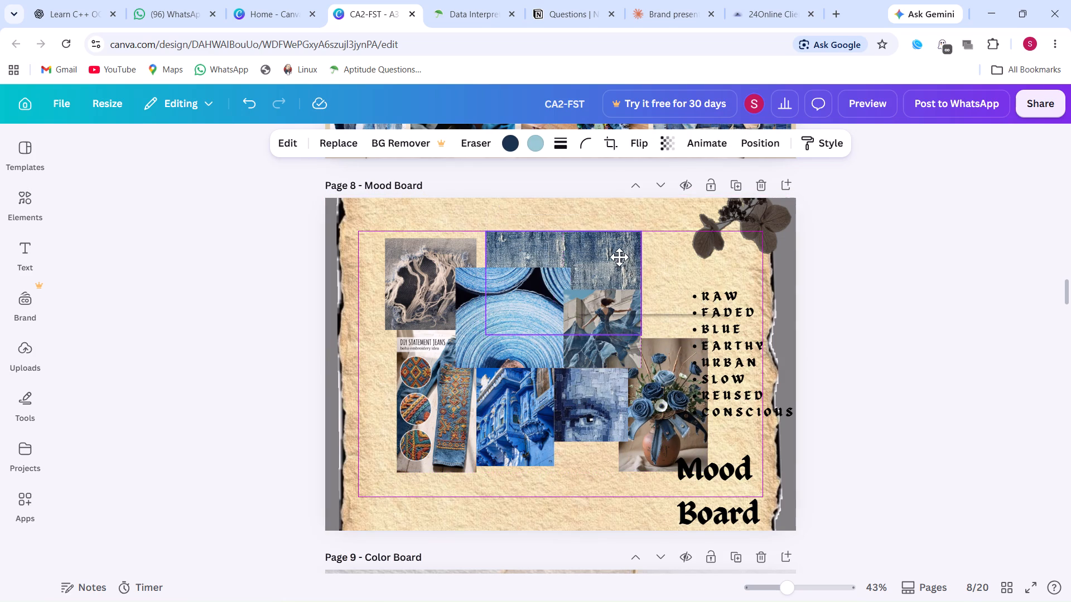
left_click_drag(619, 257, 650, 245)
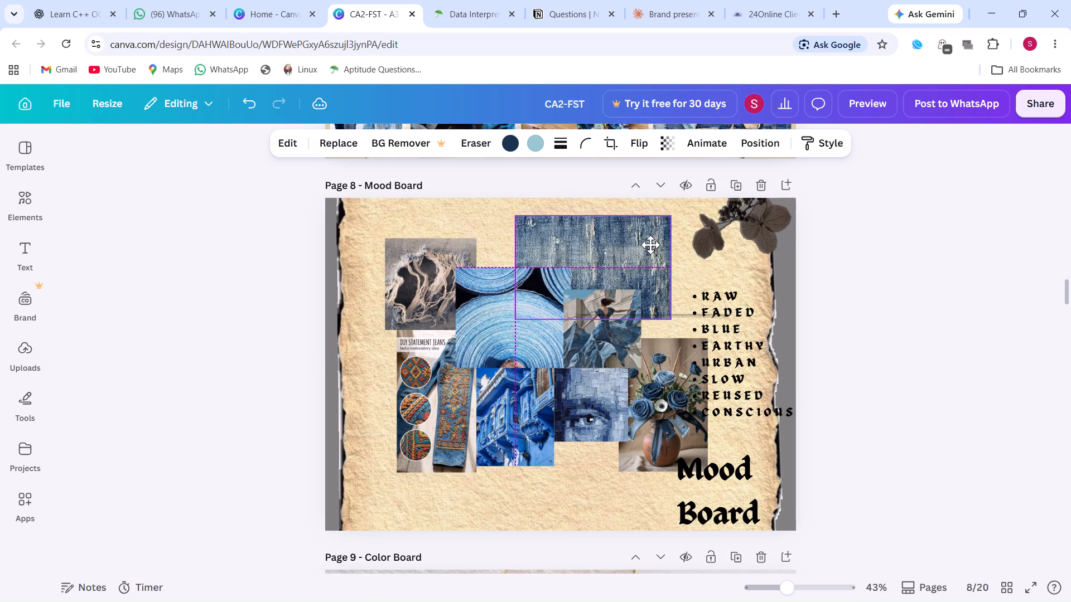
left_click_drag(650, 245, 672, 261)
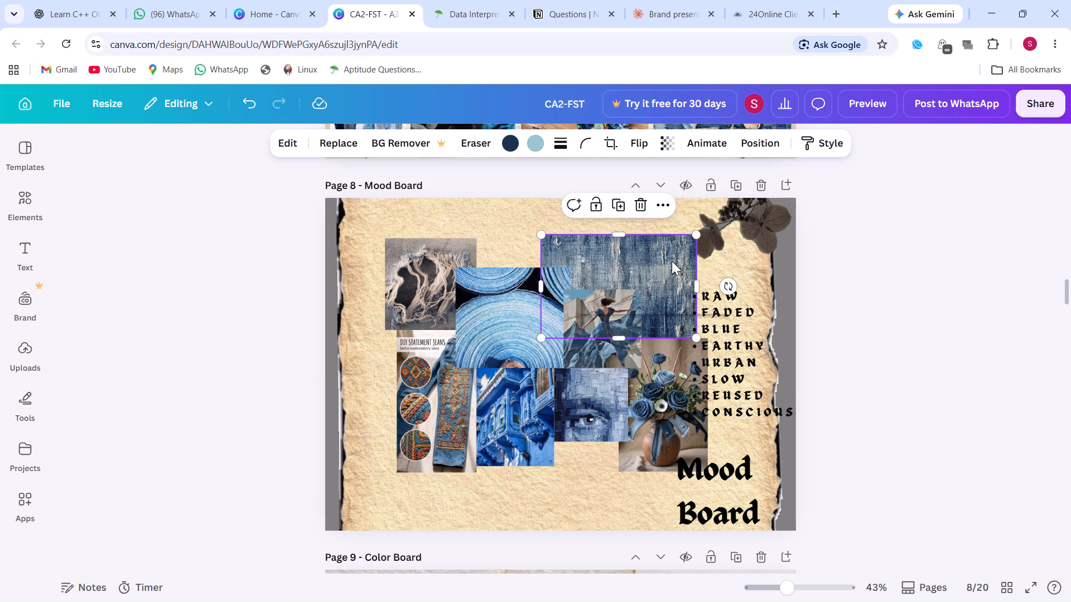
Lower the frayed denim photo slightly and raise the denim rolls photo beside it, with their top edges nearly level.
left_click_drag(438, 258, 510, 241)
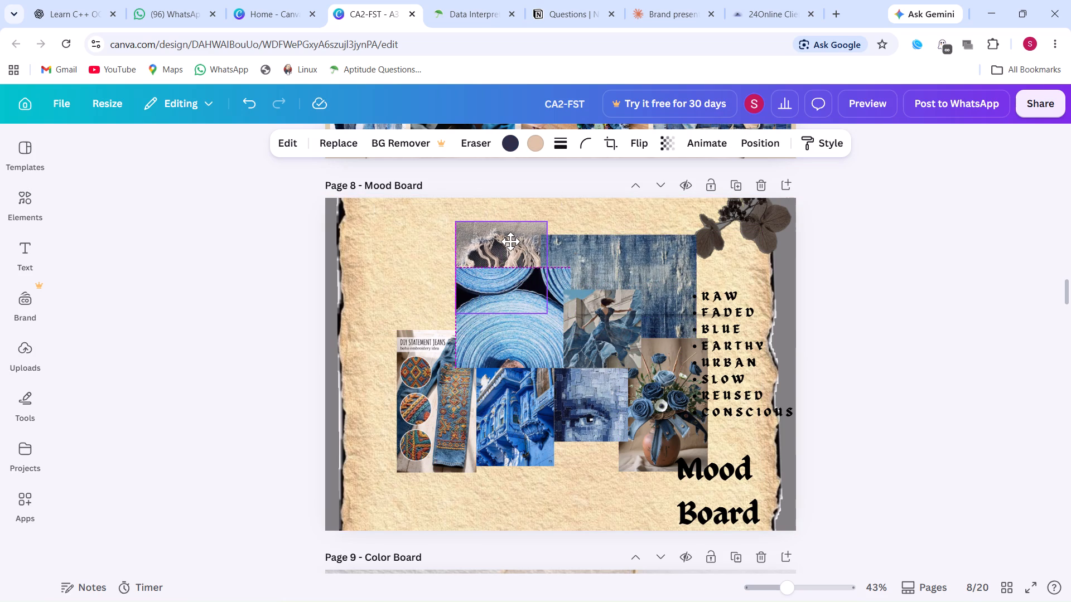
left_click_drag(510, 241, 445, 264)
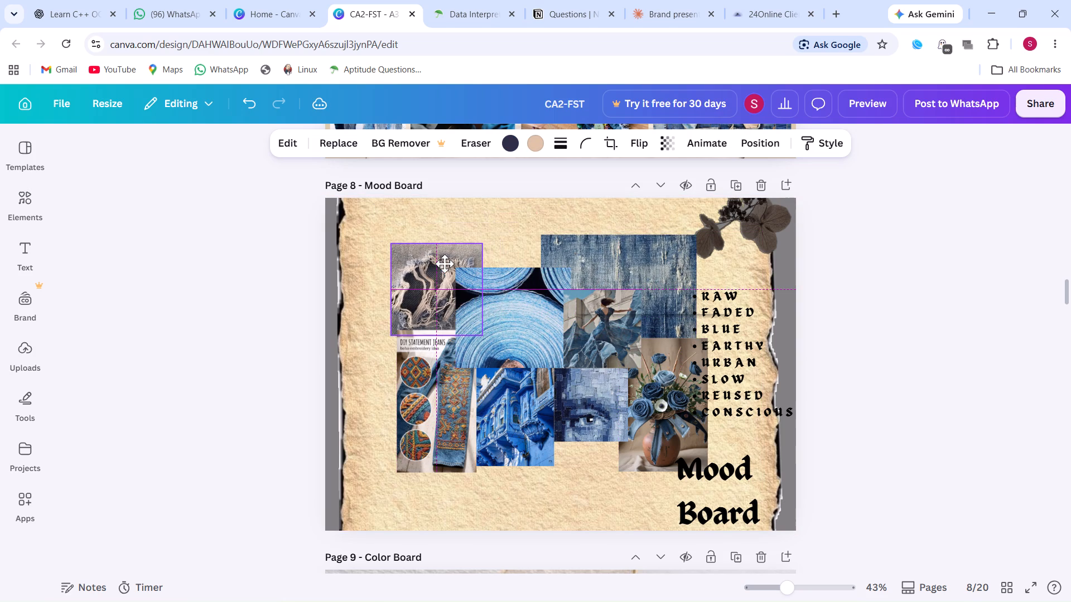
left_click_drag(445, 264, 435, 269)
left_click_drag(517, 291, 520, 253)
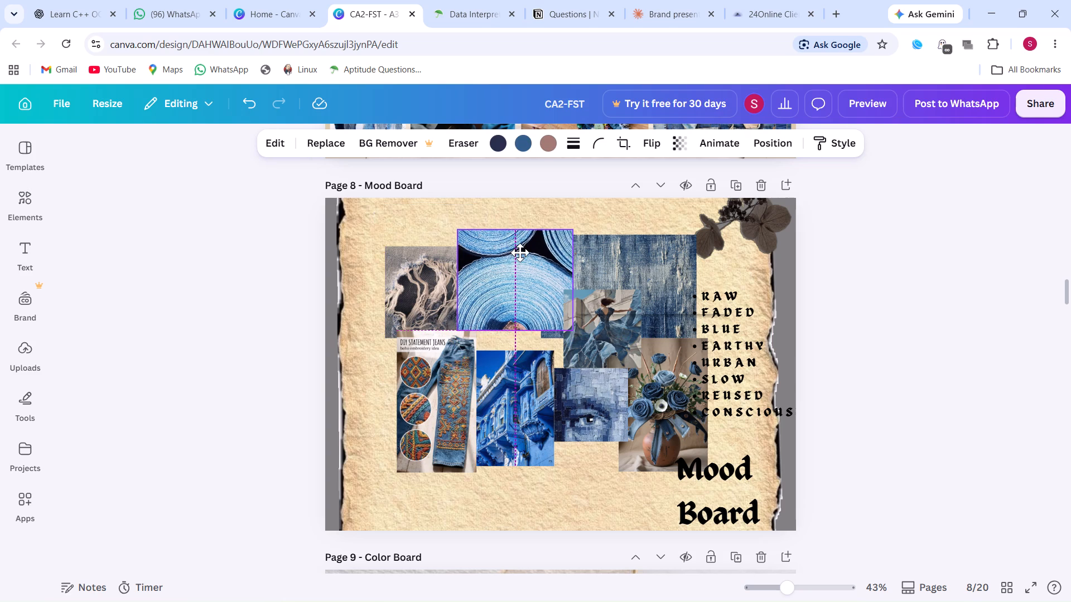
left_click_drag(520, 253, 515, 258)
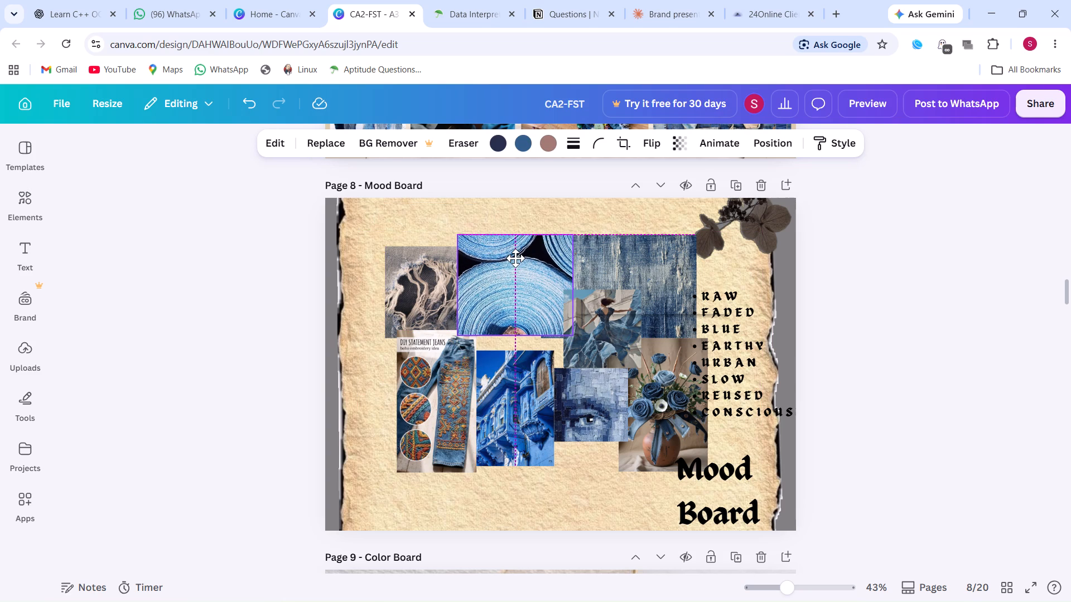
left_click_drag(515, 258, 516, 265)
Enlarge the blue building photo to meet the denim rolls' bottom edge and align the dancer photo with its outer edge.
left_click(539, 371)
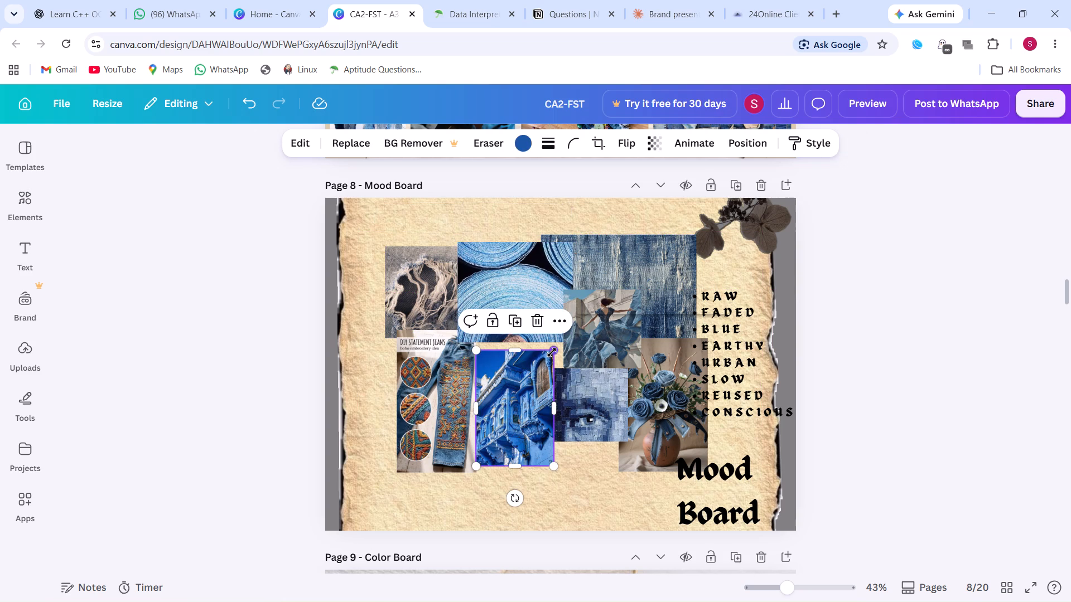
left_click_drag(552, 352, 560, 346)
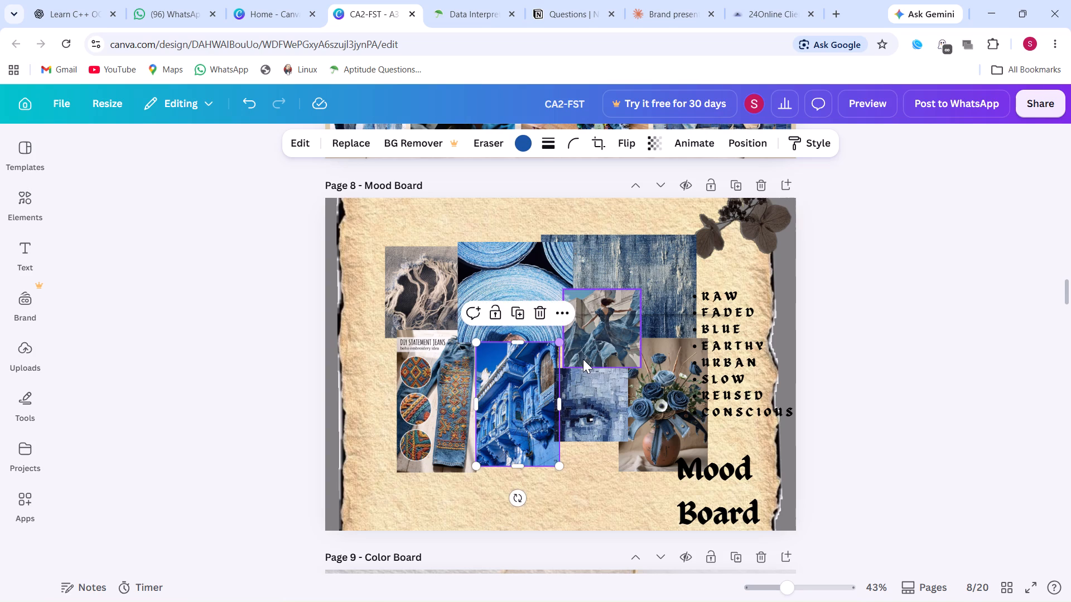
left_click(585, 359)
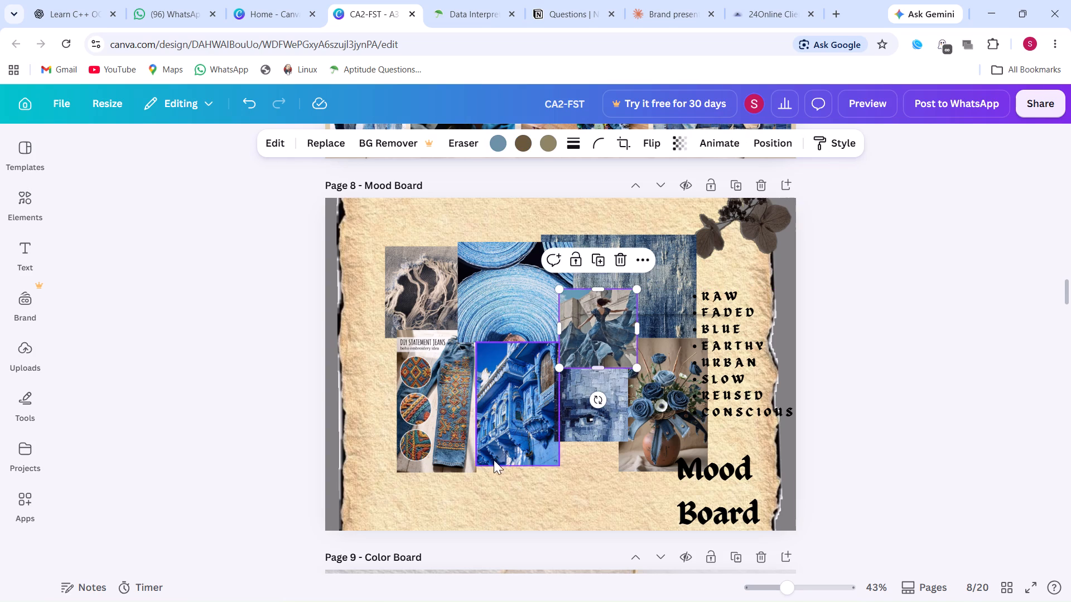
left_click(565, 484)
Swap the eye photo and the blue building photo so the eye sits beside the embroidered jeans.
left_click_drag(518, 419, 558, 430)
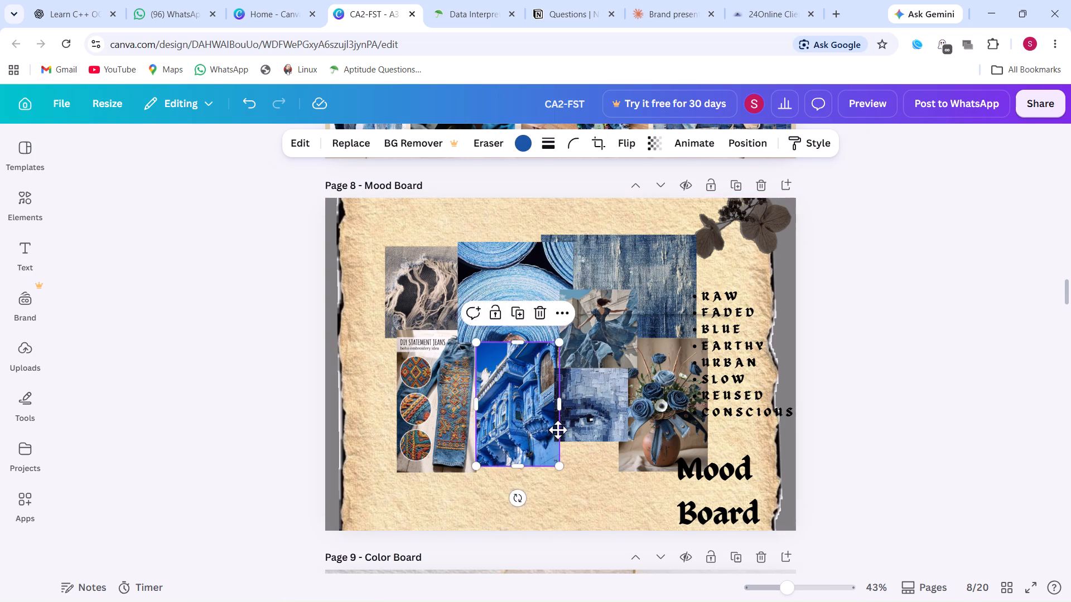
left_click_drag(558, 430, 651, 425)
left_click_drag(591, 416, 513, 395)
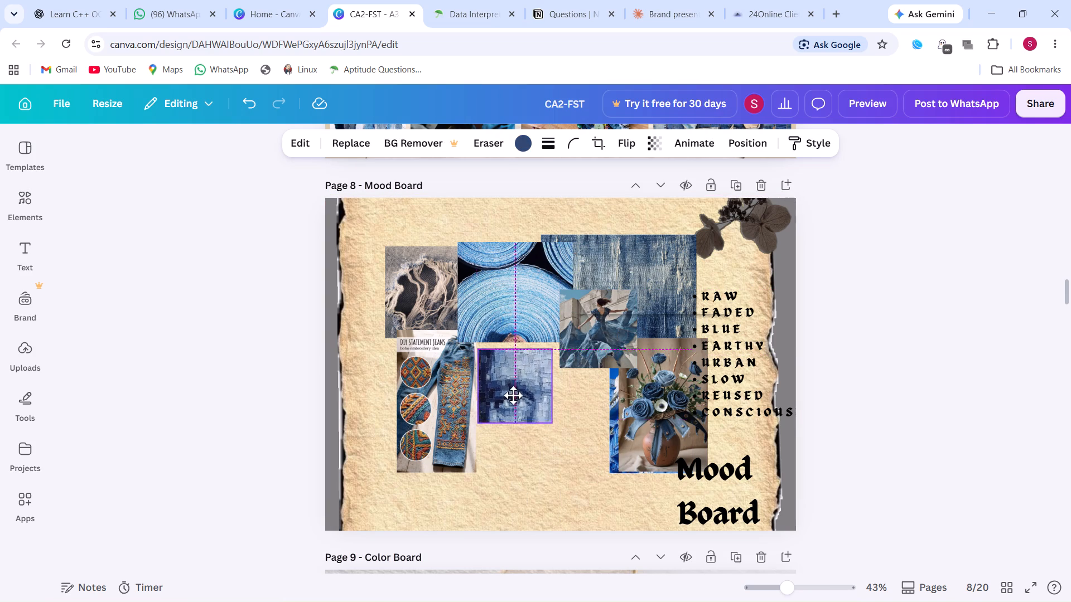
left_click_drag(513, 395, 506, 388)
left_click_drag(612, 423, 579, 423)
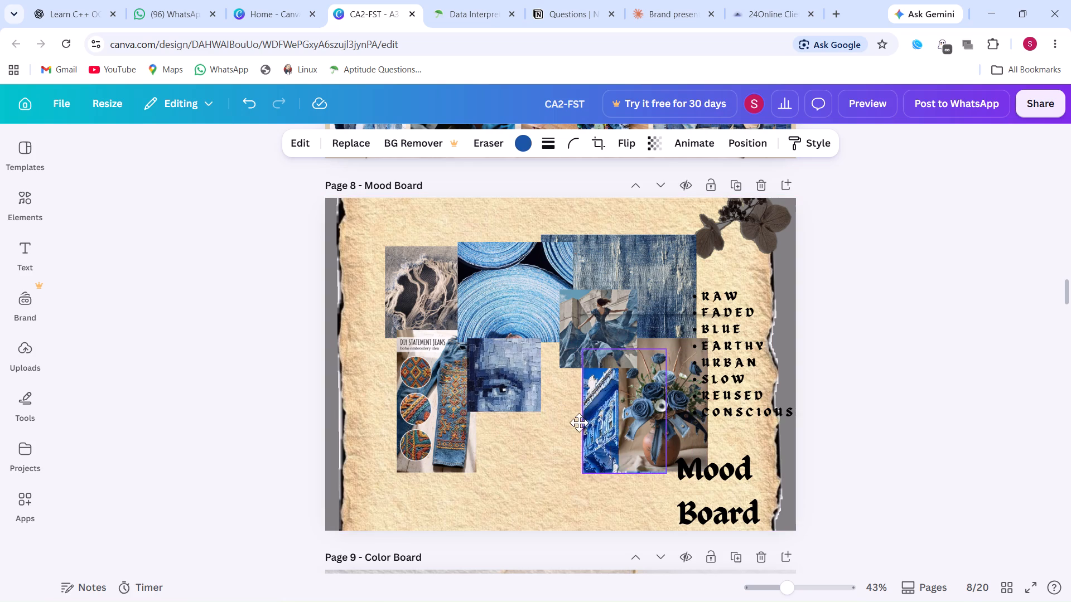
left_click_drag(579, 423, 542, 418)
Make the eye photo slightly taller, and enlarge it until it overlaps the blue building photo.
left_click(490, 399)
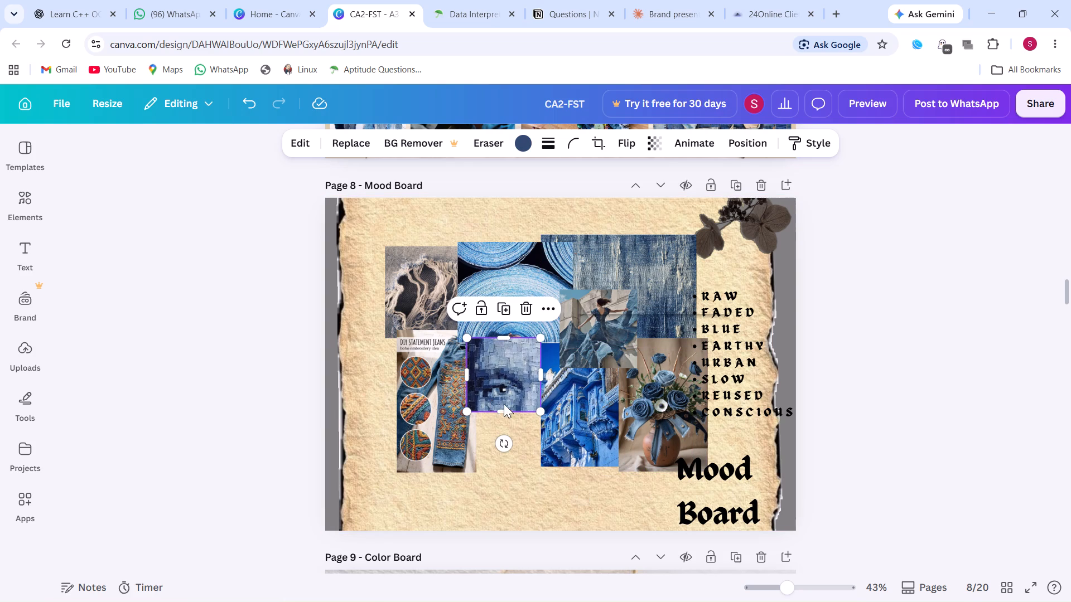
left_click_drag(506, 413, 509, 439)
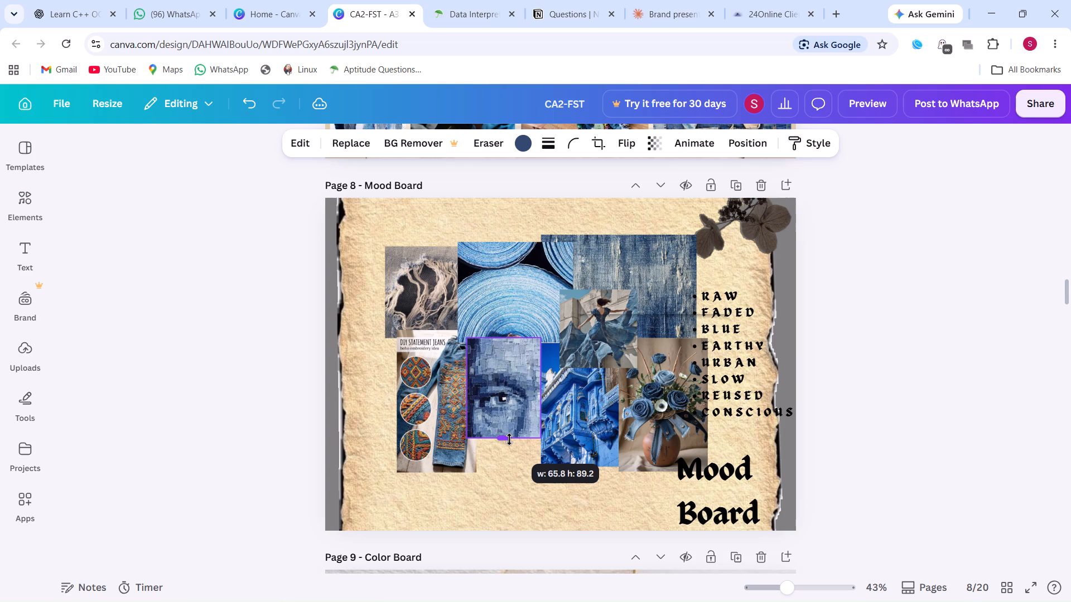
left_click_drag(509, 439, 512, 411)
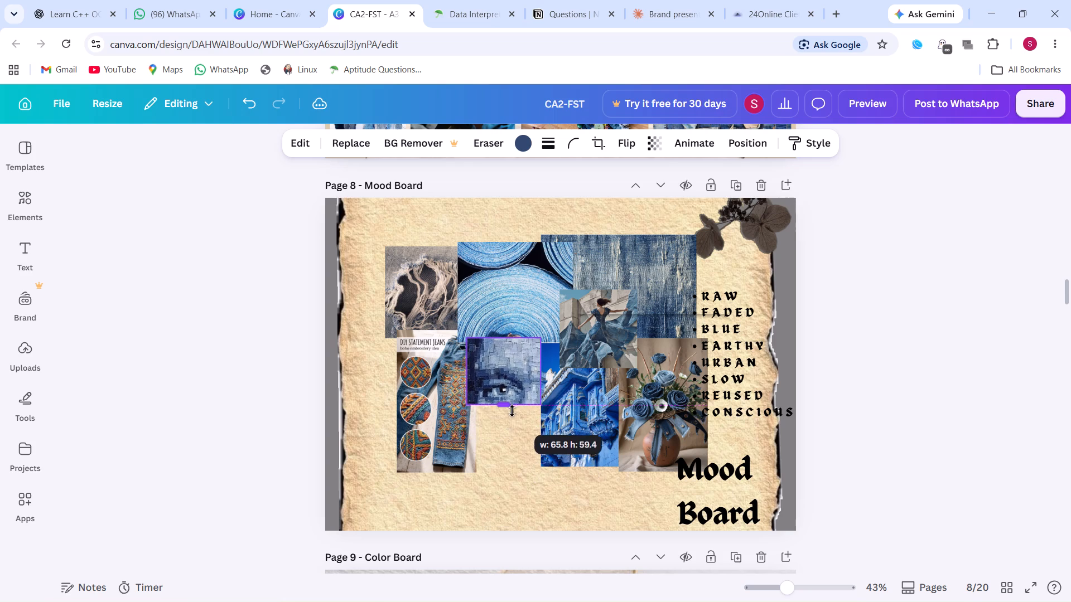
left_click_drag(512, 411, 511, 423)
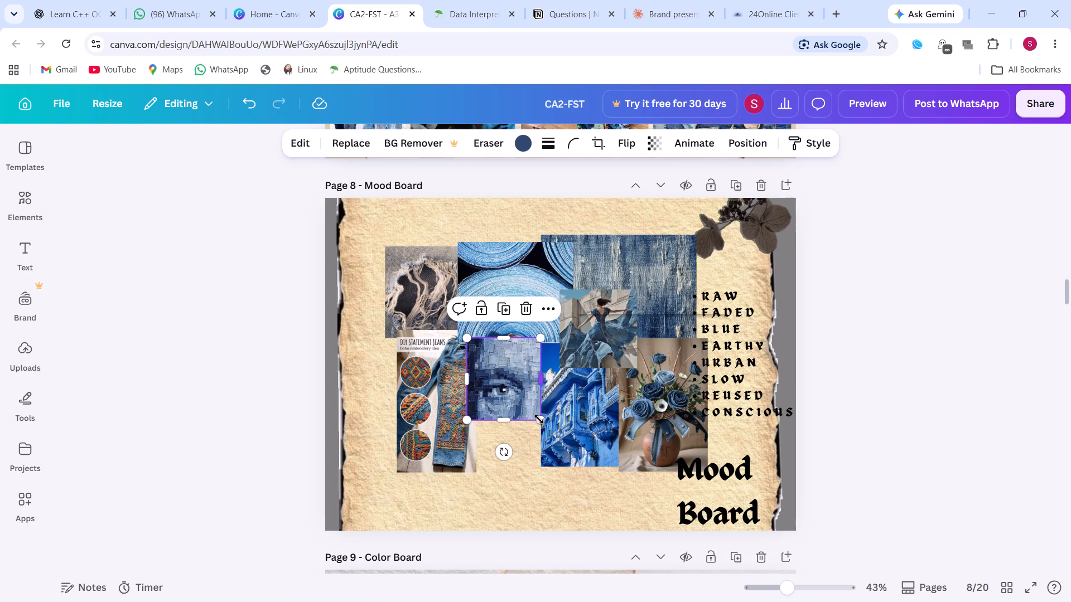
left_click_drag(539, 422, 577, 461)
left_click(559, 491)
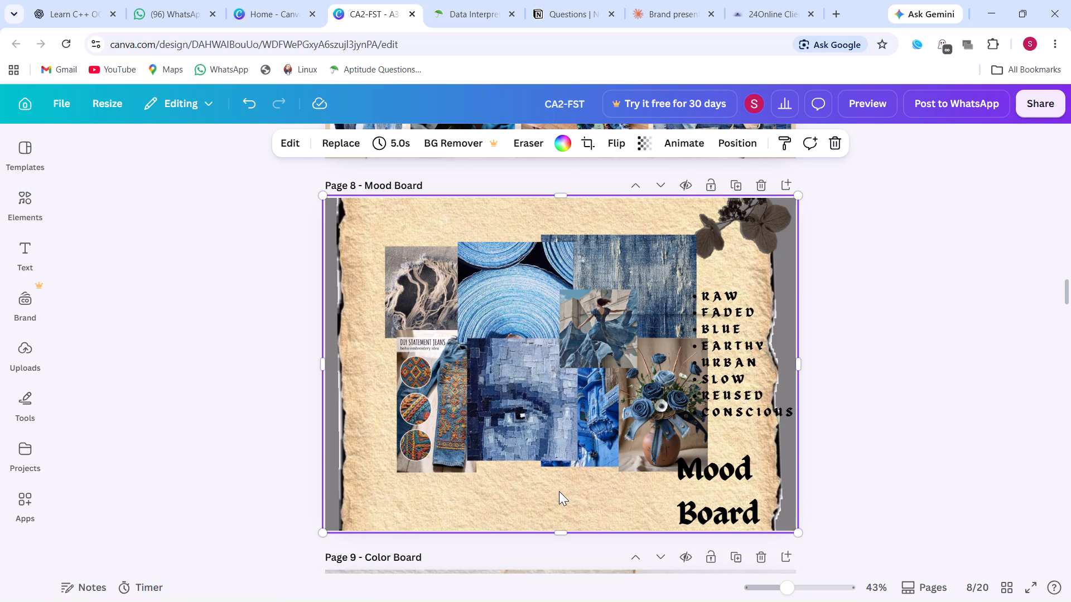
Move the embroidered jeans photo over the vase photo and place the eye photo beneath the frayed denim photo.
left_click_drag(404, 405, 372, 404)
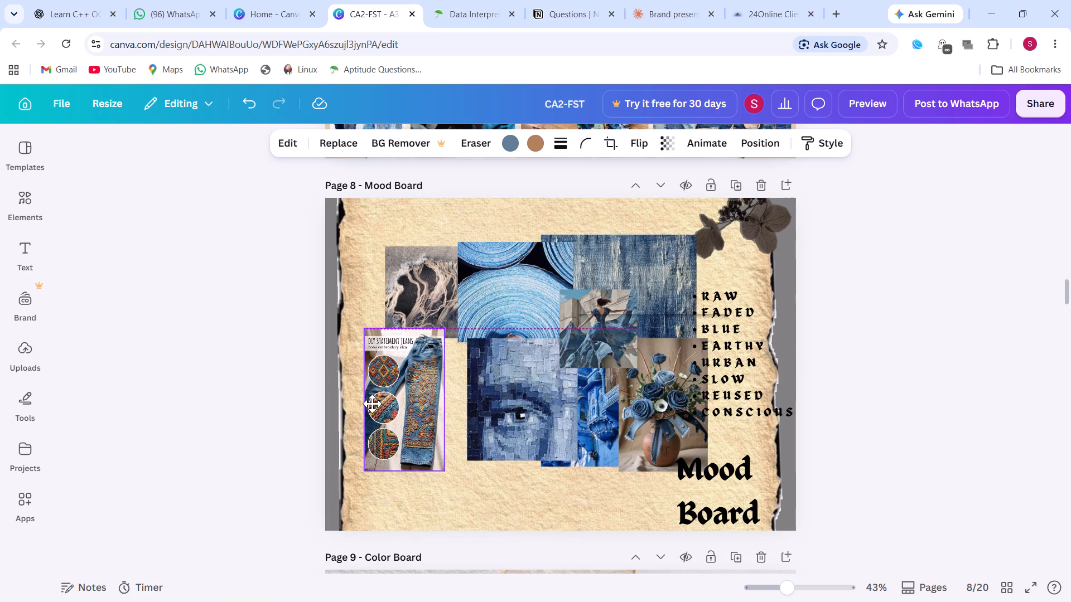
left_click_drag(372, 404, 532, 376)
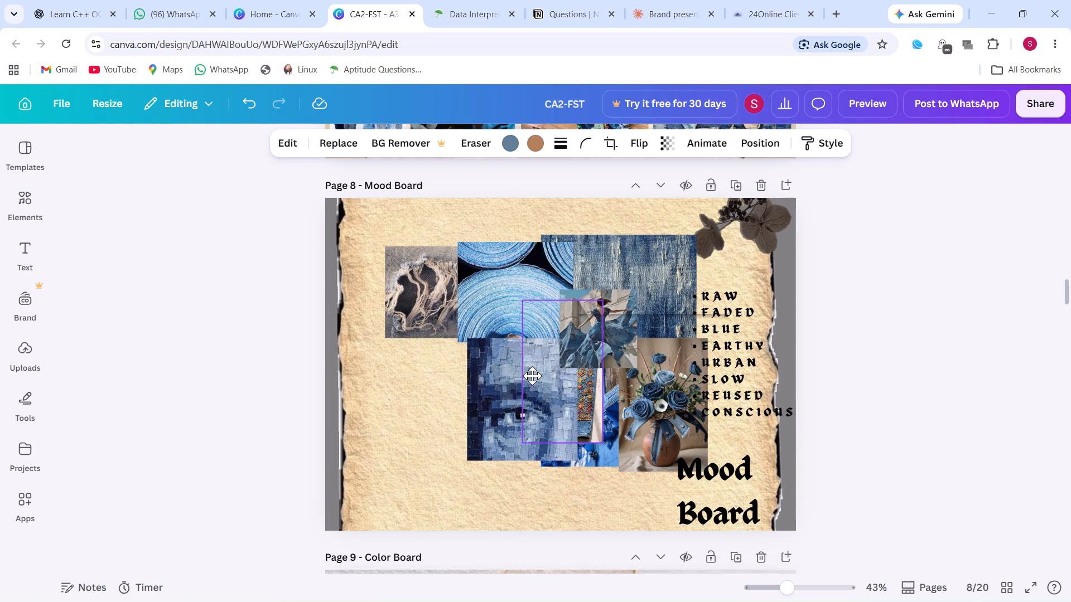
left_click_drag(532, 376, 577, 443)
left_click_drag(537, 426, 455, 423)
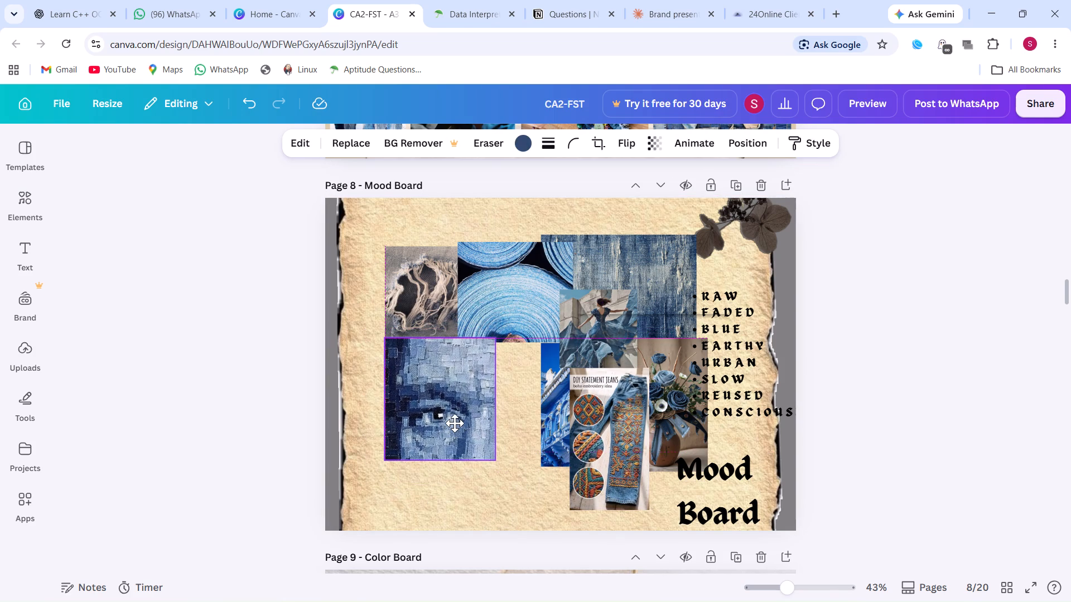
left_click_drag(455, 423, 471, 423)
left_click_drag(605, 428, 533, 401)
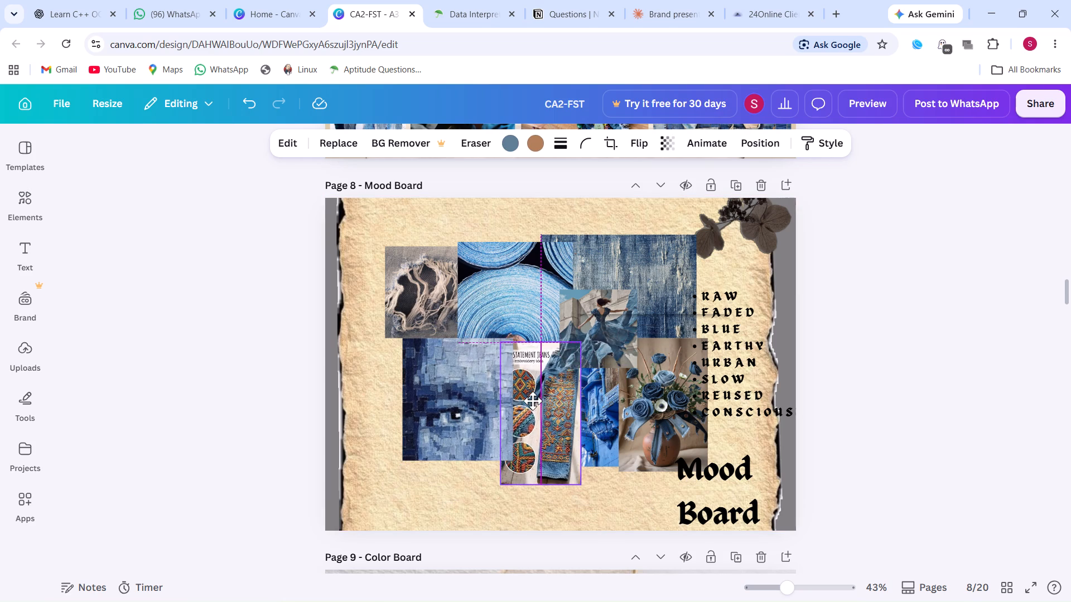
left_click_drag(533, 401, 682, 390)
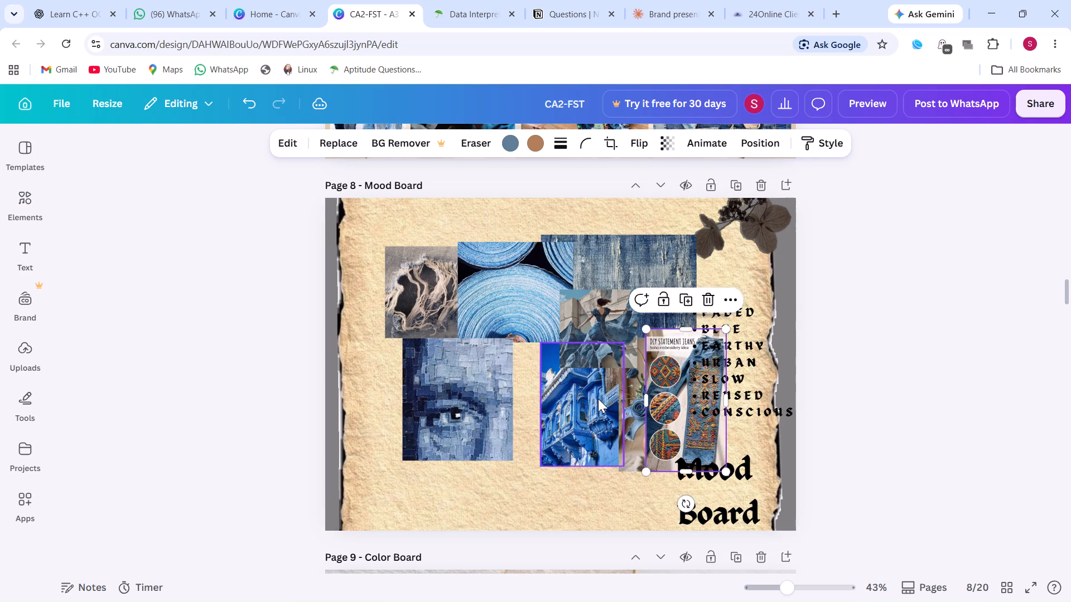
Tuck the blue building photo behind the eye photo's inner edge, slightly lower than the eye photo.
left_click_drag(598, 399, 549, 394)
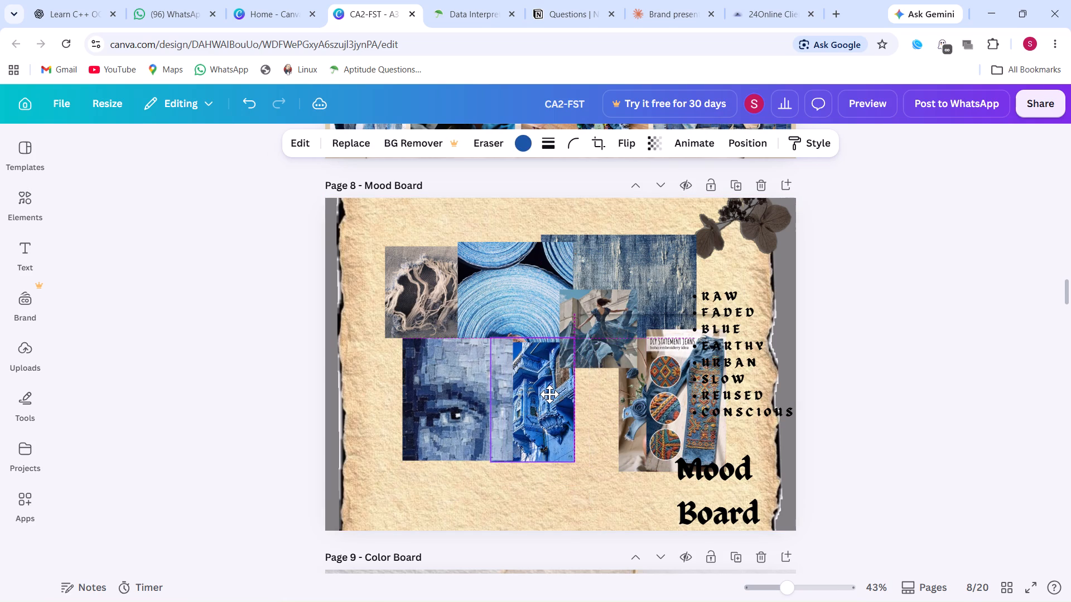
left_click_drag(549, 394, 561, 408)
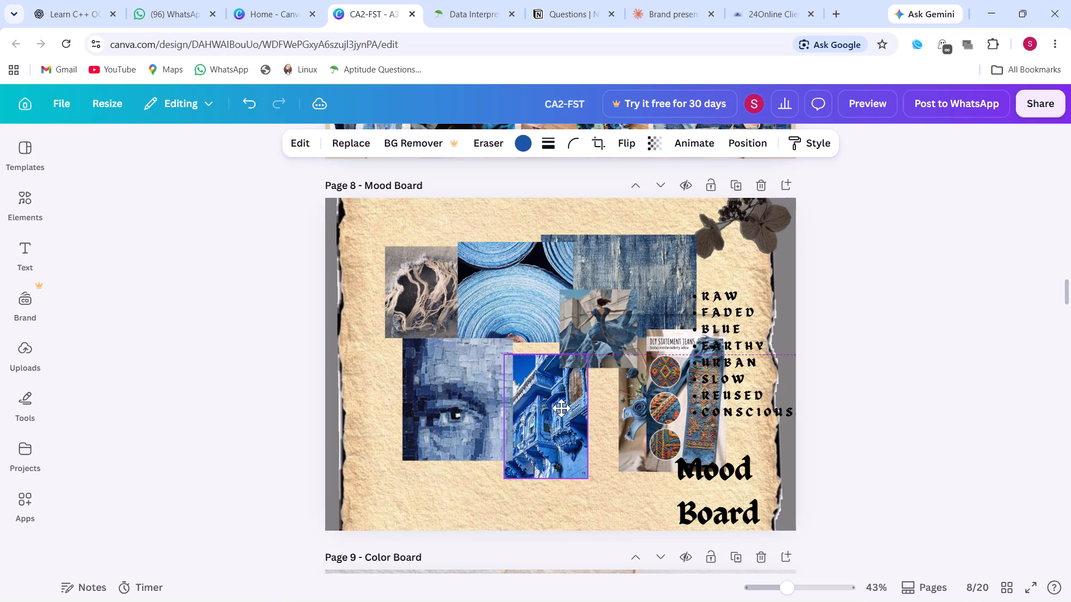
left_click_drag(561, 408, 559, 414)
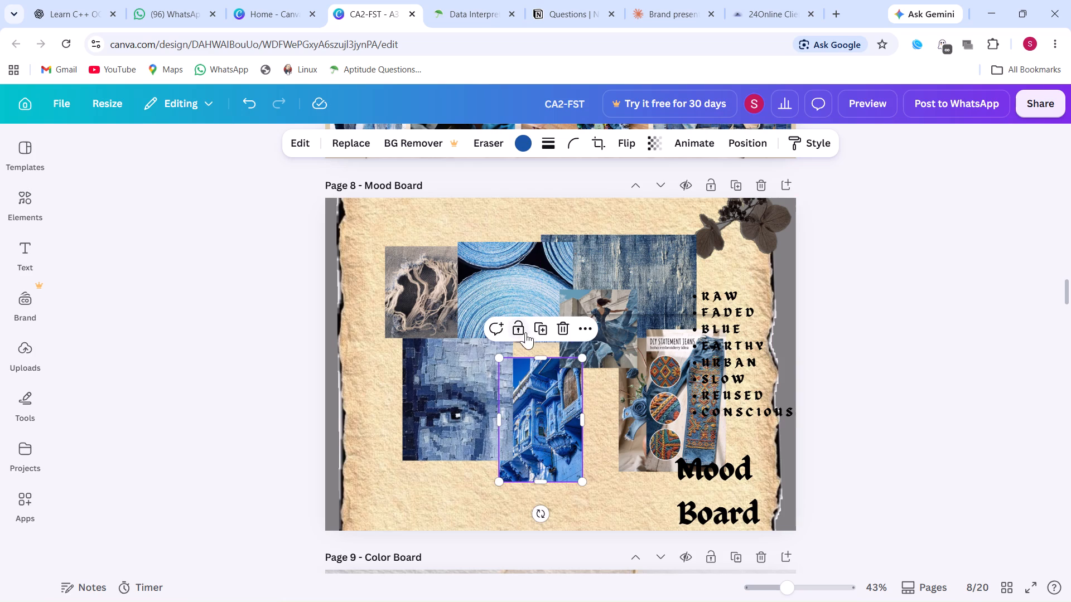
Raise the denim rolls photo above its neighbours and bring the eye photo up against its bottom edge.
left_click_drag(535, 294, 532, 273)
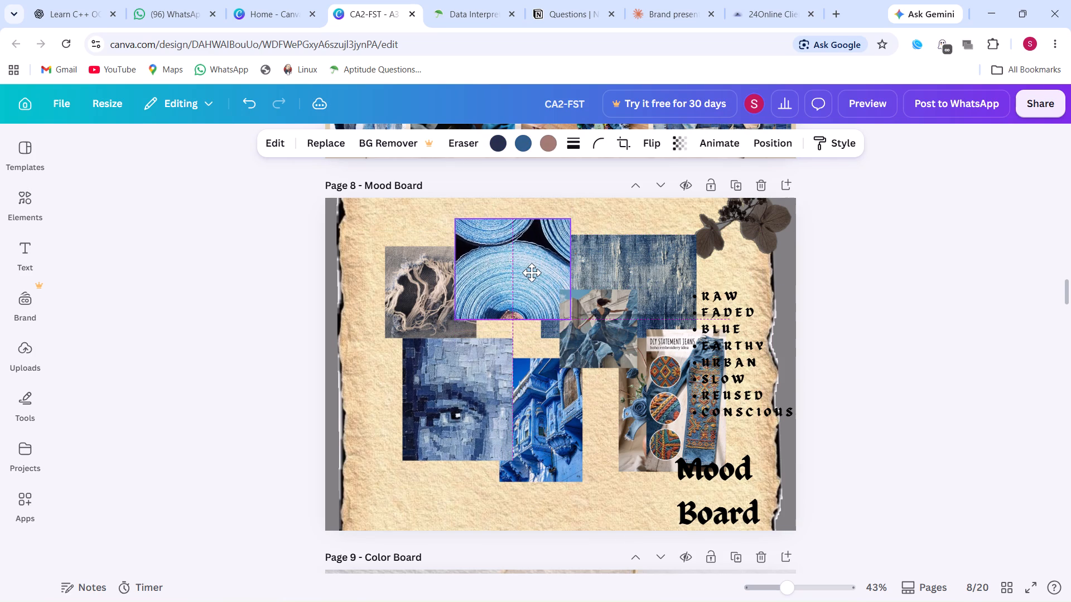
left_click_drag(532, 273, 531, 273)
left_click_drag(485, 365, 492, 356)
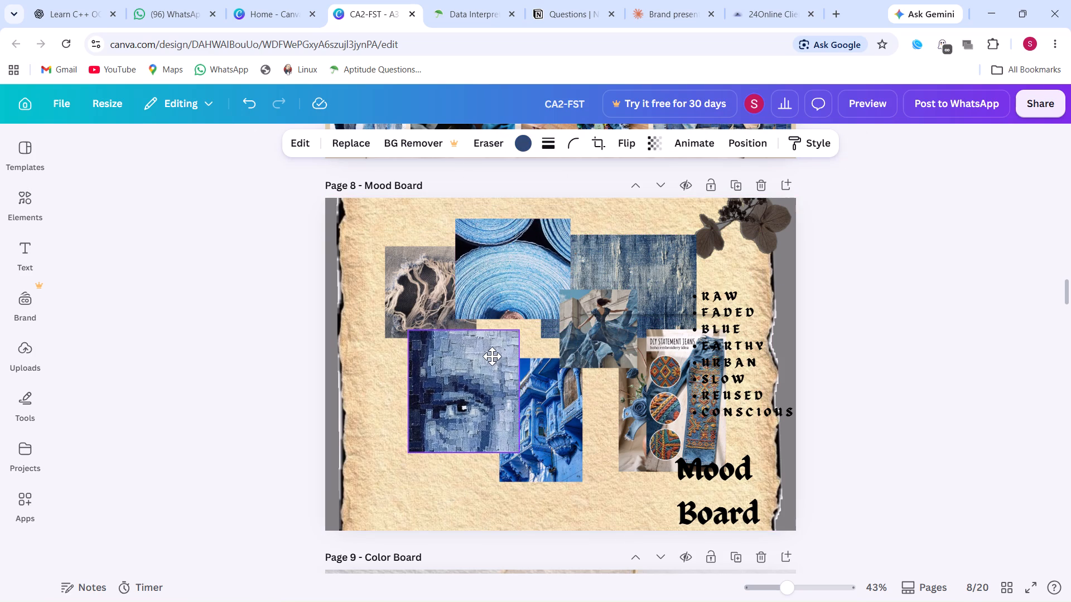
left_click_drag(492, 356, 495, 345)
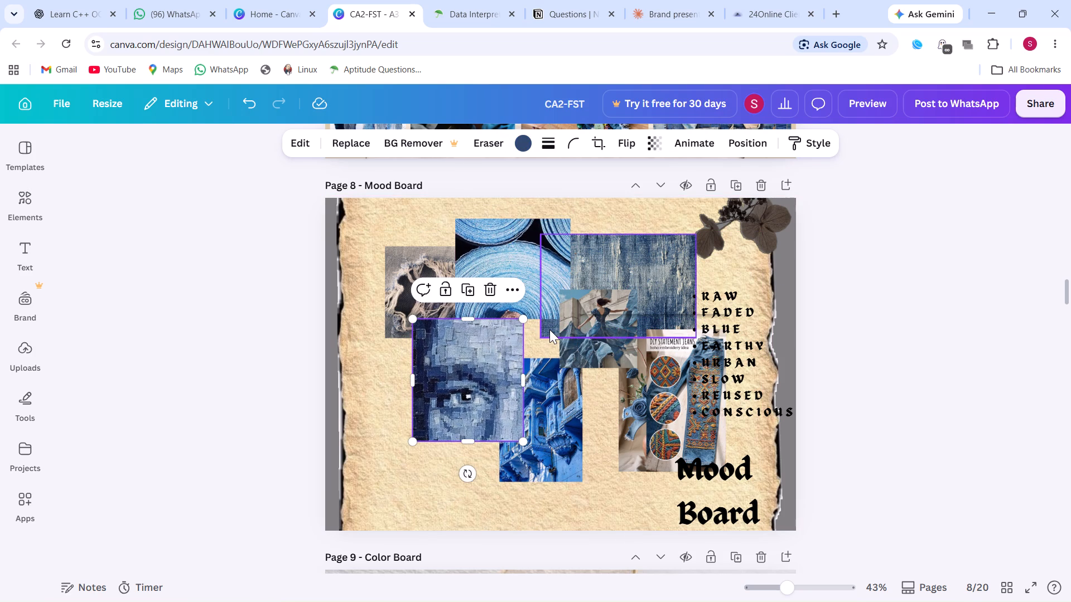
Shift the denim texture photo down toward the eye photo and raise the blue building photo to its bottom edge.
left_click_drag(549, 329, 533, 336)
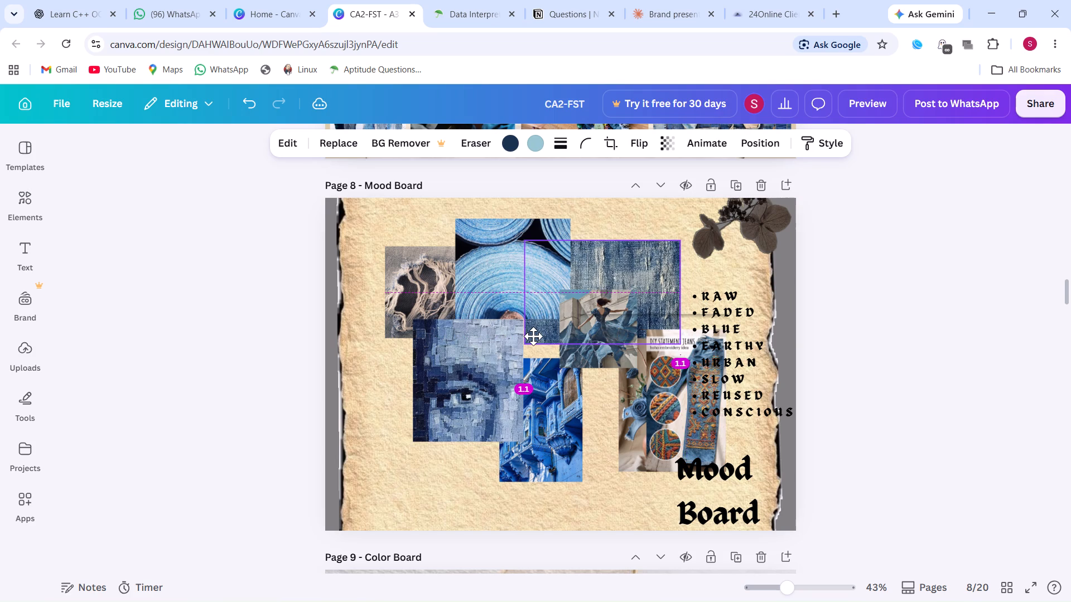
left_click_drag(533, 336, 532, 337)
left_click(584, 419)
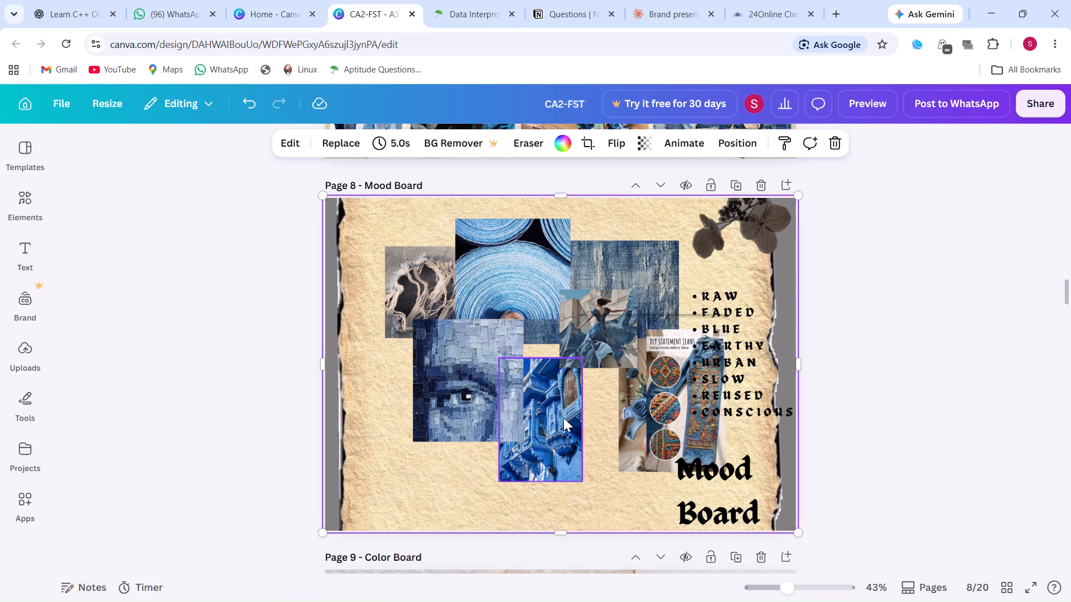
left_click_drag(559, 416, 559, 401)
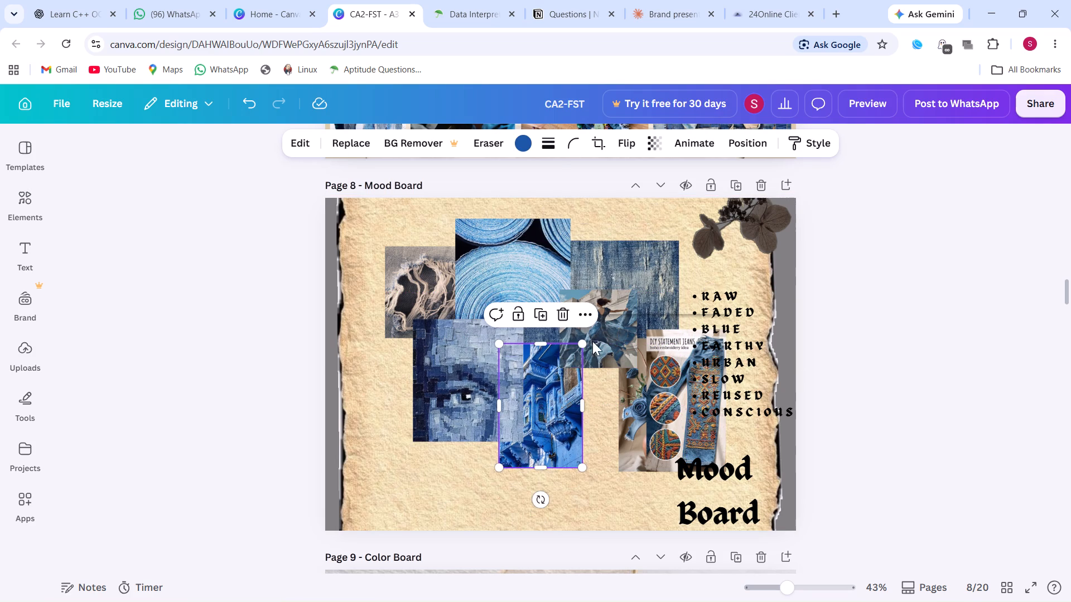
Move the dancer photo off the collage centre to the denim texture's outer edge, below the dried flowers.
left_click_drag(603, 321, 716, 258)
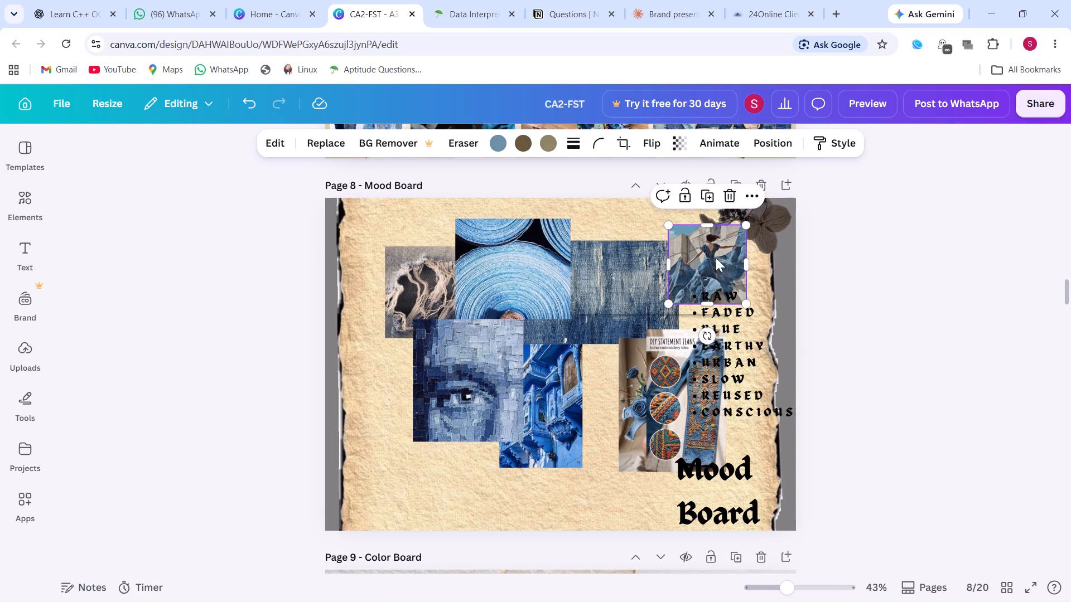
Move the vase photo to the outer side of the eye photo, tucked behind it below the frayed denim photo.
left_click(633, 390)
left_click_drag(672, 390, 419, 426)
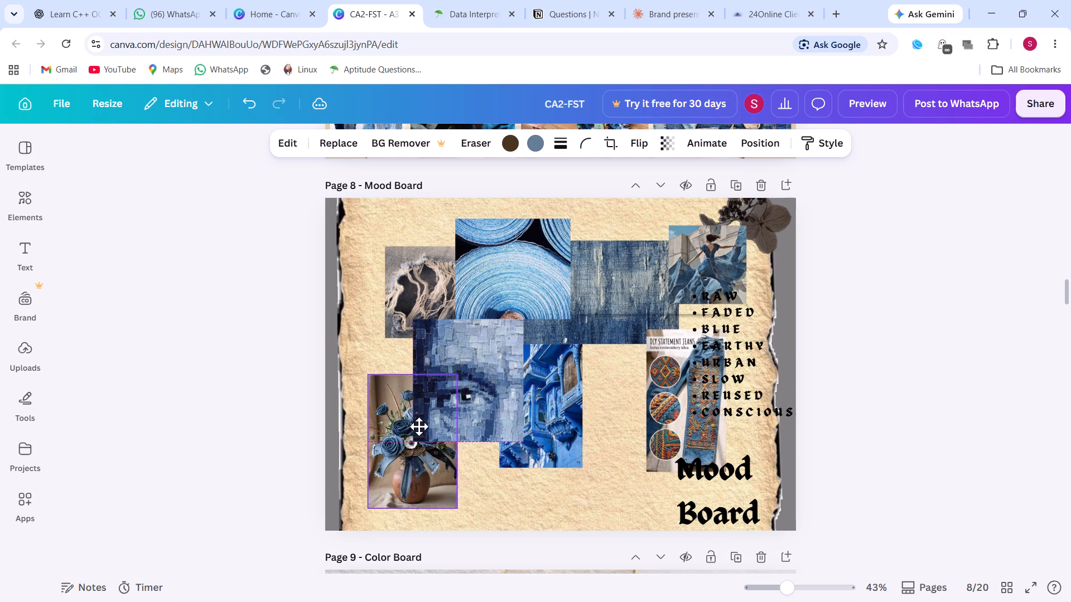
left_click_drag(419, 426, 396, 395)
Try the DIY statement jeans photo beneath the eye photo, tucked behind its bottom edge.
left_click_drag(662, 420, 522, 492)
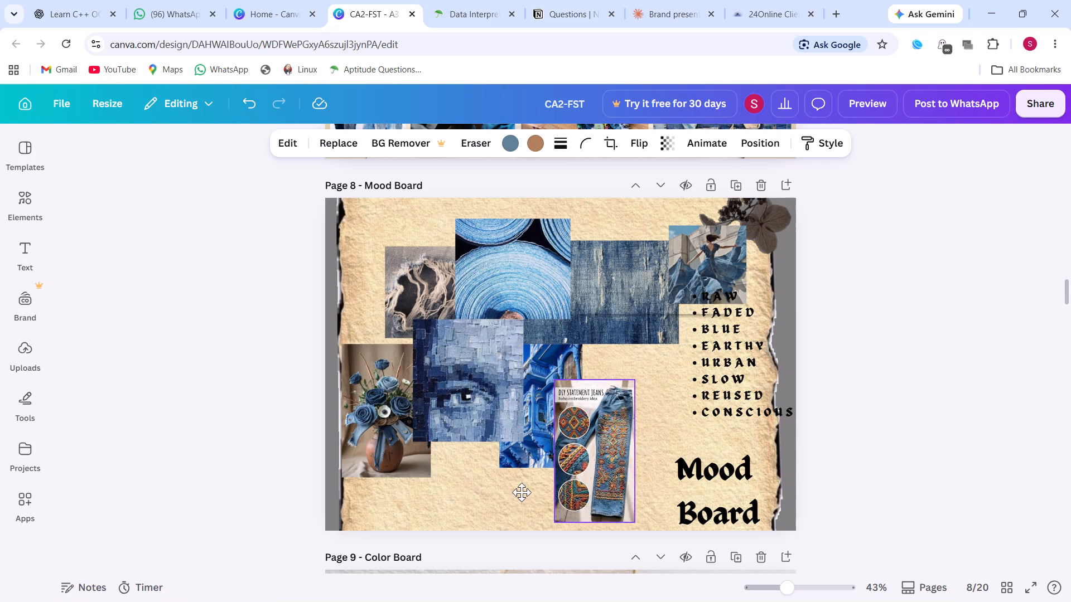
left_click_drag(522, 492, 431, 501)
Move the vase photo across the collage to the blue building photo's free side, overlapping the denim texture's bottom edge.
left_click_drag(374, 456, 609, 439)
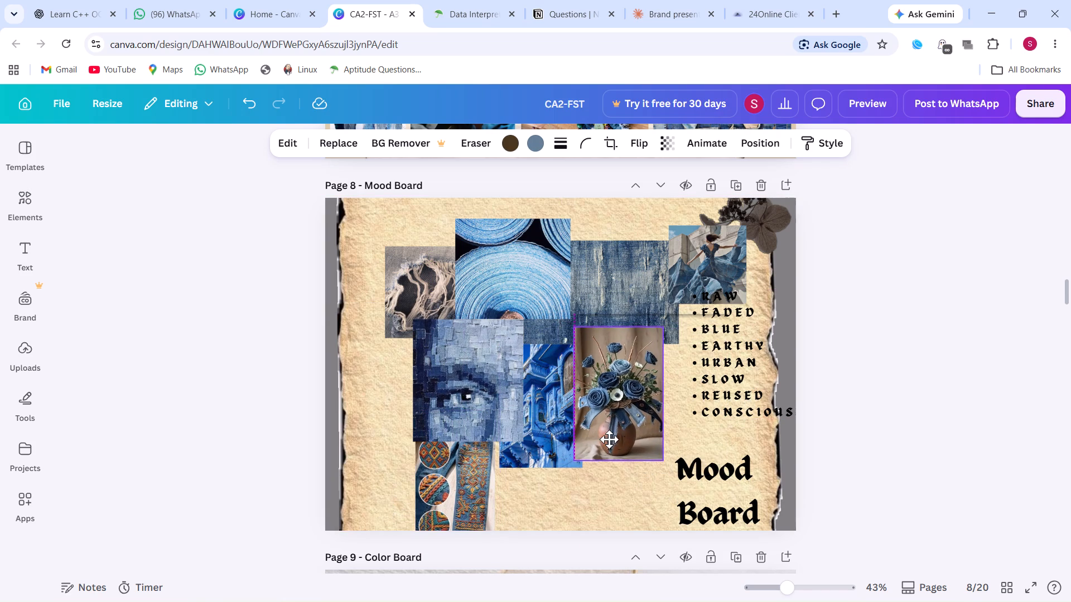
left_click_drag(609, 439, 616, 428)
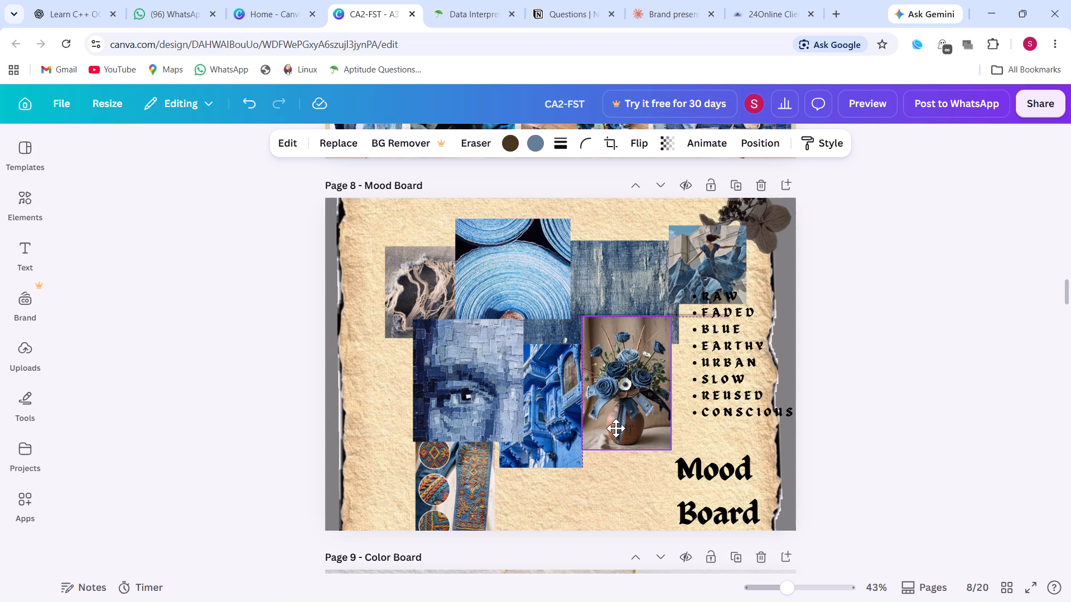
left_click_drag(616, 428, 614, 428)
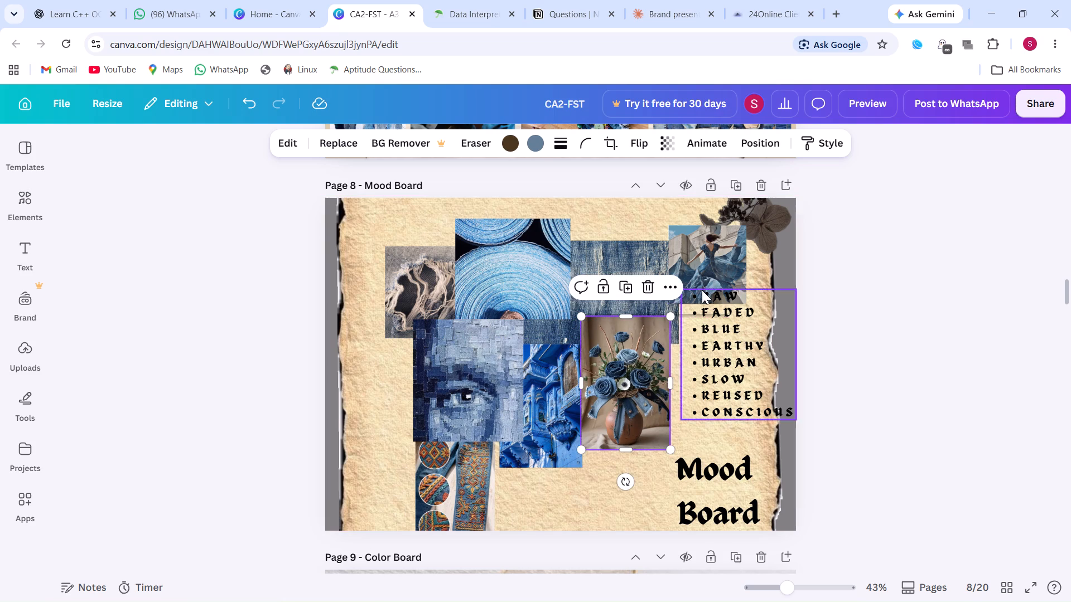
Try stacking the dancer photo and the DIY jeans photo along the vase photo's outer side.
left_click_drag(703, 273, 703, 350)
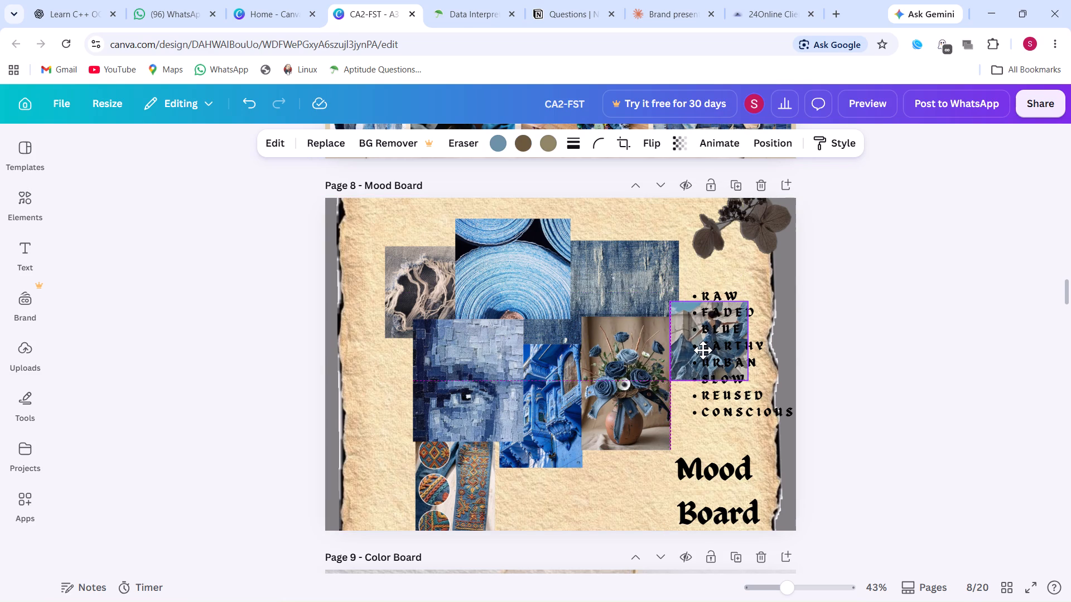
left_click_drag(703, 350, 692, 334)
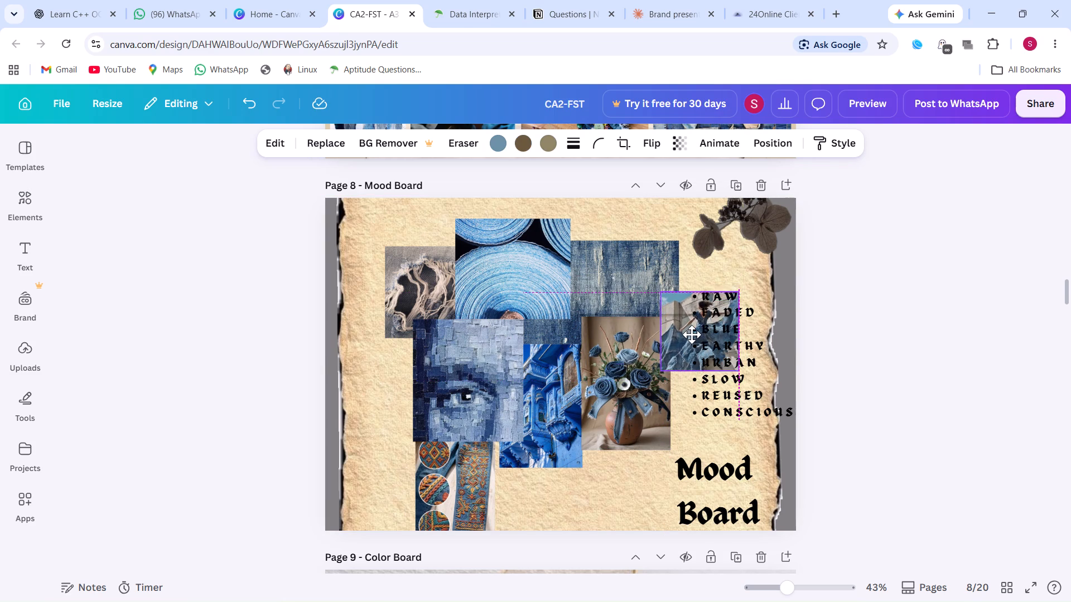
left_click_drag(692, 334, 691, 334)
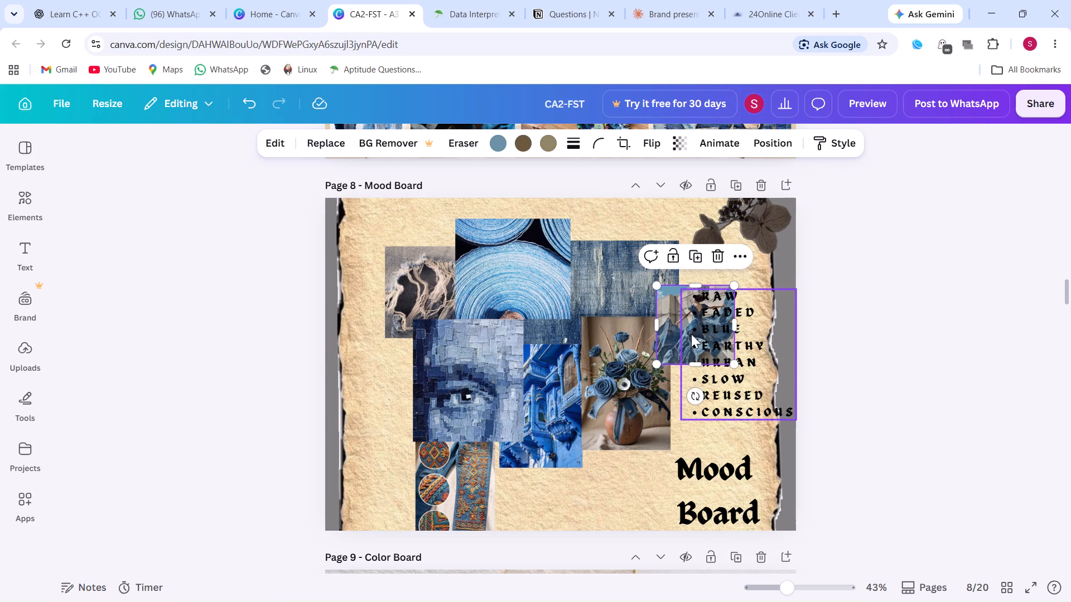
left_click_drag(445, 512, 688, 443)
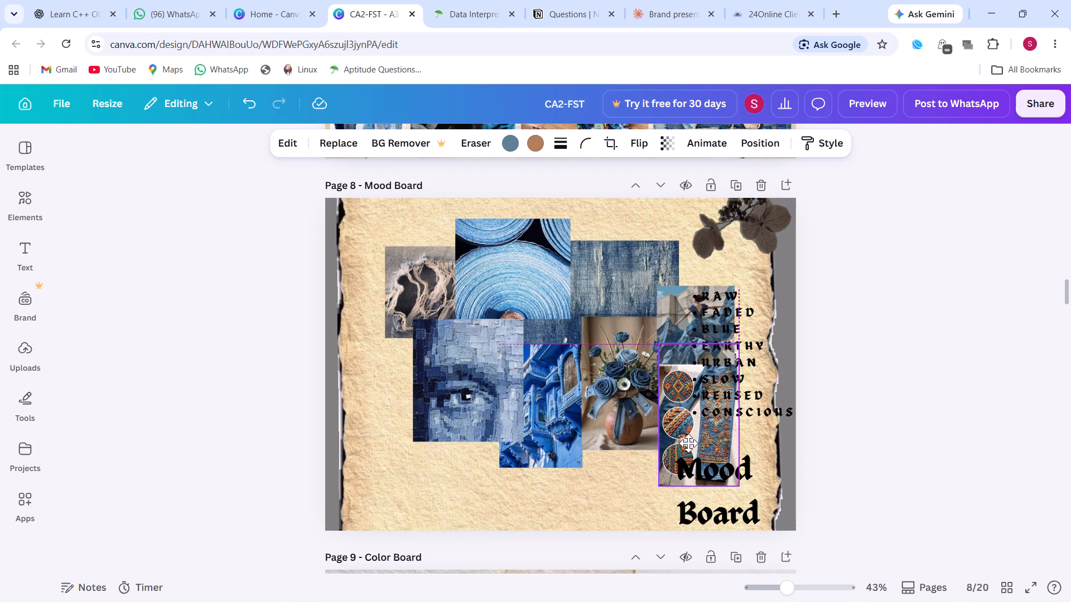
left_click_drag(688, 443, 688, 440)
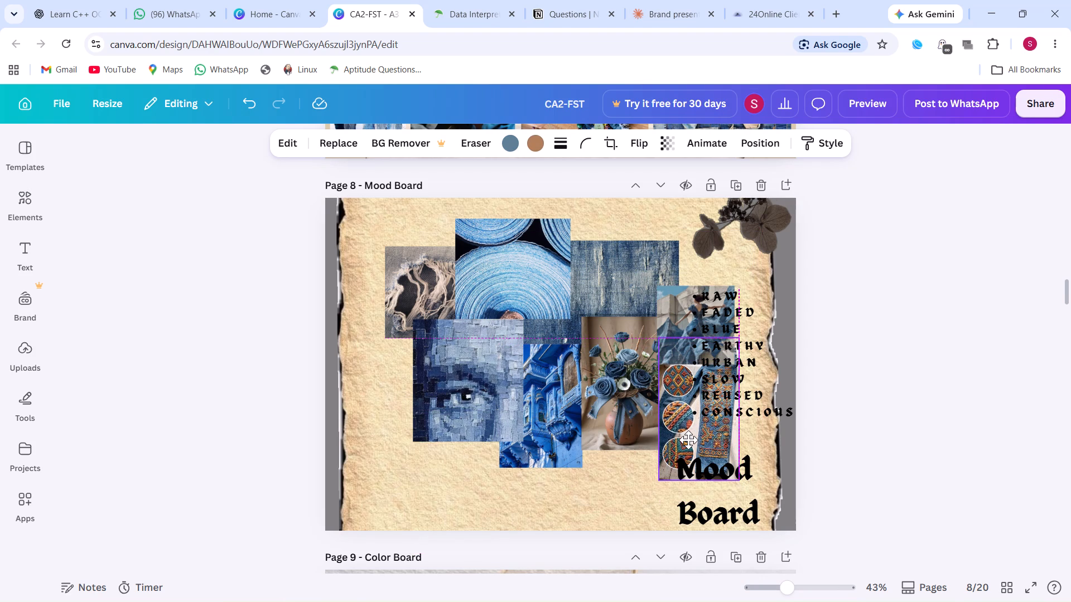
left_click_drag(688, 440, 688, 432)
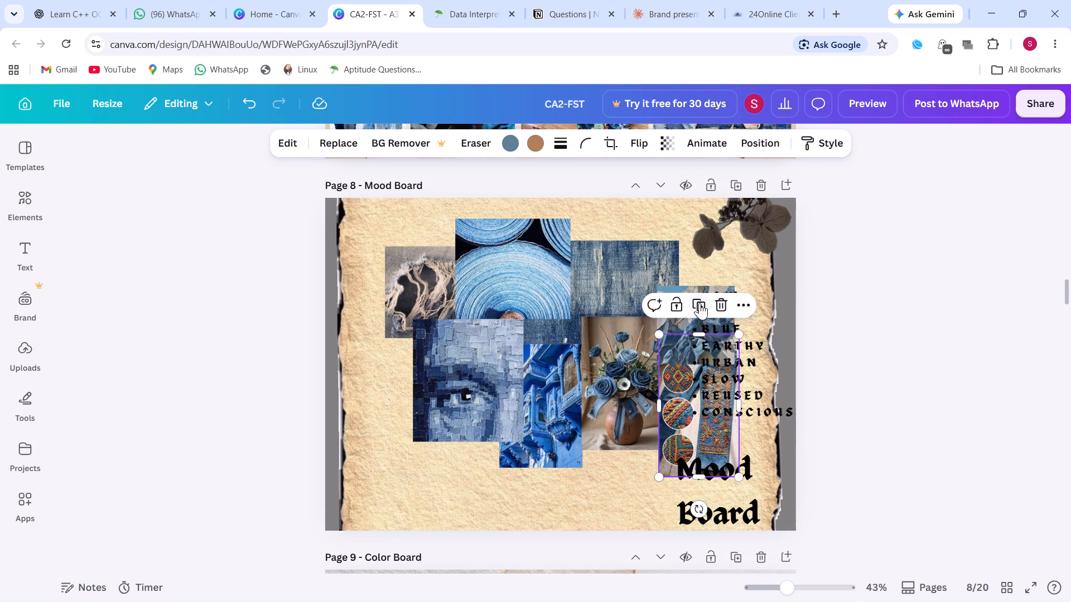
Move the bulleted keyword list to the opposite side of the page, beside the eye photo.
left_click(703, 269)
left_click_drag(697, 294, 700, 280)
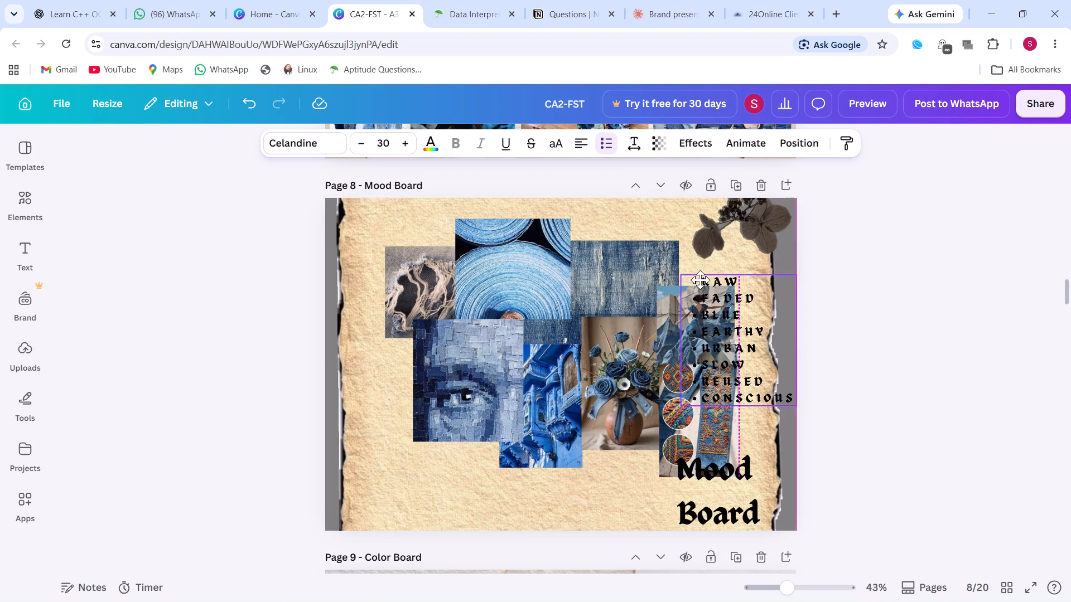
left_click_drag(700, 280, 350, 382)
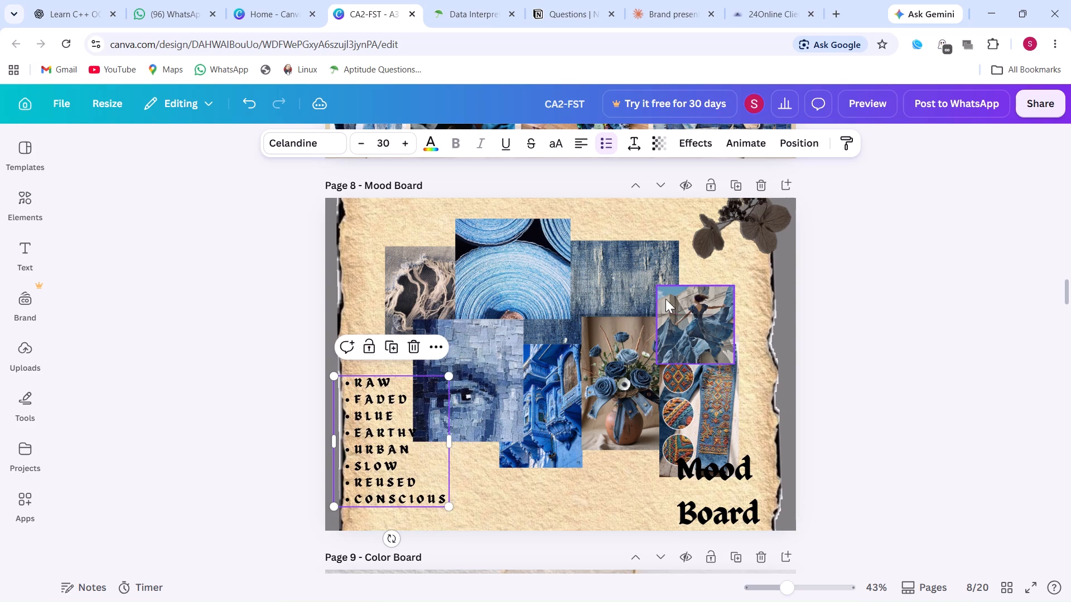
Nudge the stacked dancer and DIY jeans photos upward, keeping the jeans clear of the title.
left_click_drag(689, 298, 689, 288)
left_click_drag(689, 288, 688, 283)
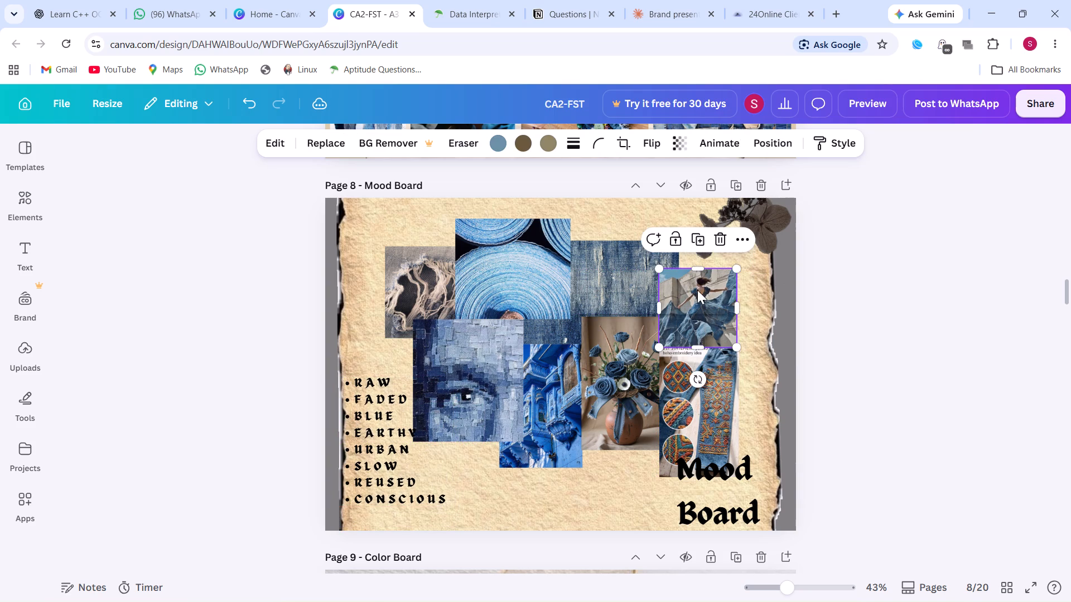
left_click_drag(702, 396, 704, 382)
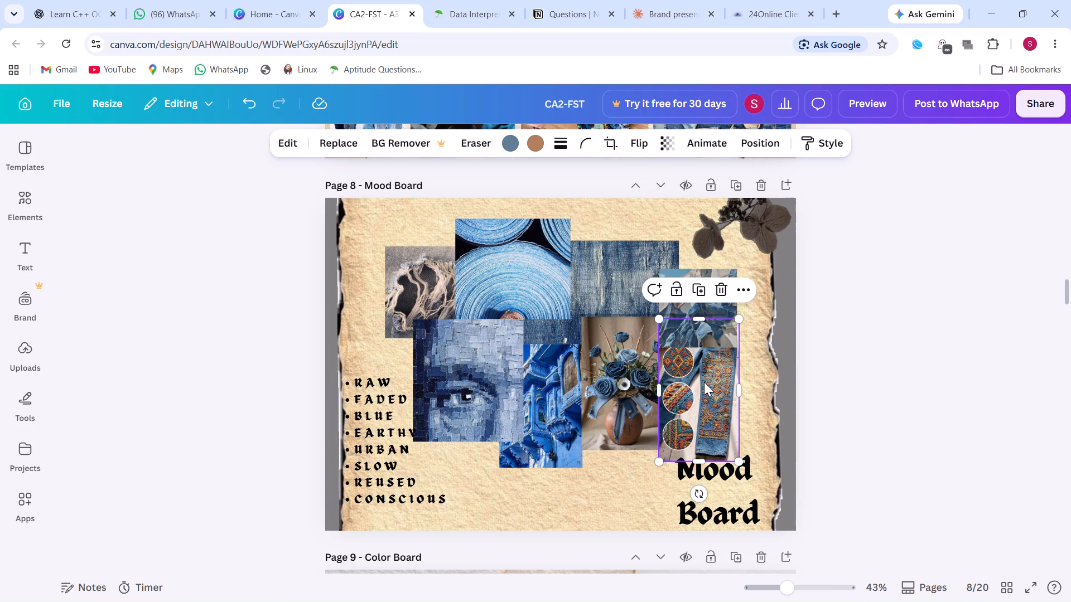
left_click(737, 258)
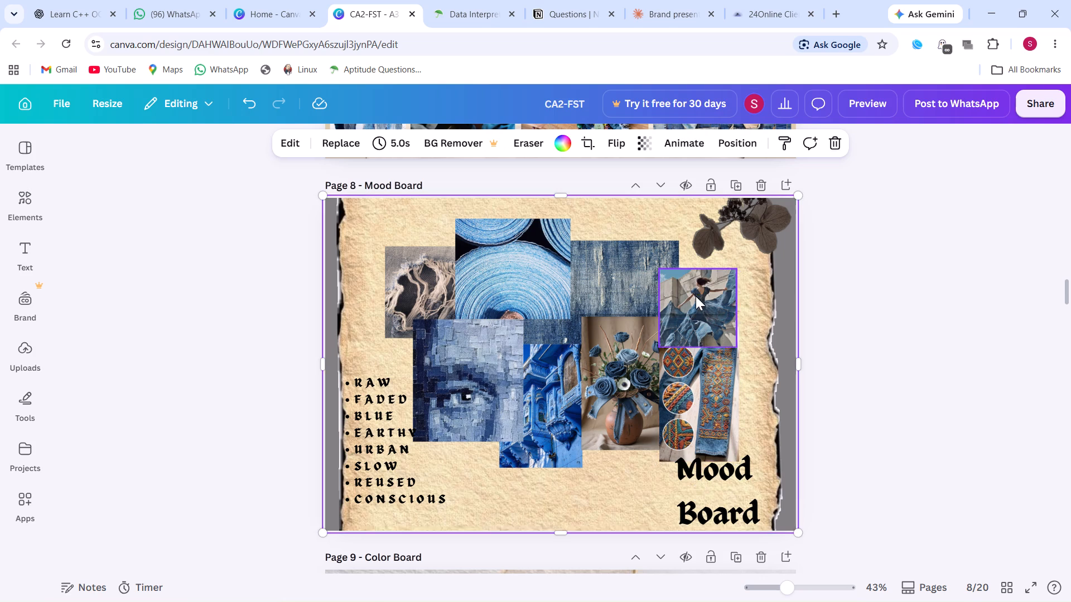
Place the dancer photo at the collage centre and raise the DIY jeans photo beside the denim texture and vase.
left_click_drag(696, 296, 546, 313)
left_click_drag(697, 354, 703, 326)
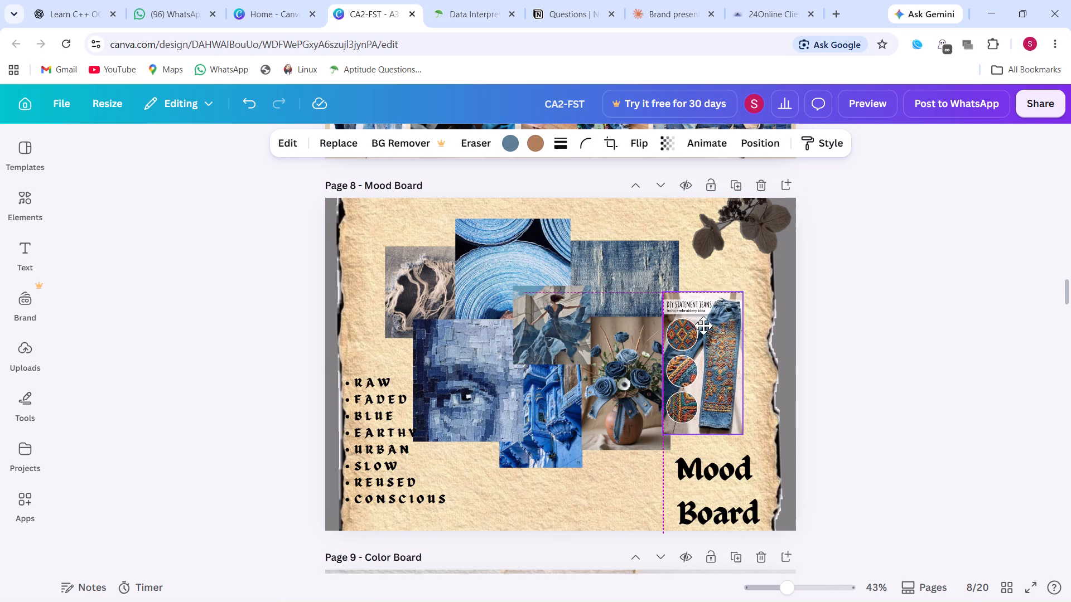
left_click_drag(703, 326, 703, 310)
Set the Mood Board title on one line in a wider text box and shift it toward the page's outer edge.
left_click(712, 466)
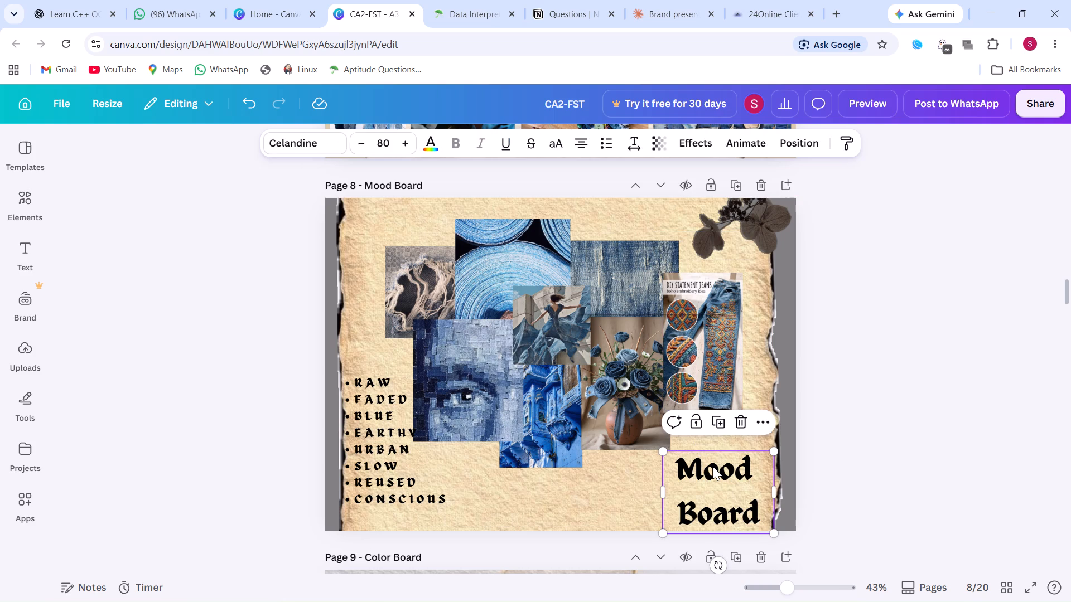
left_click(606, 494)
scroll(606, 494, "down", 1)
scroll(606, 494, "up", 1)
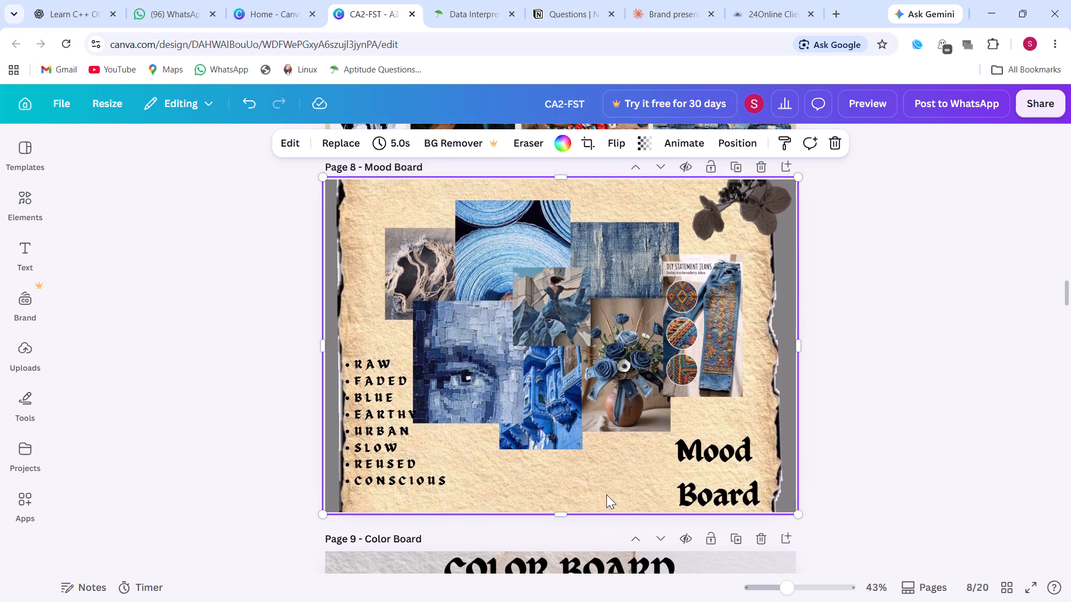
left_click(701, 452)
left_click_drag(661, 472, 593, 484)
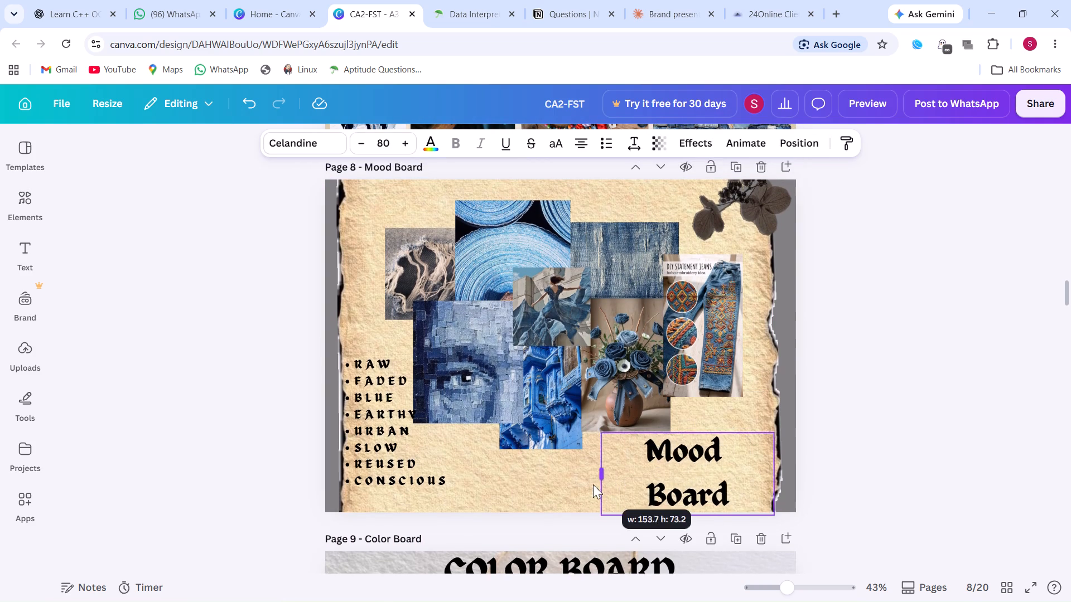
left_click_drag(593, 484, 518, 497)
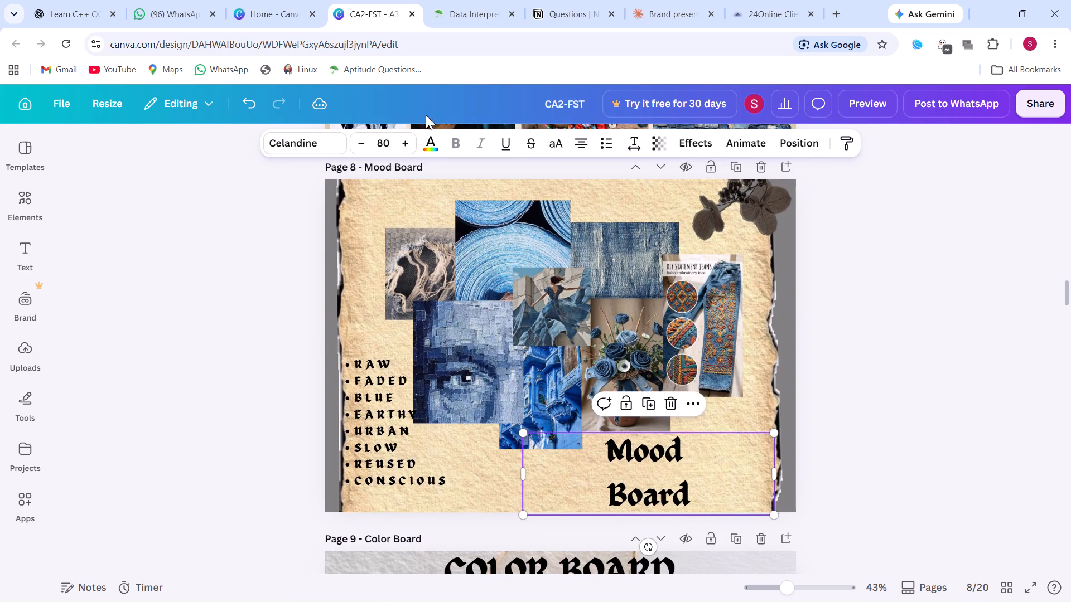
left_click(605, 488)
key("BackSpace")
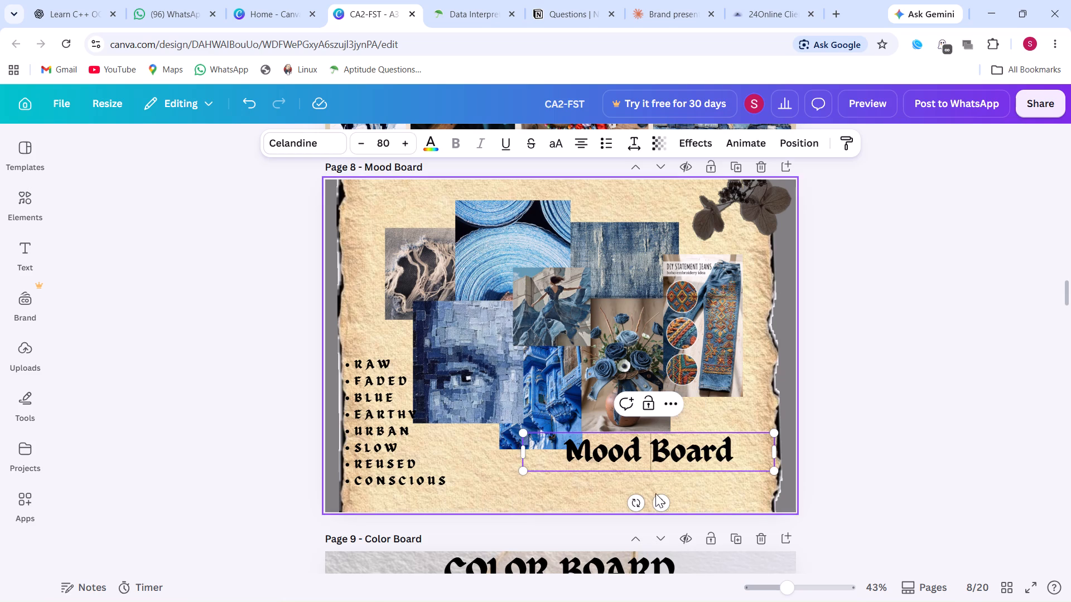
left_click_drag(663, 504, 685, 512)
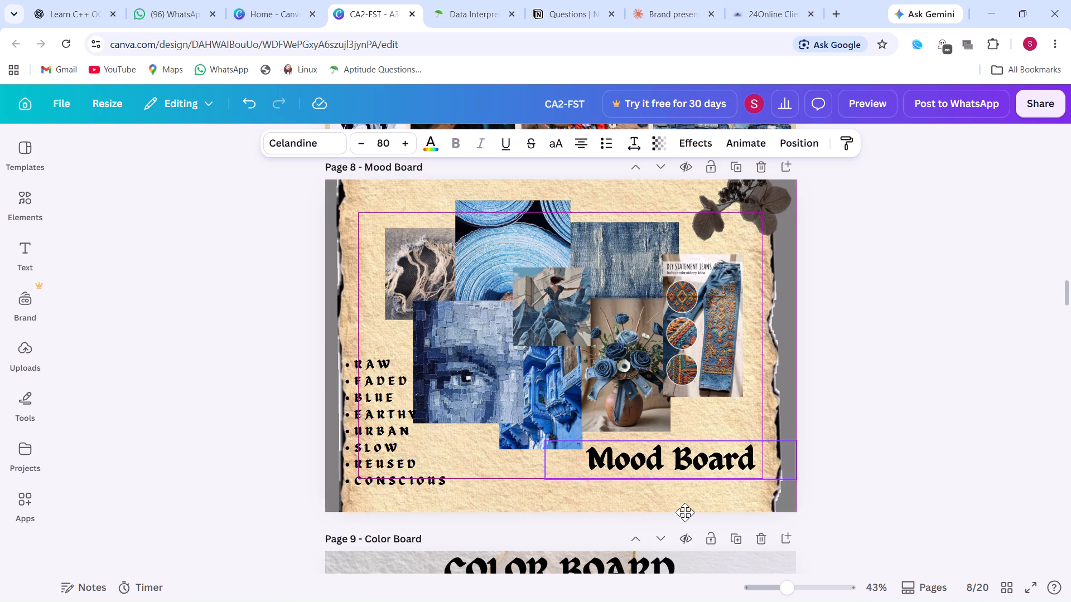
left_click_drag(685, 512, 687, 506)
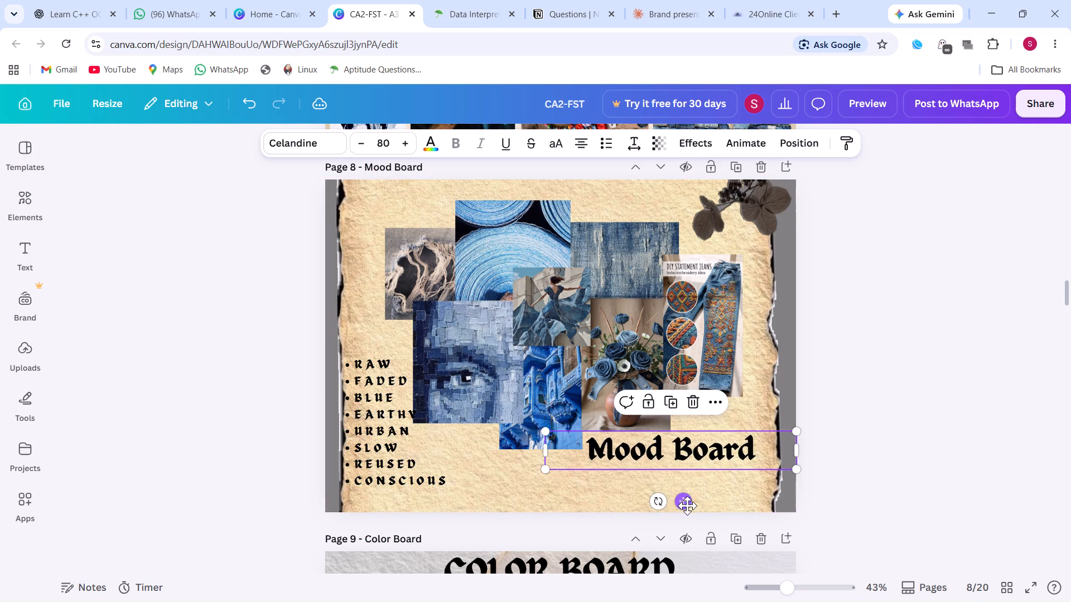
Increase the Mood Board title's font size to 100.
triple_click(402, 143)
triple_click(402, 143)
triple_click(402, 143)
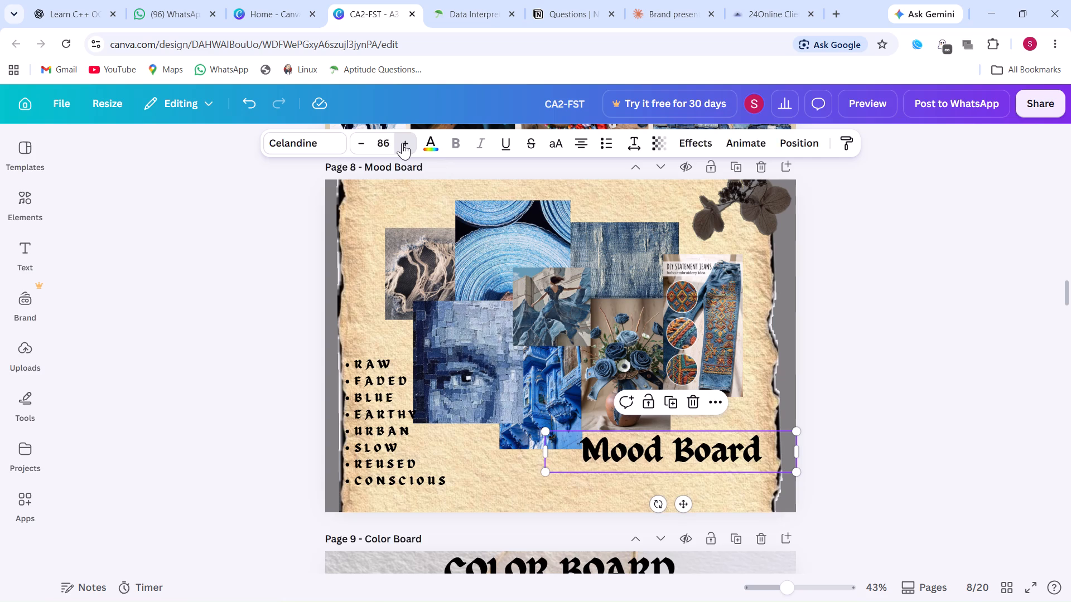
triple_click(402, 143)
triple_click(402, 143)
triple_click(402, 143)
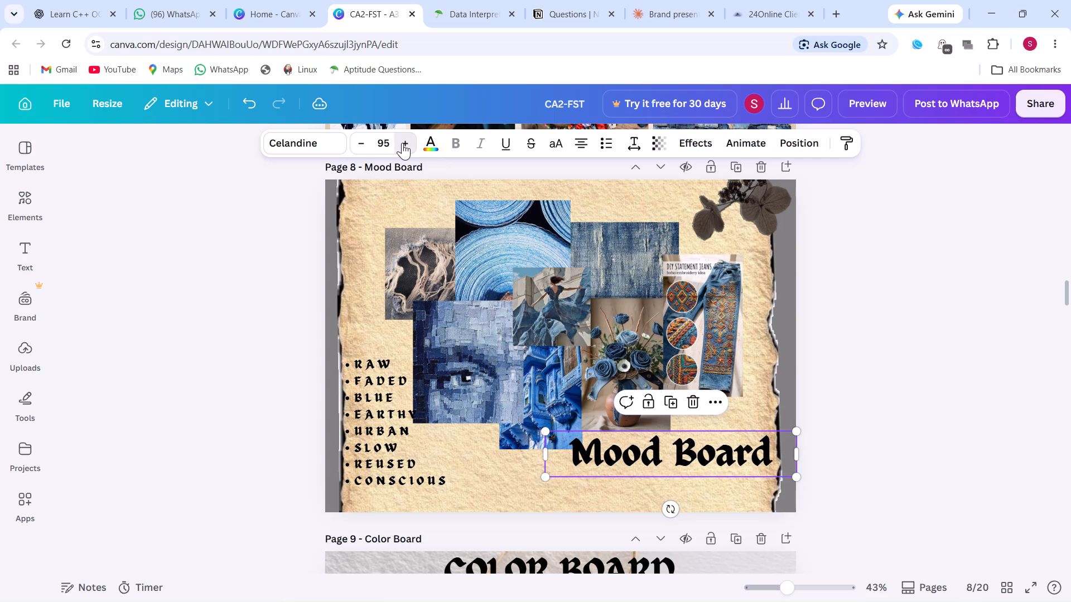
left_click(402, 143)
left_click(402, 143)
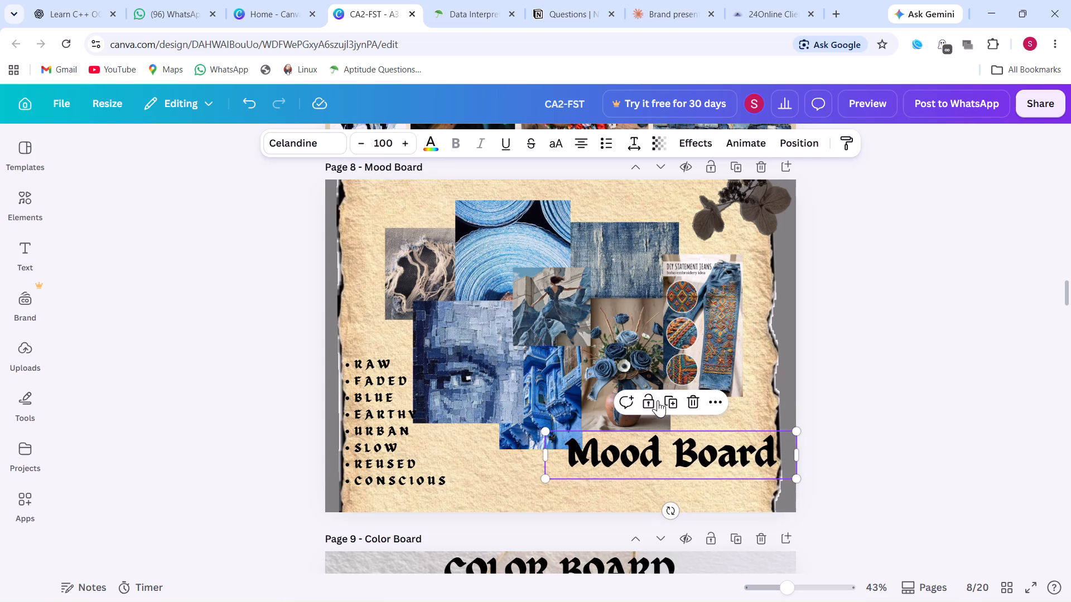
left_click(699, 466)
left_click(505, 487)
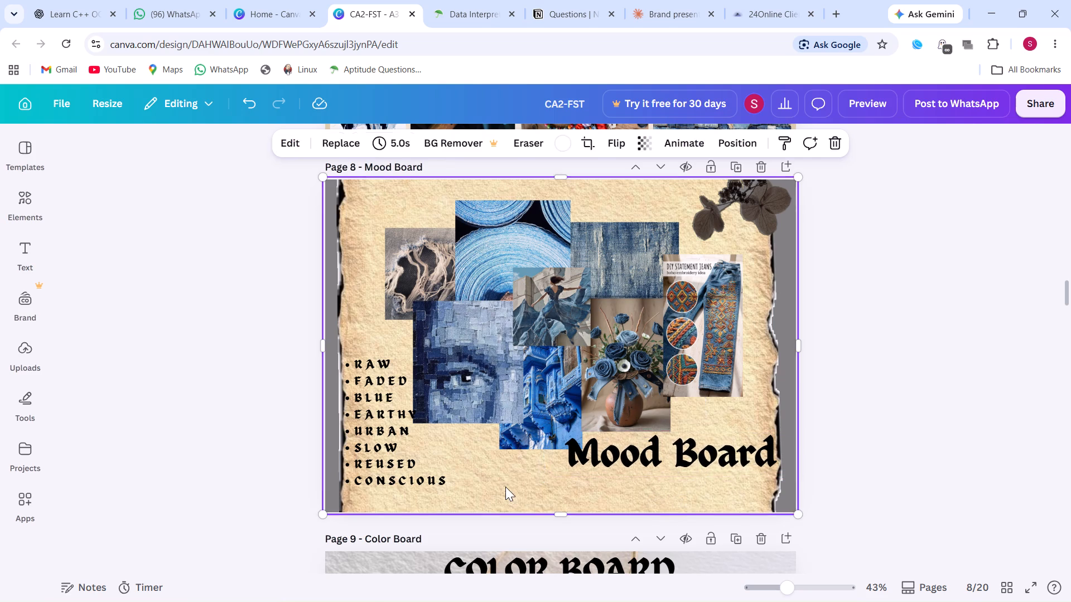
Lower the Mood Board title clear of the photos and shift it slightly inward from the torn paper edge.
left_click_drag(639, 453, 636, 473)
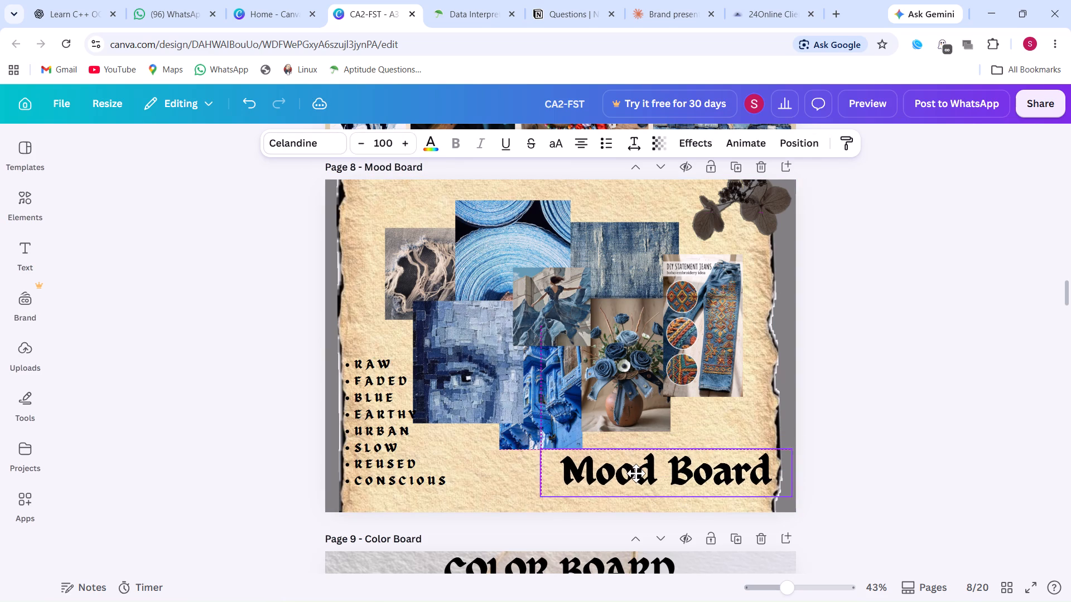
left_click_drag(636, 473, 631, 473)
left_click(483, 449)
Move the bulleted keyword list straight down to the bottom edge of the page.
scroll(483, 449, "up", 1)
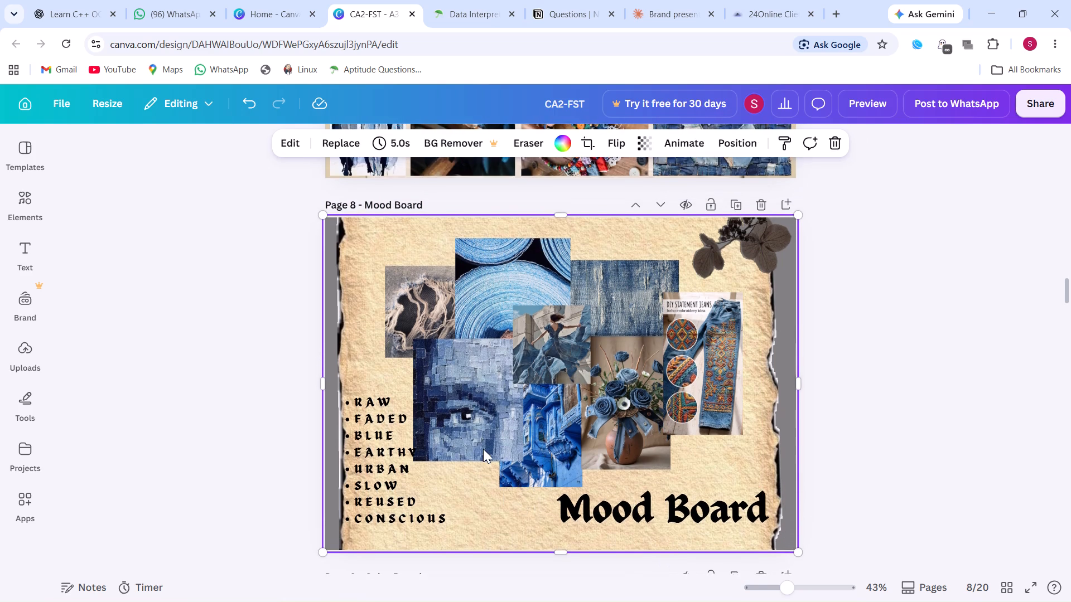
scroll(483, 449, "up", 1)
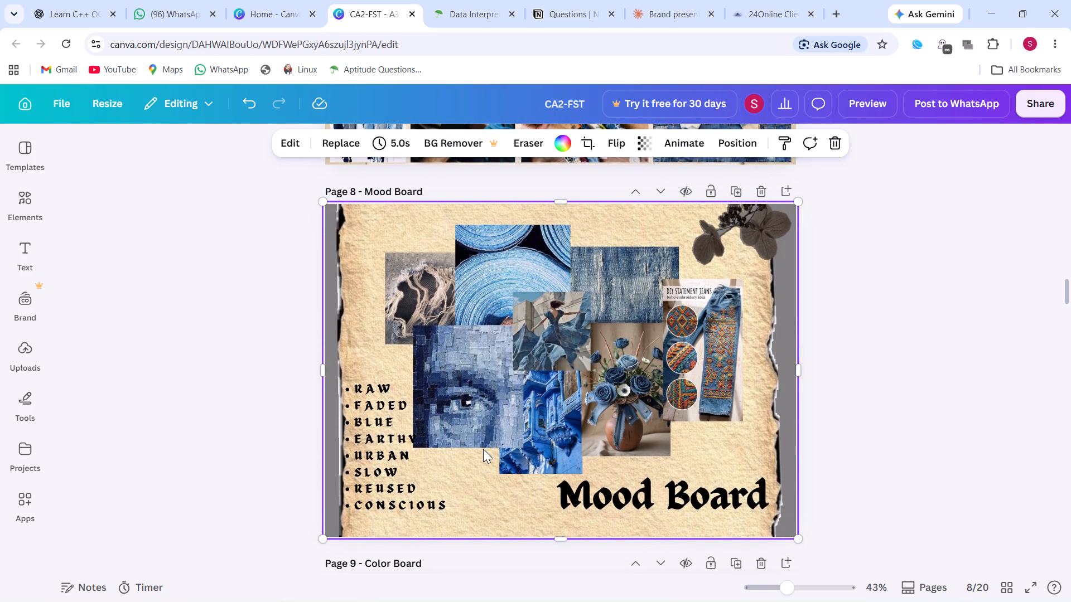
left_click_drag(385, 448, 385, 460)
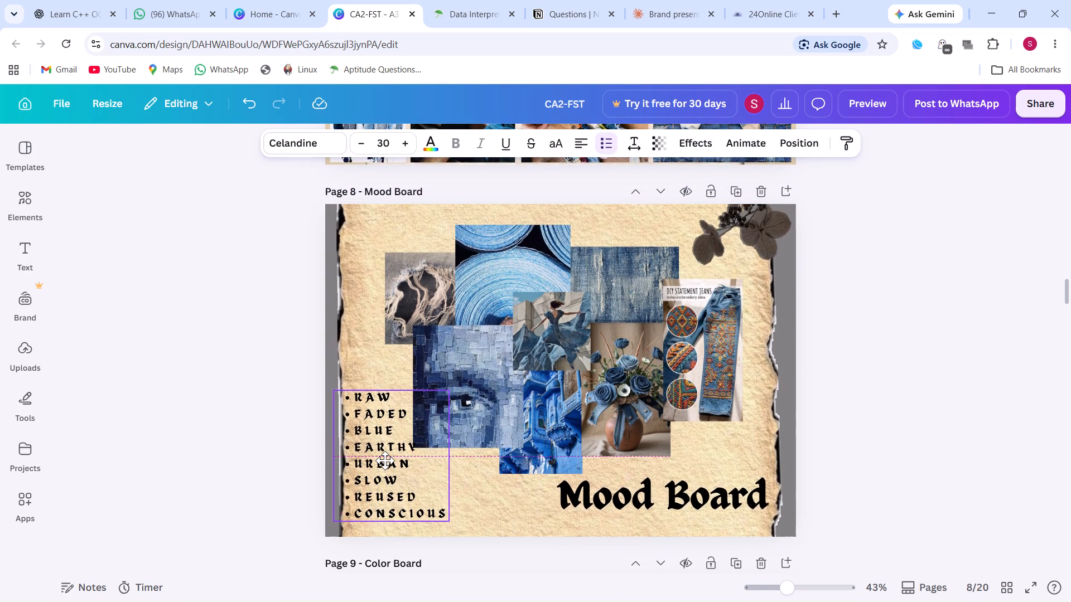
left_click_drag(385, 460, 385, 470)
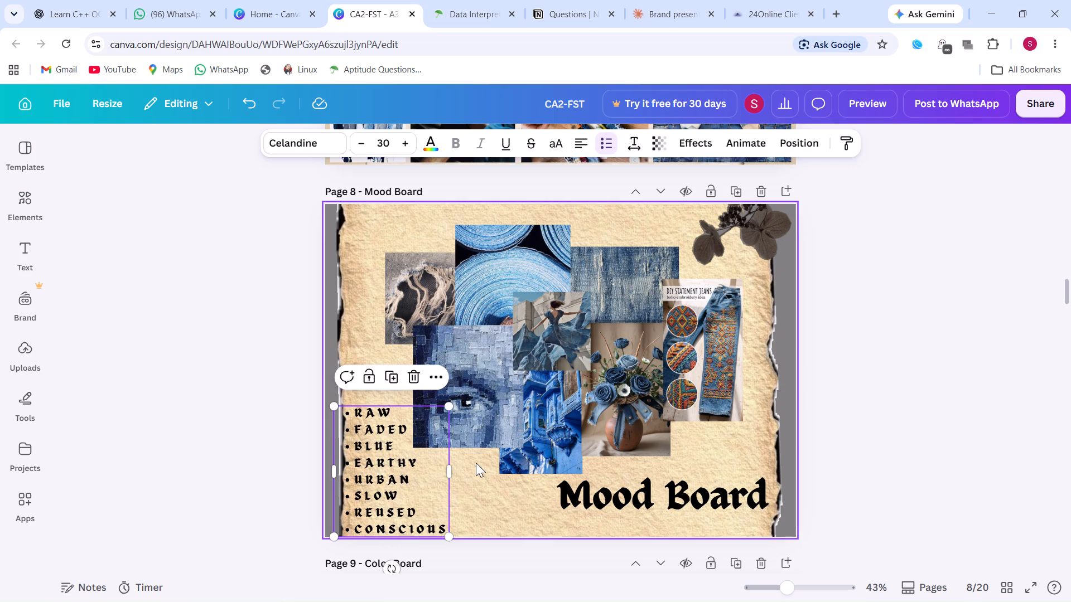
left_click(476, 463)
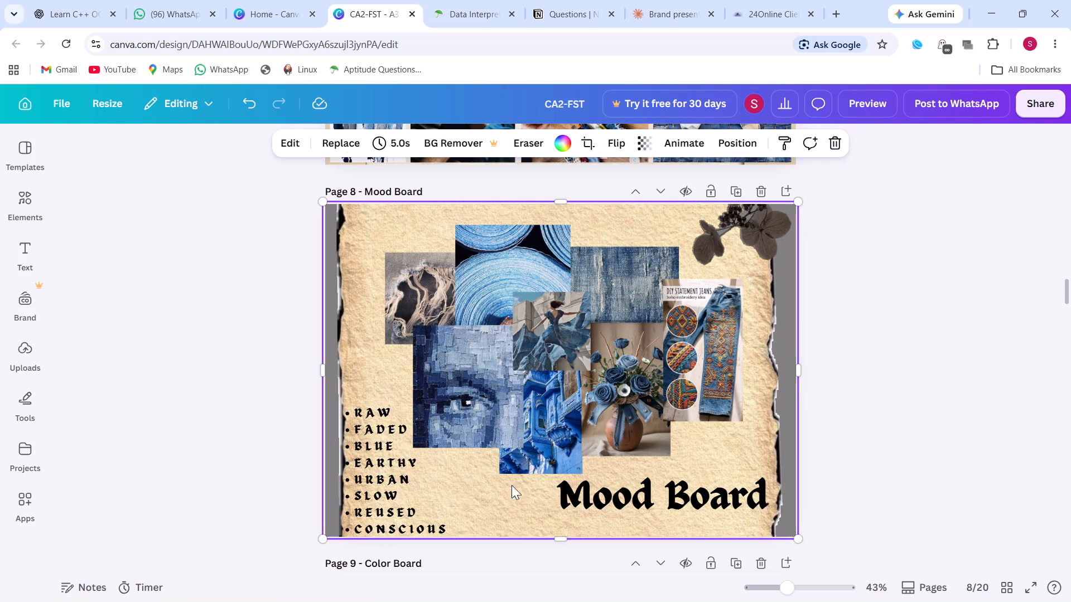
Nudge the Mood Board title slightly upward.
left_click(605, 502)
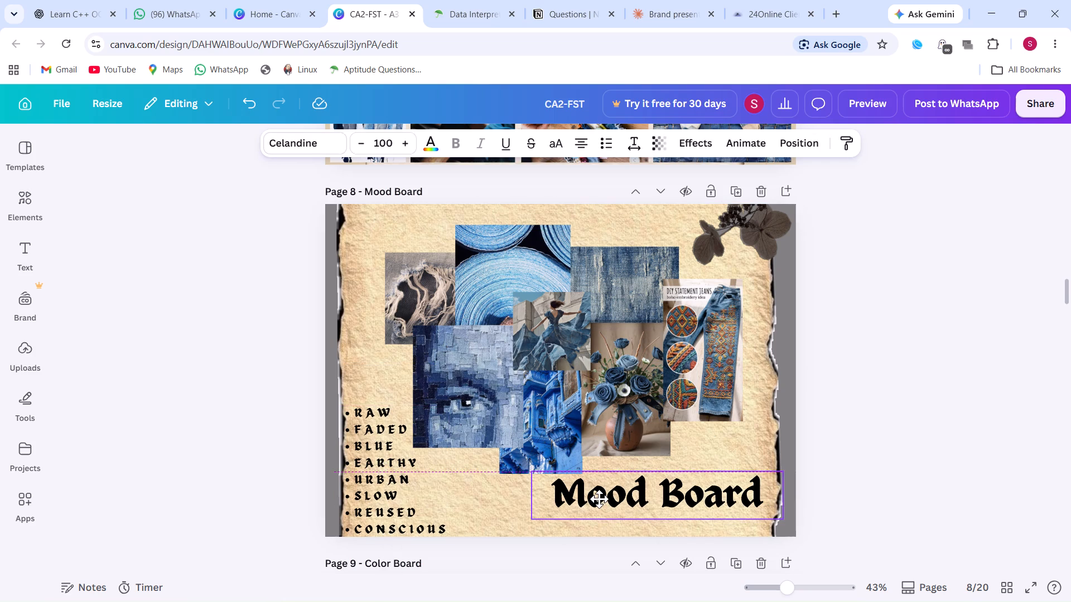
left_click(491, 481)
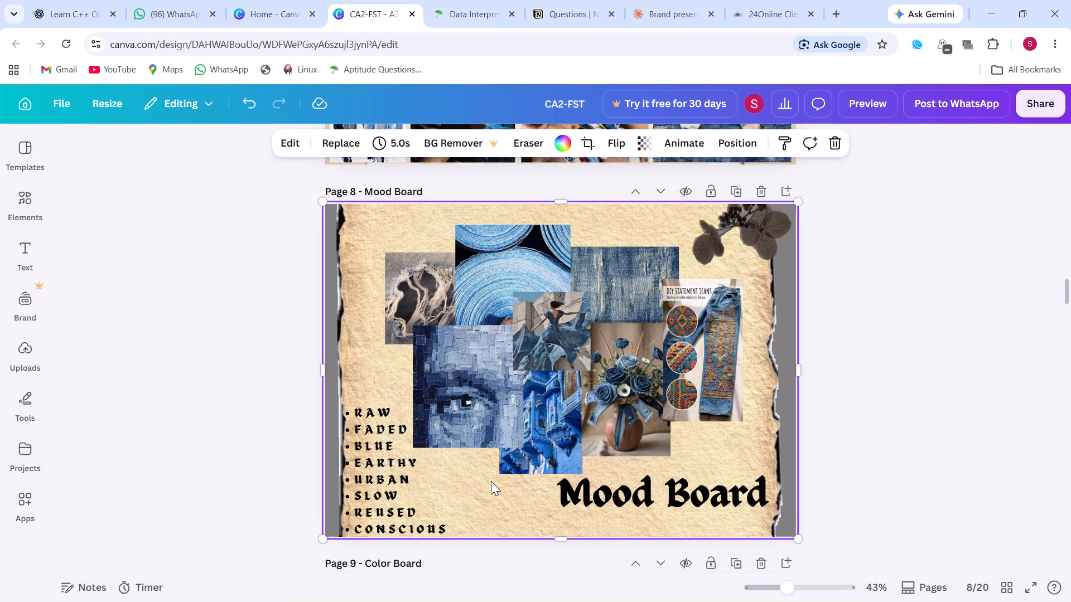
Examine the Mood Board page's overall layout alongside the neighbouring Theme Board and Color Board pages.
scroll(491, 481, "down", 1)
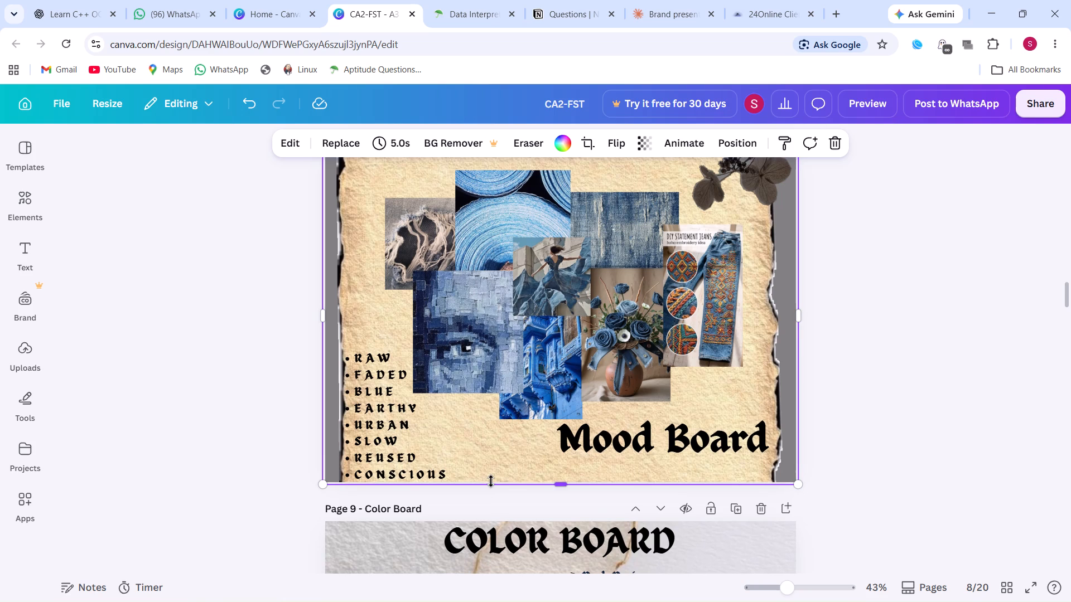
scroll(491, 481, "up", 2)
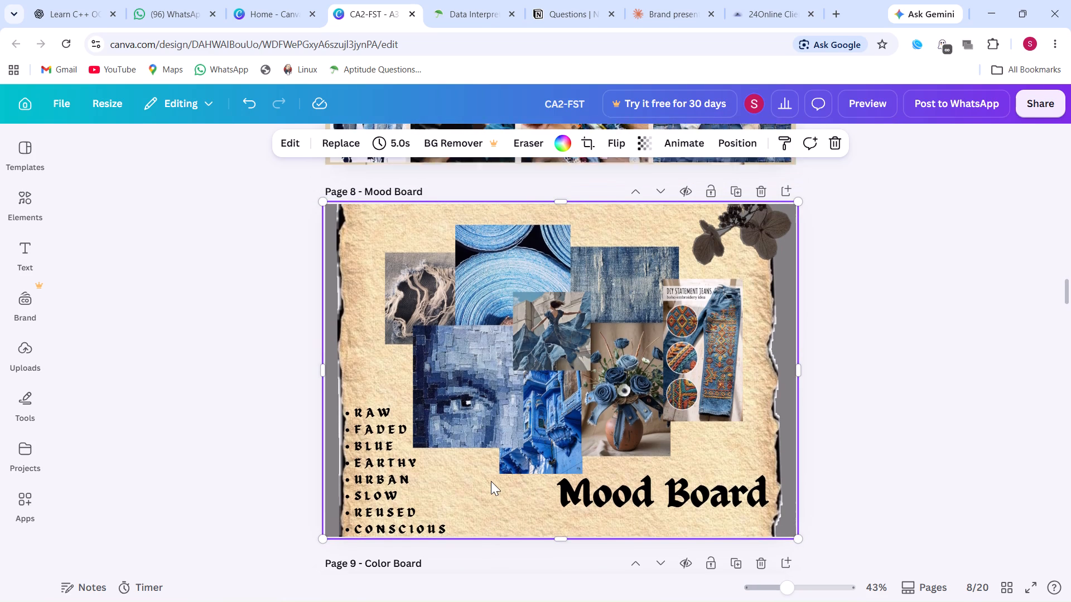
scroll(491, 481, "up", 1)
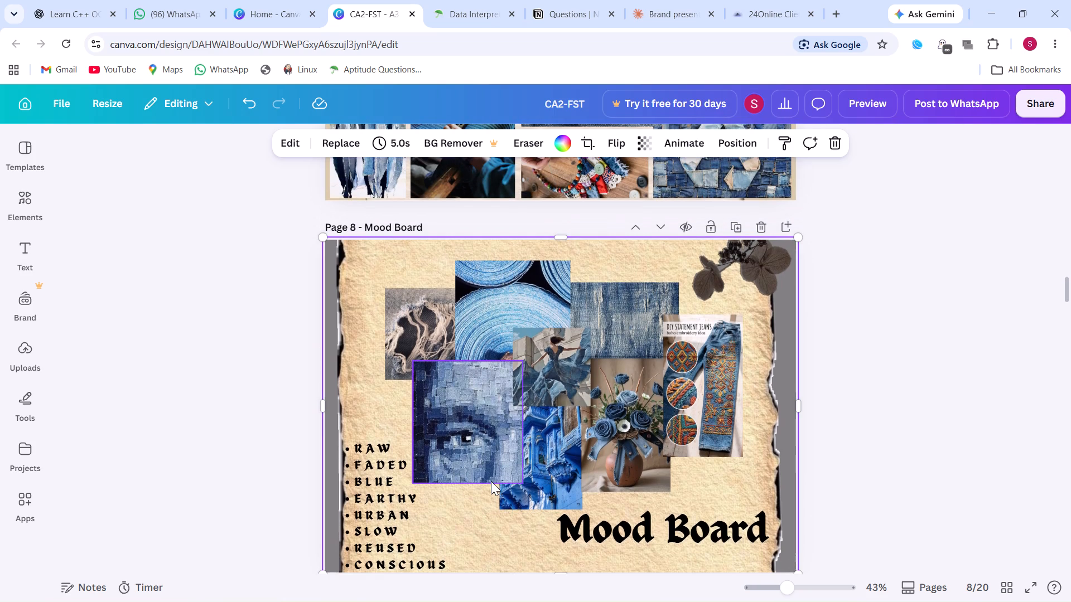
scroll(491, 481, "down", 5)
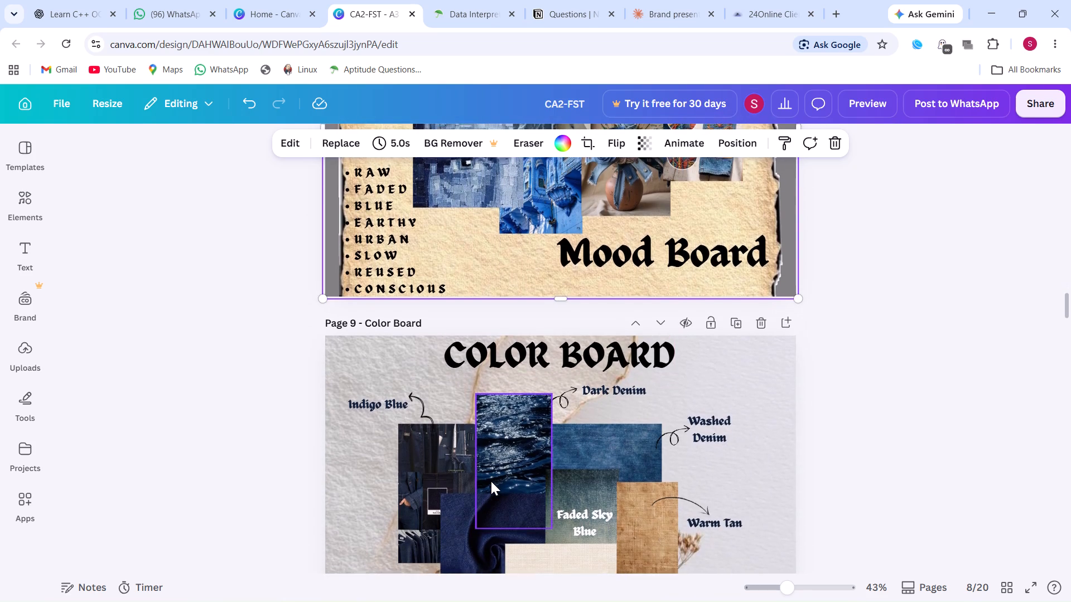
scroll(491, 481, "down", 1)
scroll(583, 458, "up", 3)
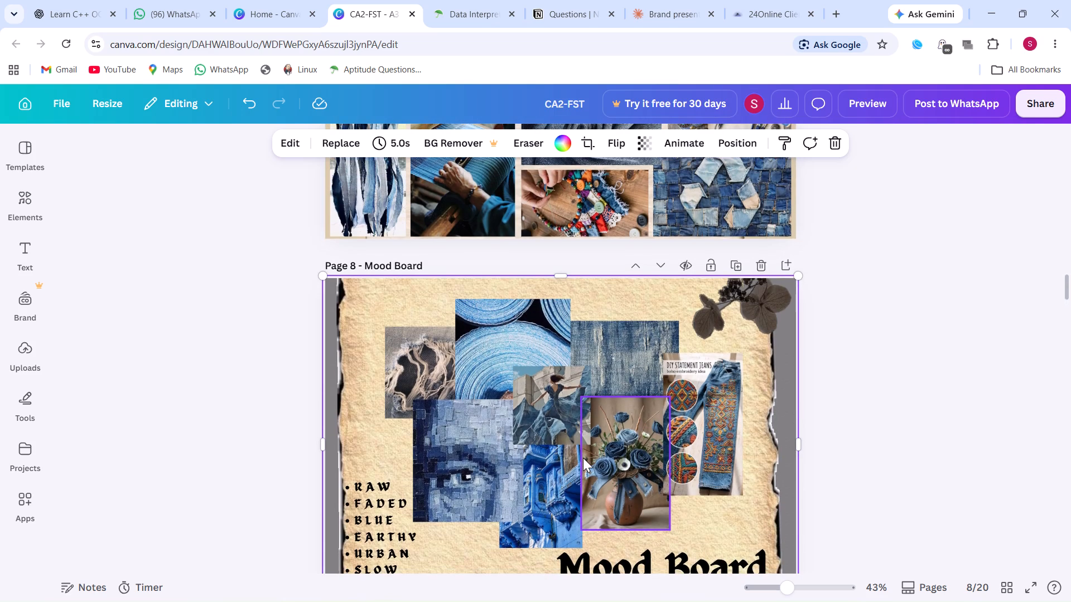
scroll(583, 458, "down", 2)
scroll(583, 458, "up", 2)
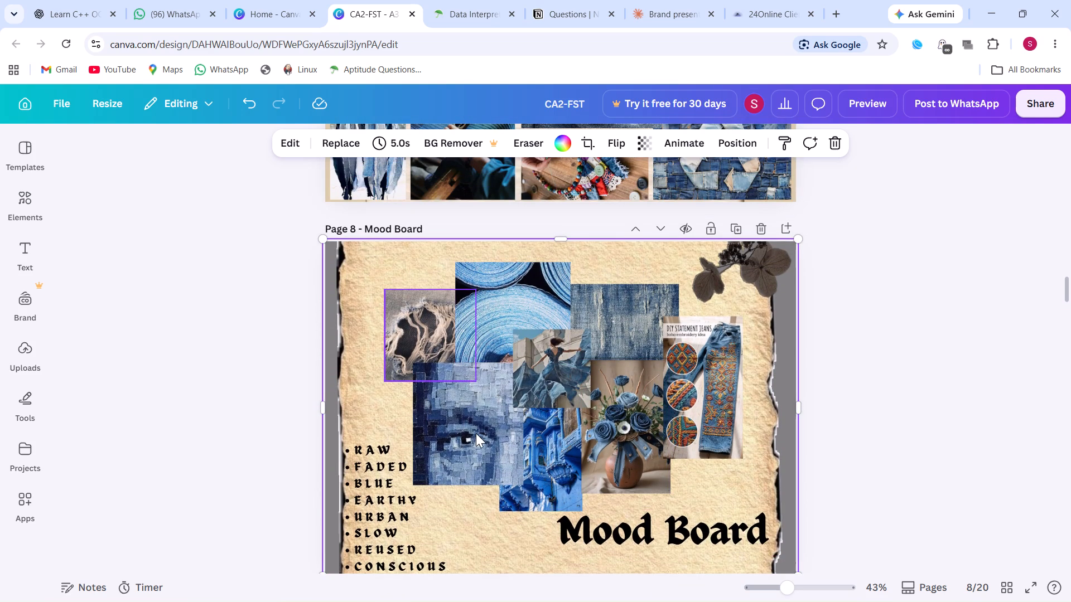
scroll(476, 433, "down", 1)
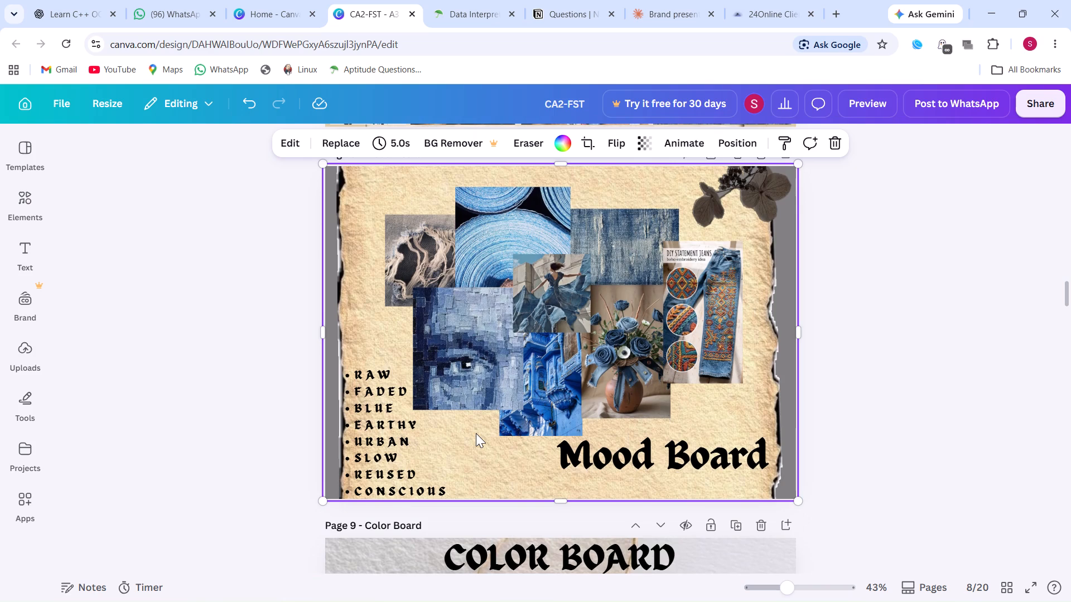
scroll(476, 433, "up", 1)
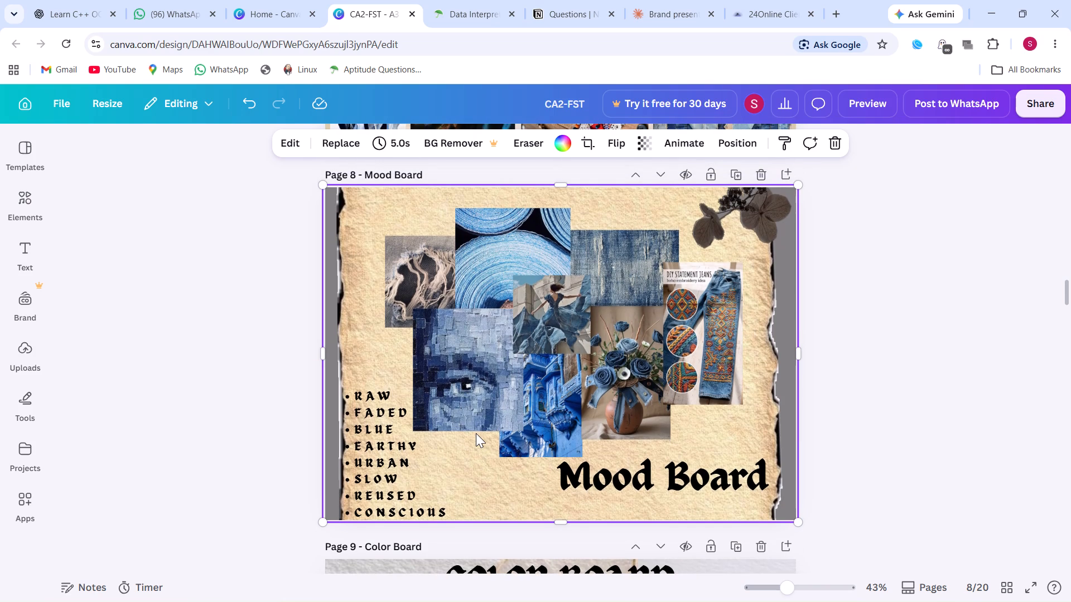
Raise the bulleted keyword list slightly so it sits clear of the Mood Board's bottom edge.
left_click_drag(391, 439, 389, 421)
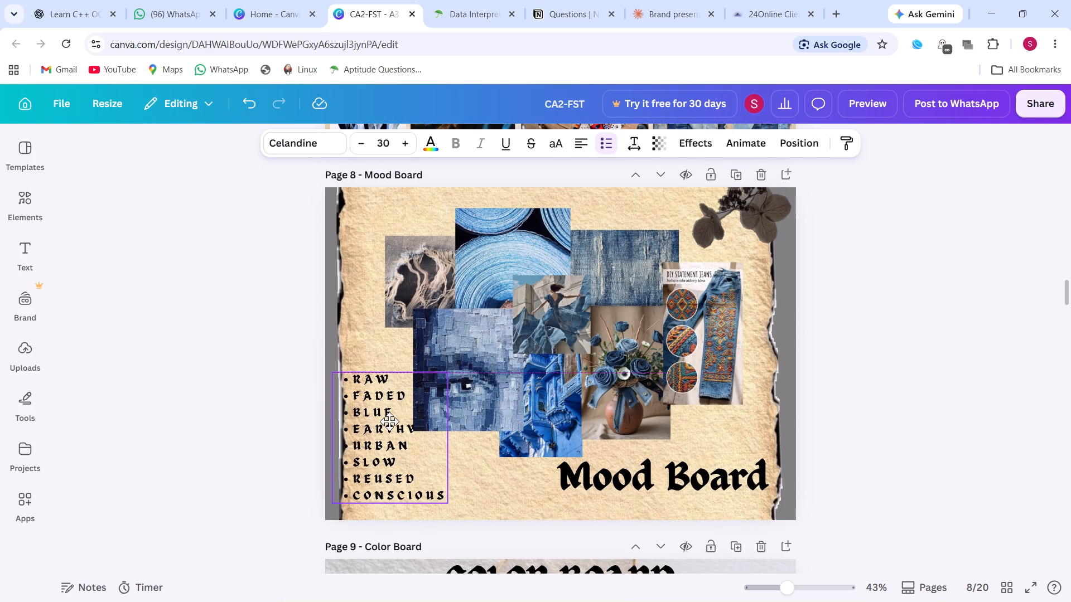
left_click_drag(389, 421, 389, 433)
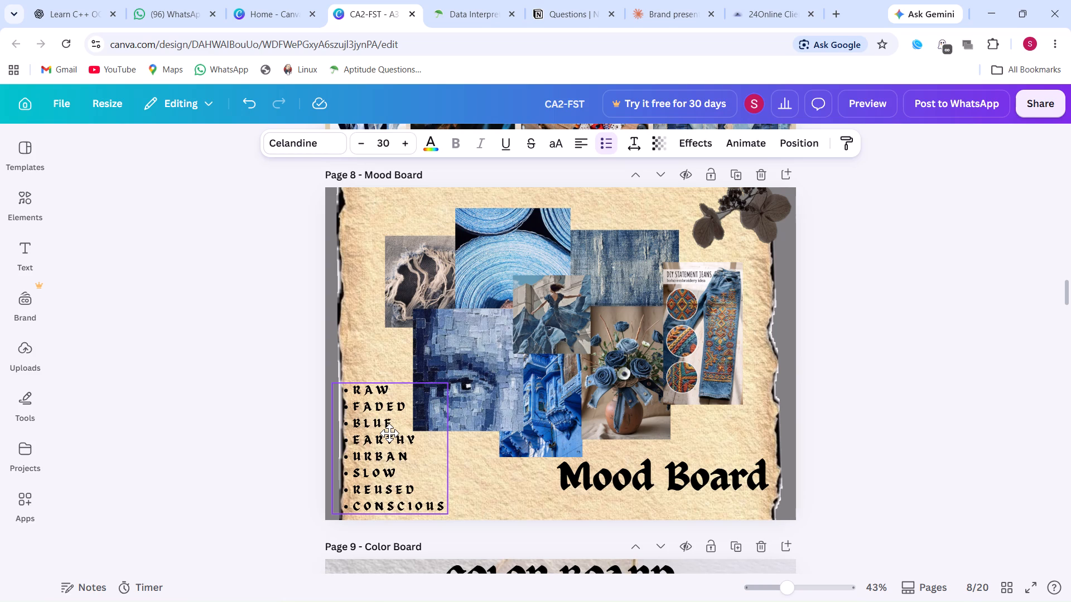
left_click_drag(389, 433, 389, 433)
left_click(492, 467)
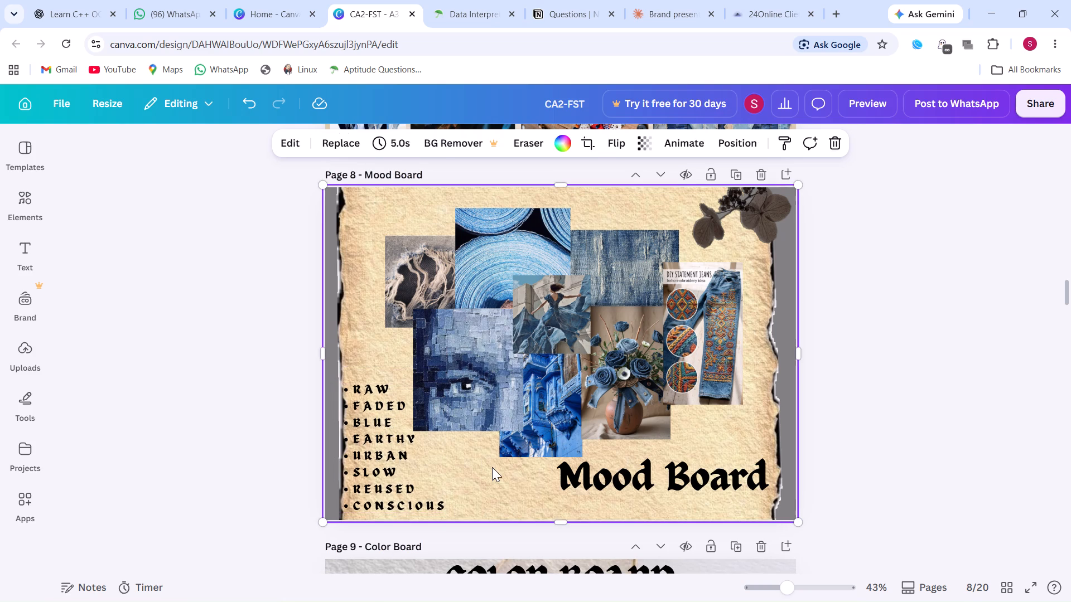
Enlarge the Mood Board title to font size 118 and lower it slightly beneath the photo collage.
scroll(492, 467, "up", 1)
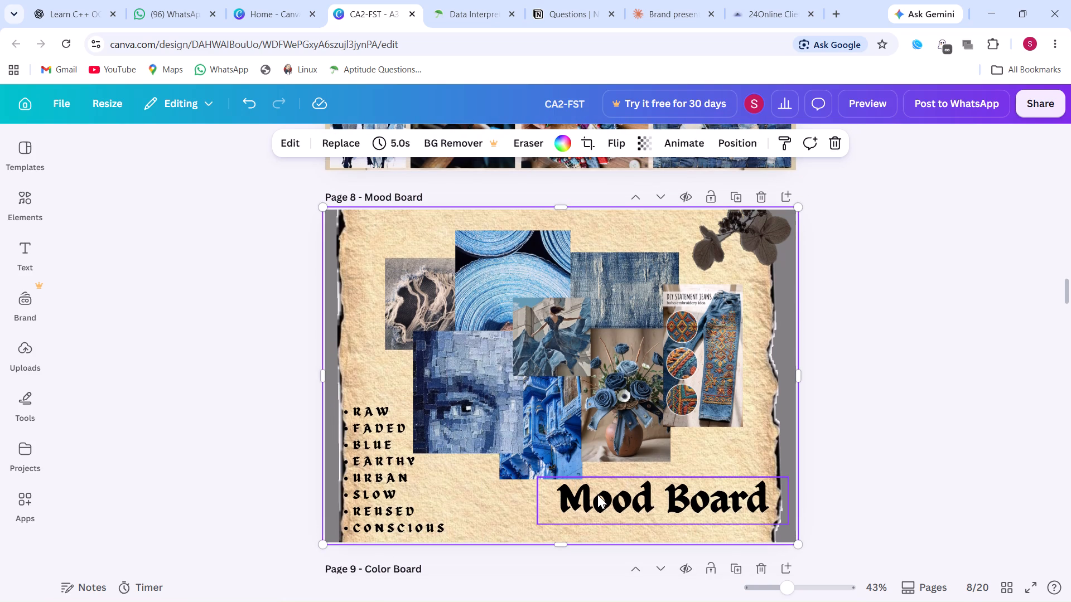
left_click(597, 494)
left_click_drag(533, 525, 522, 540)
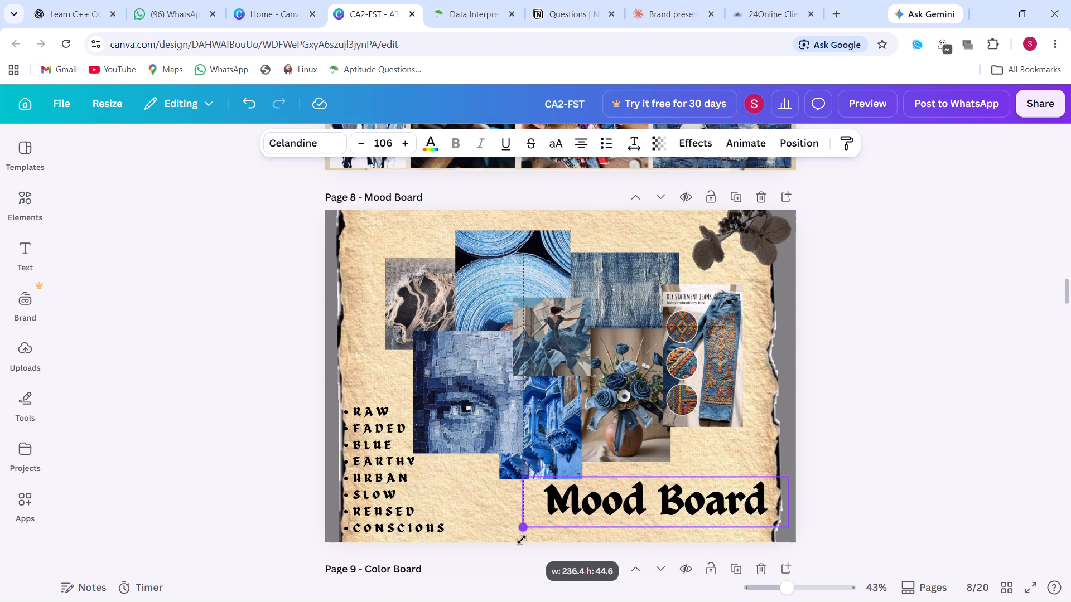
left_click_drag(522, 540, 505, 555)
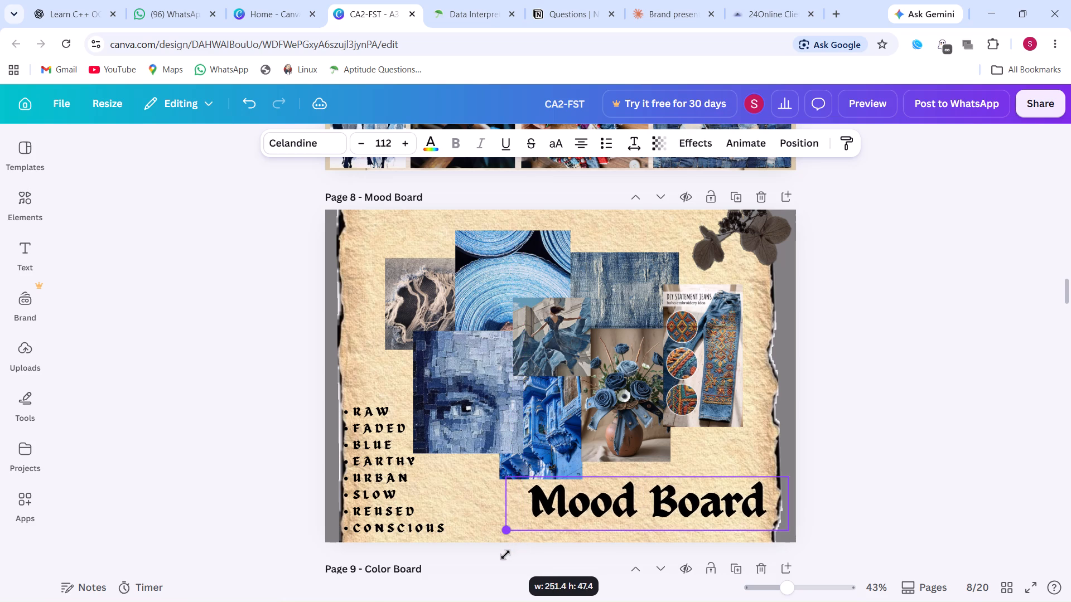
left_click_drag(505, 555, 494, 564)
left_click_drag(590, 498, 589, 507)
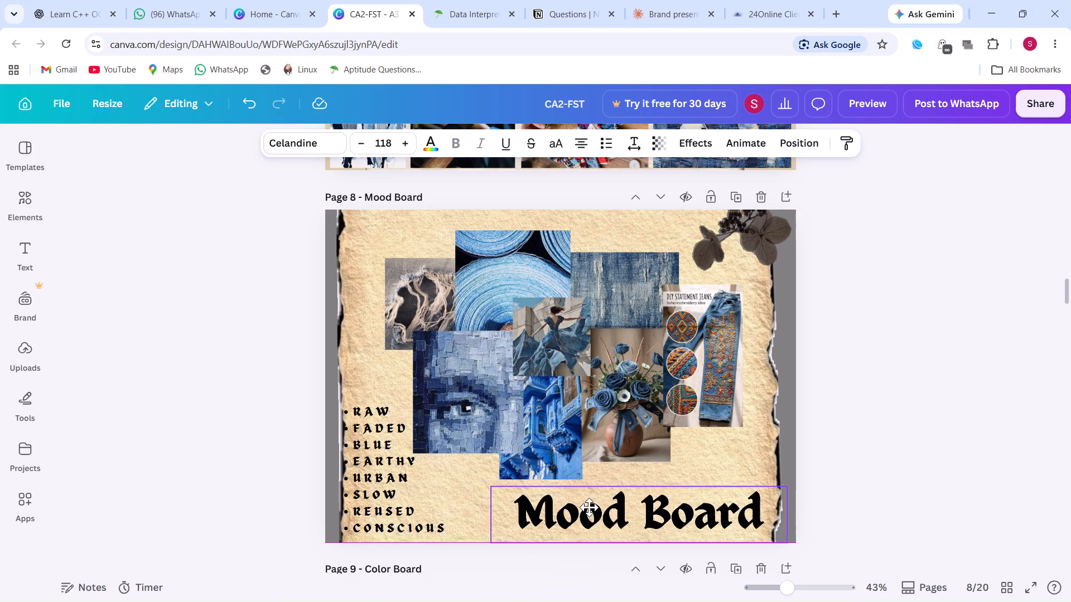
left_click_drag(589, 507, 589, 504)
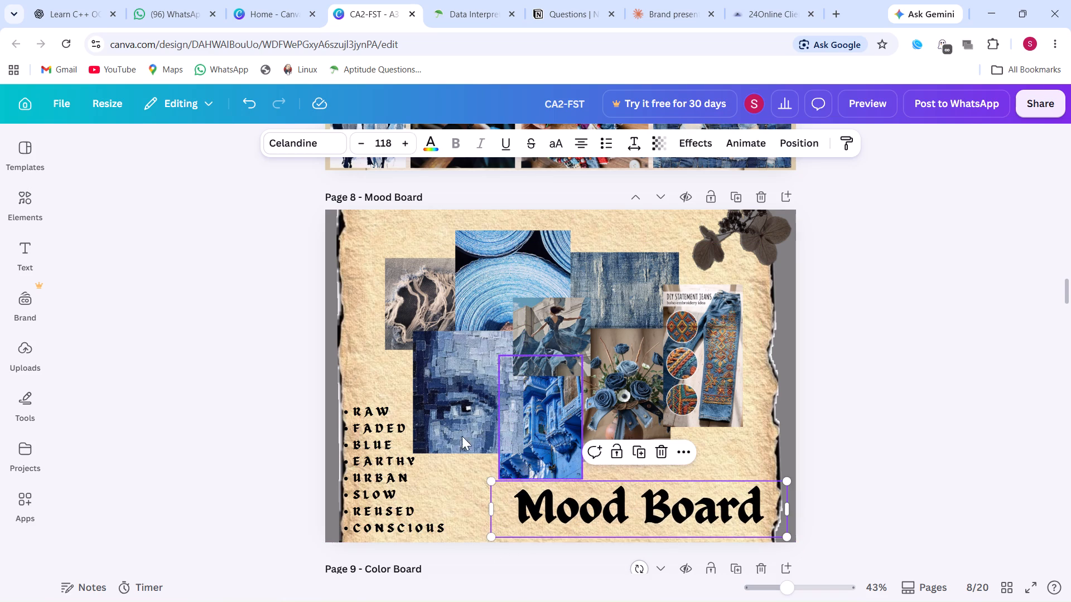
left_click(450, 465)
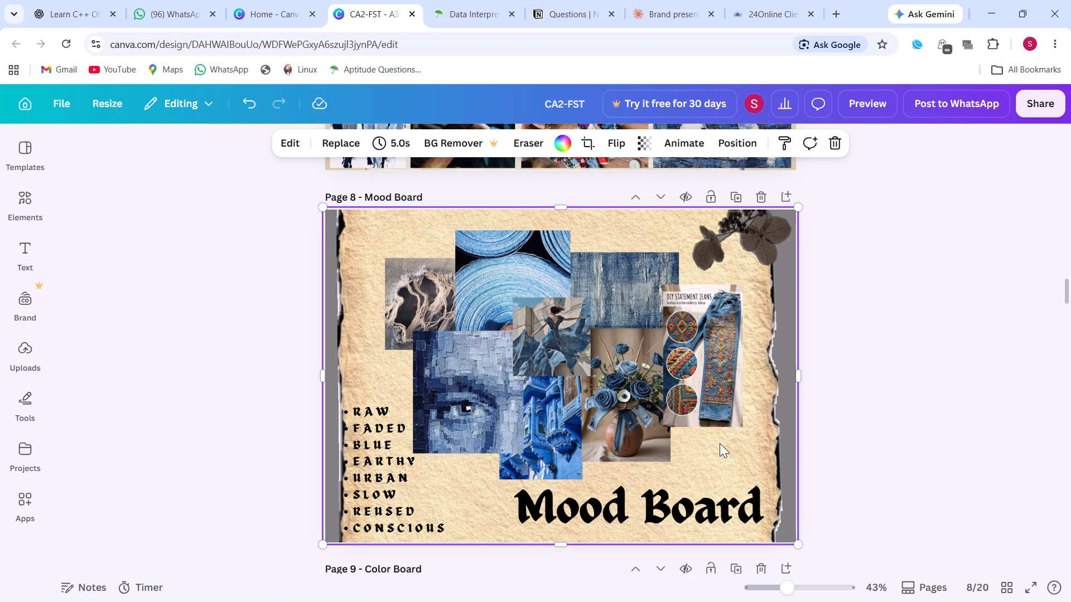
Reorder the pages by moving the page 5 Inspiration Board down to page 19, directly after the Sources of Inspiration page.
scroll(720, 443, "down", 3)
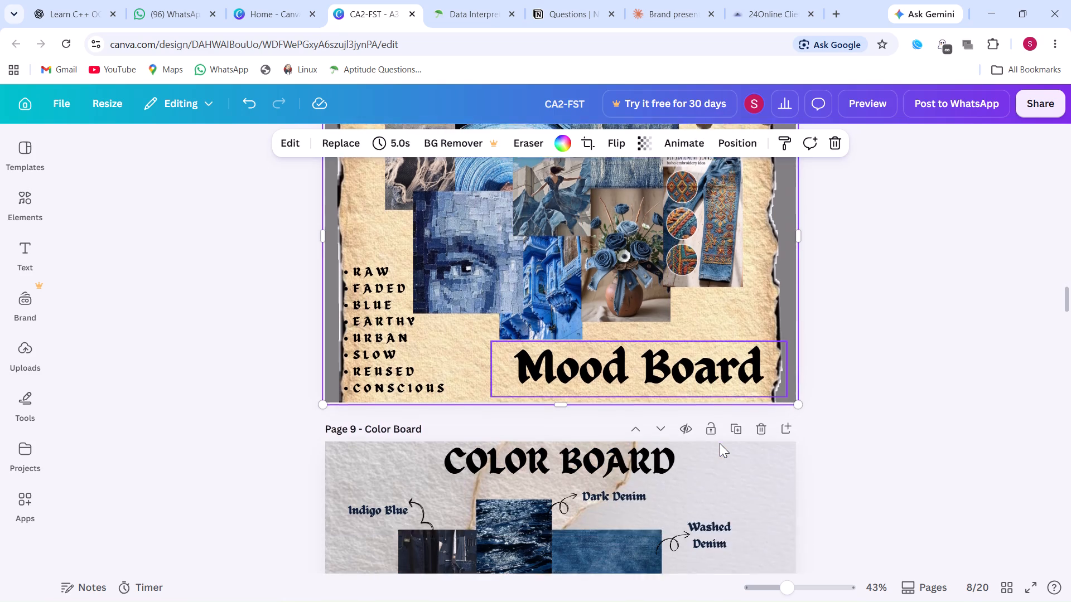
scroll(720, 443, "down", 2)
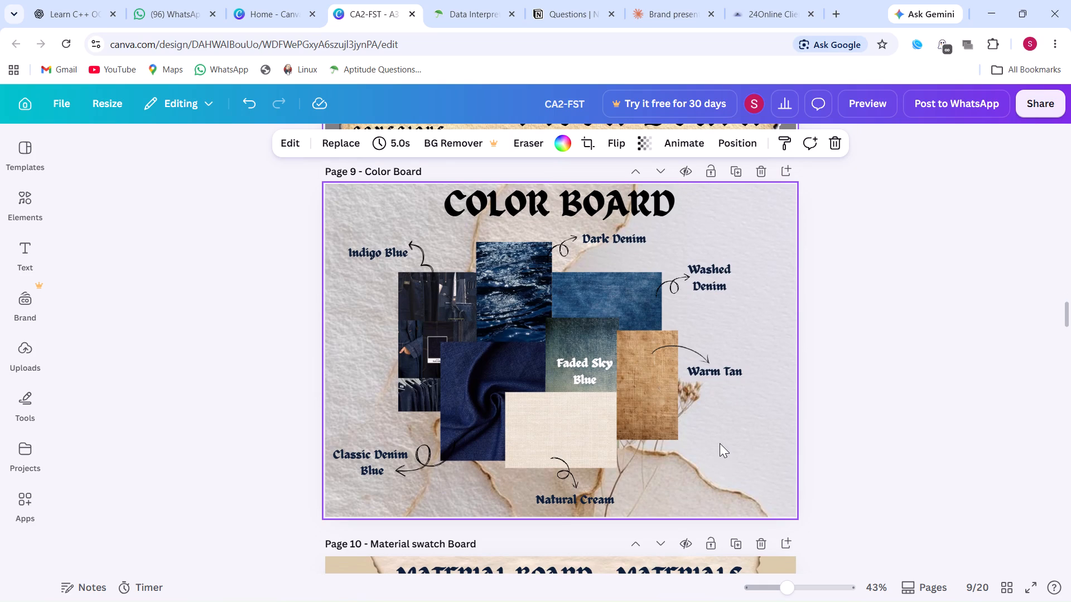
scroll(720, 443, "up", 8)
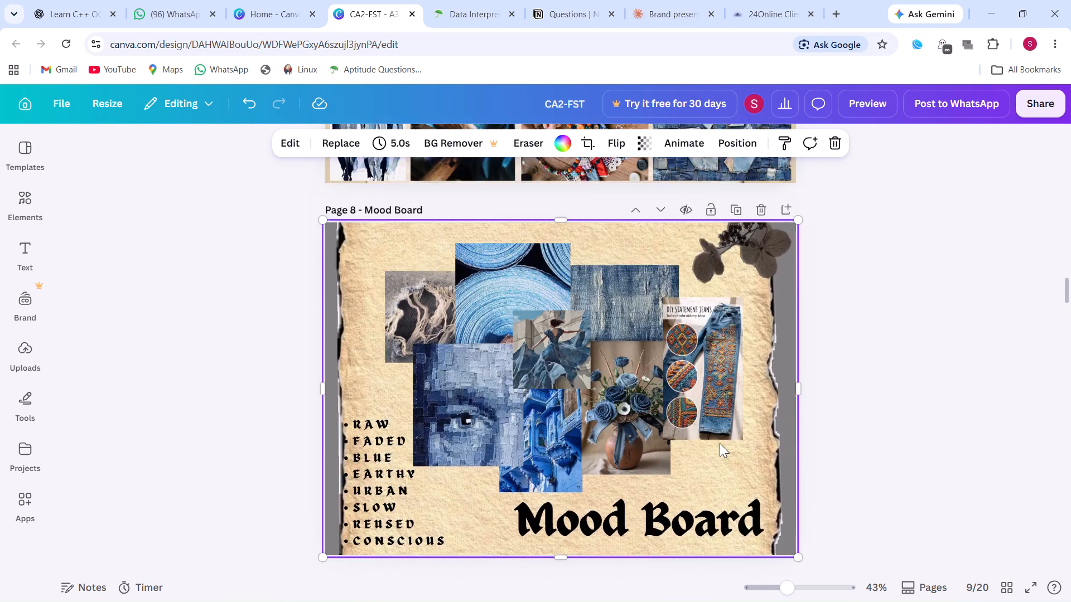
scroll(720, 443, "up", 6)
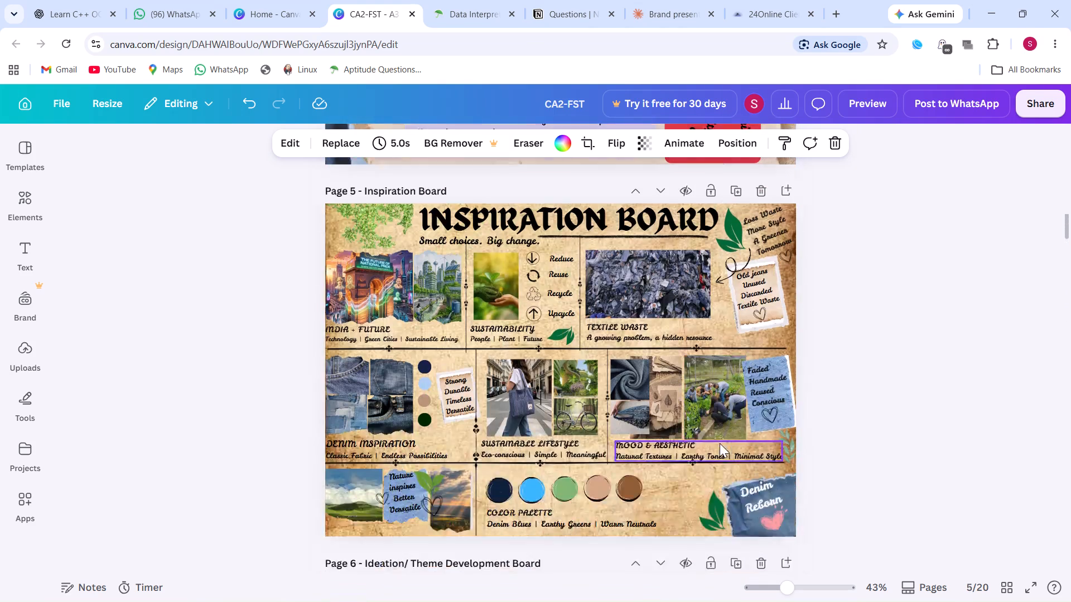
scroll(720, 443, "up", 1)
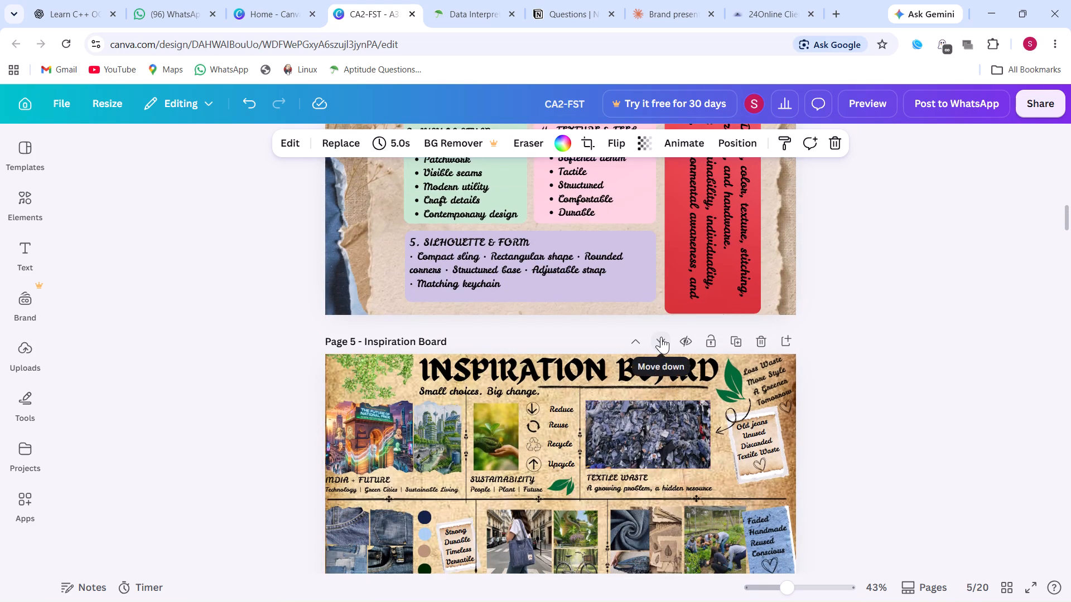
left_click(661, 337)
left_click(661, 337)
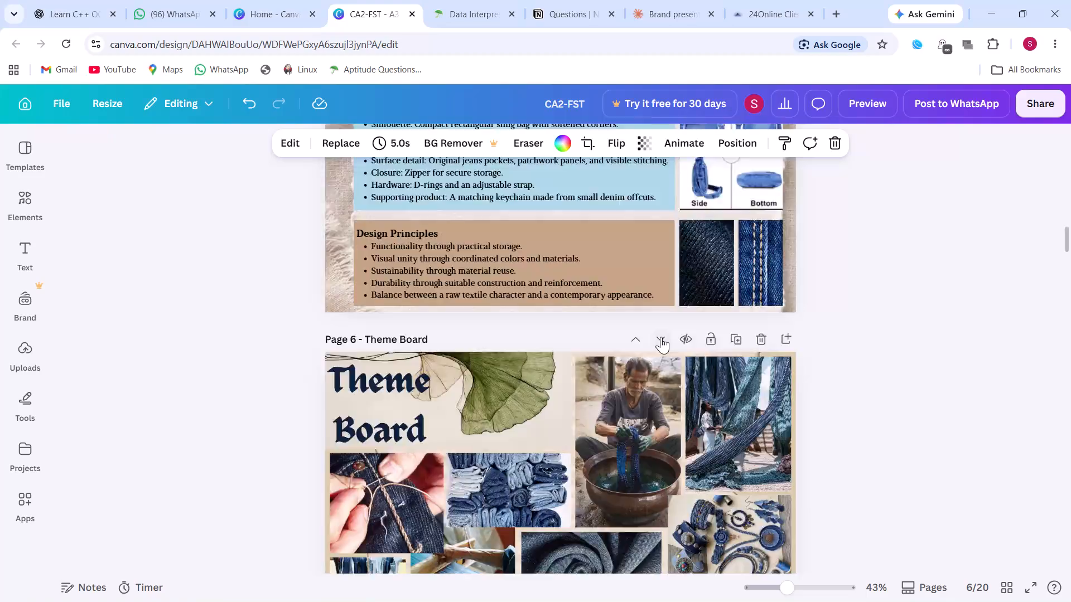
left_click(661, 337)
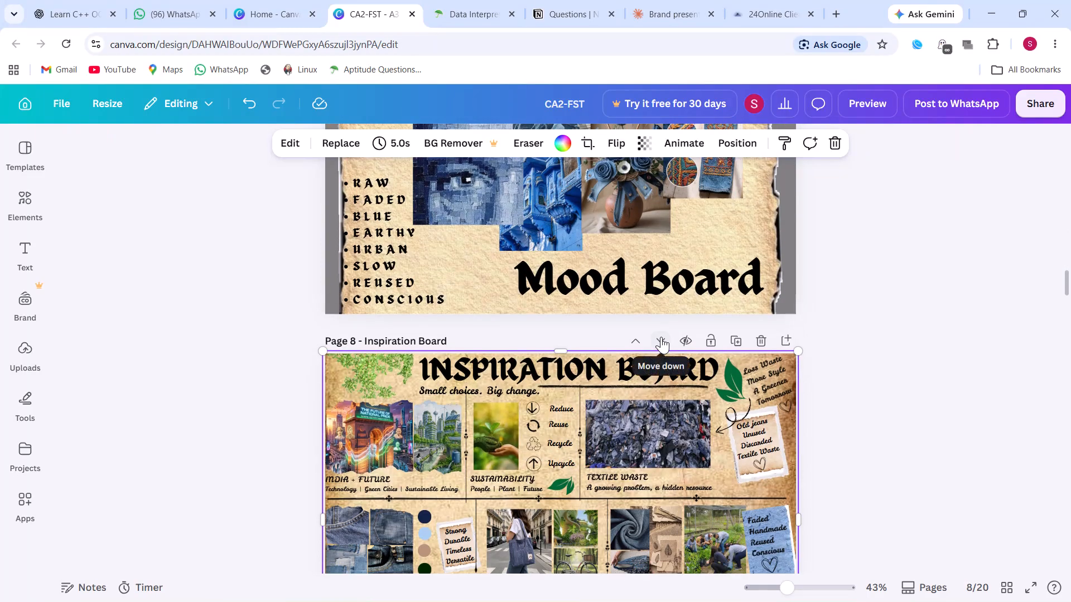
left_click(661, 337)
left_click(661, 337)
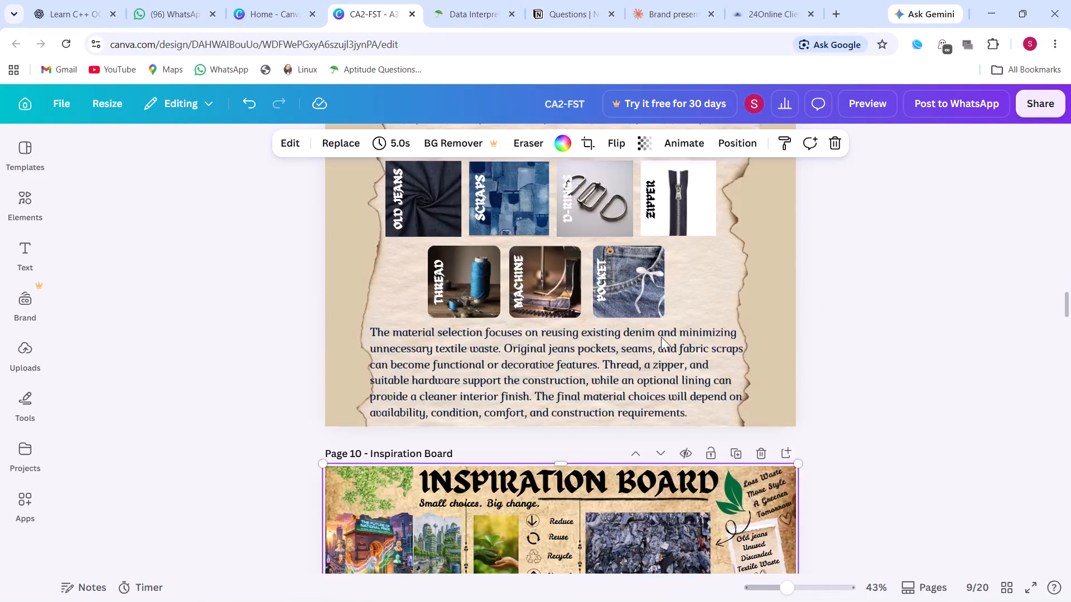
left_click(661, 337)
left_click(661, 337)
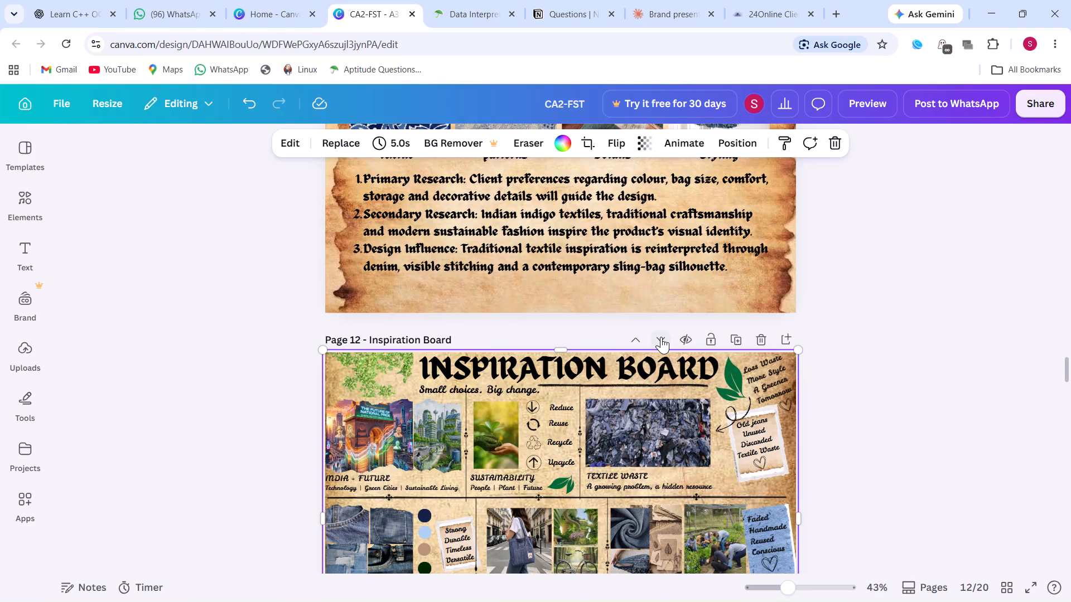
left_click(661, 337)
left_click(661, 337)
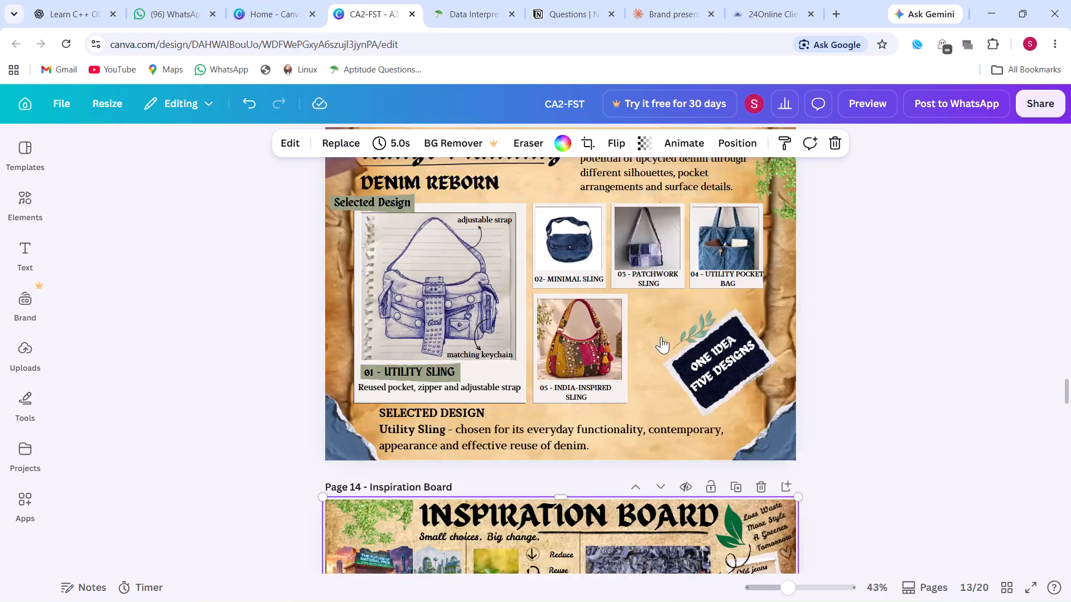
left_click(661, 337)
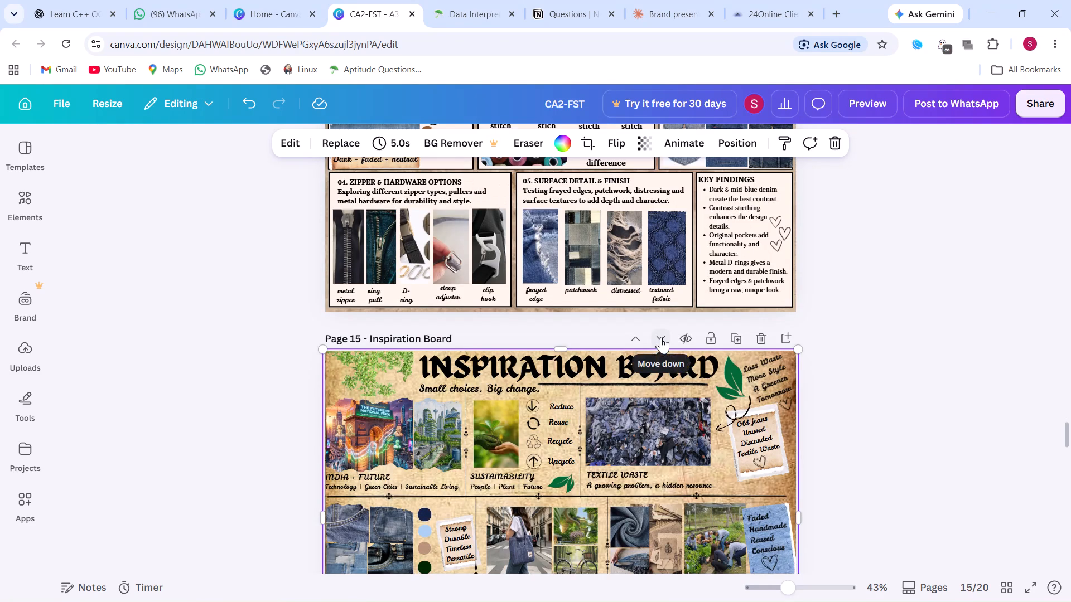
left_click(661, 337)
left_click(661, 337)
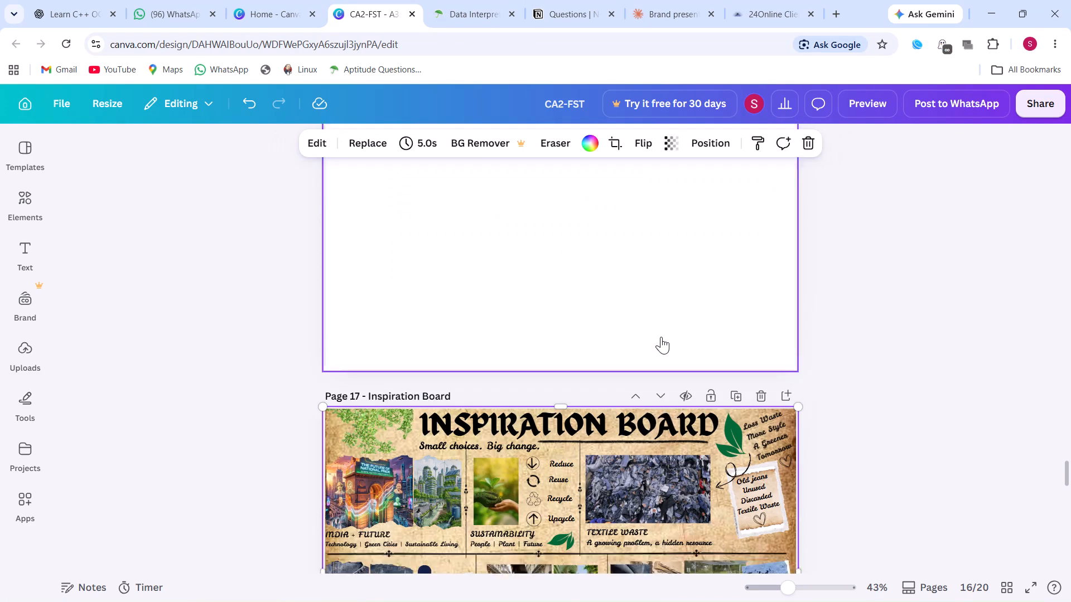
left_click(661, 337)
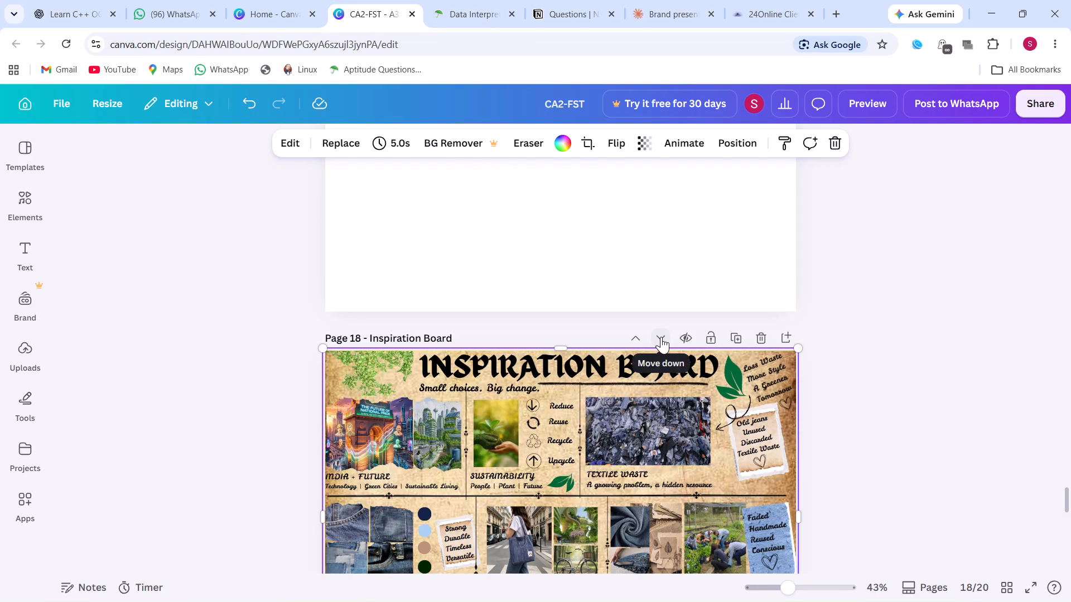
left_click(661, 337)
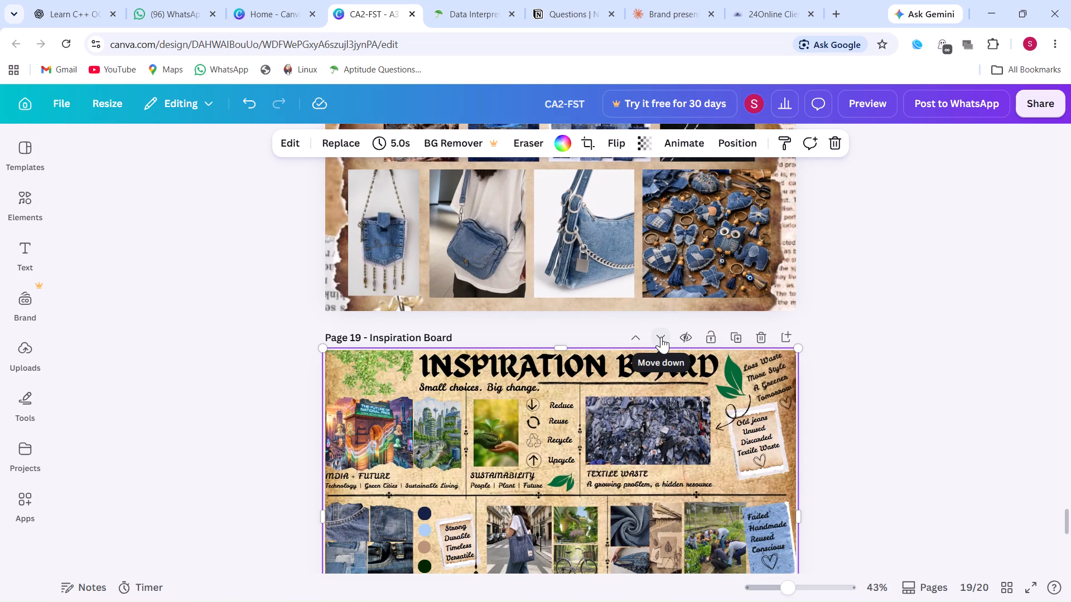
Compare the Sources of Inspiration page with the Inspiration Board page that follows it.
scroll(661, 337, "up", 4)
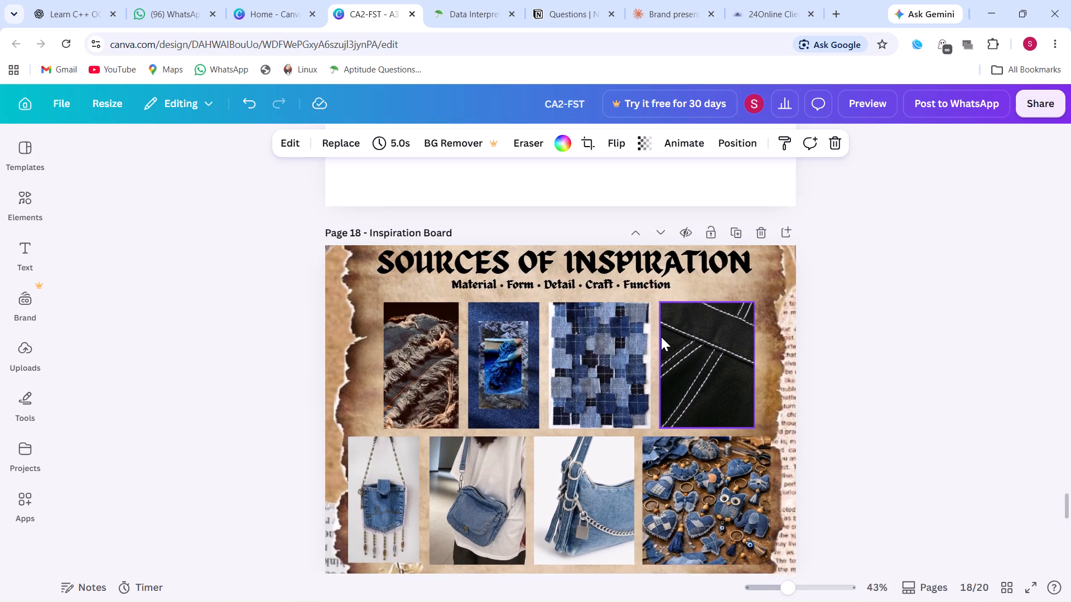
scroll(661, 337, "up", 1)
scroll(661, 337, "down", 4)
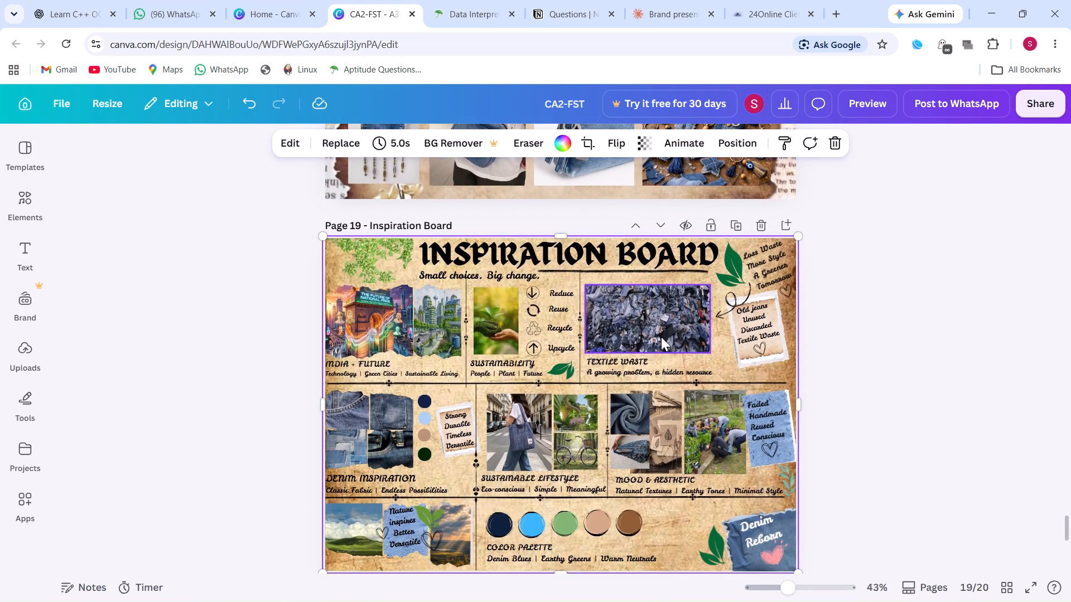
Move the Sources of Inspiration page up from page 18 to page 4, directly after the Brainstorming Board.
scroll(555, 380, "up", 5)
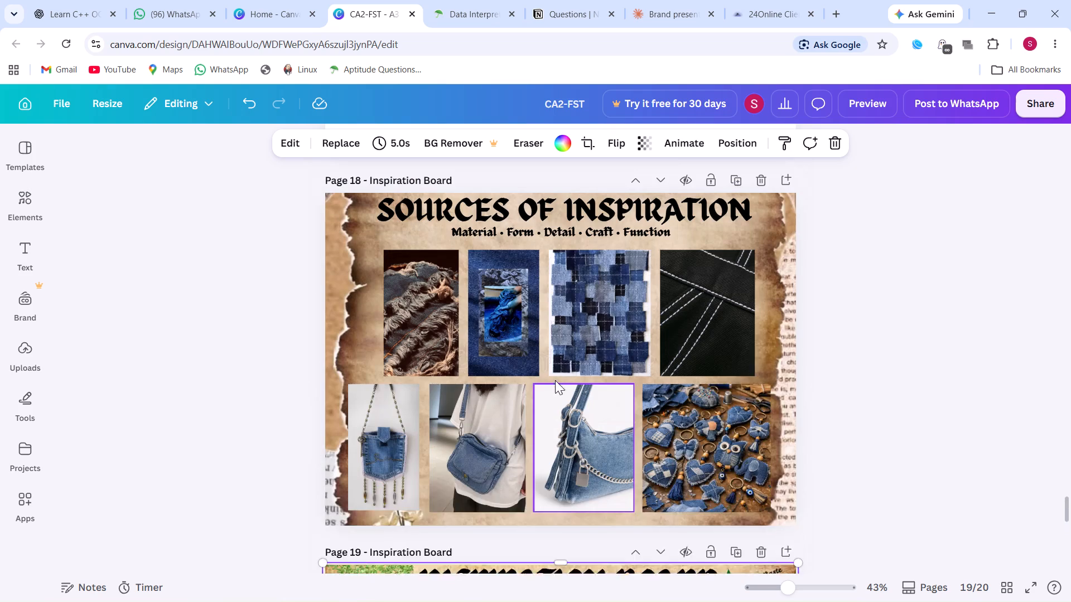
scroll(555, 380, "up", 1)
left_click(636, 266)
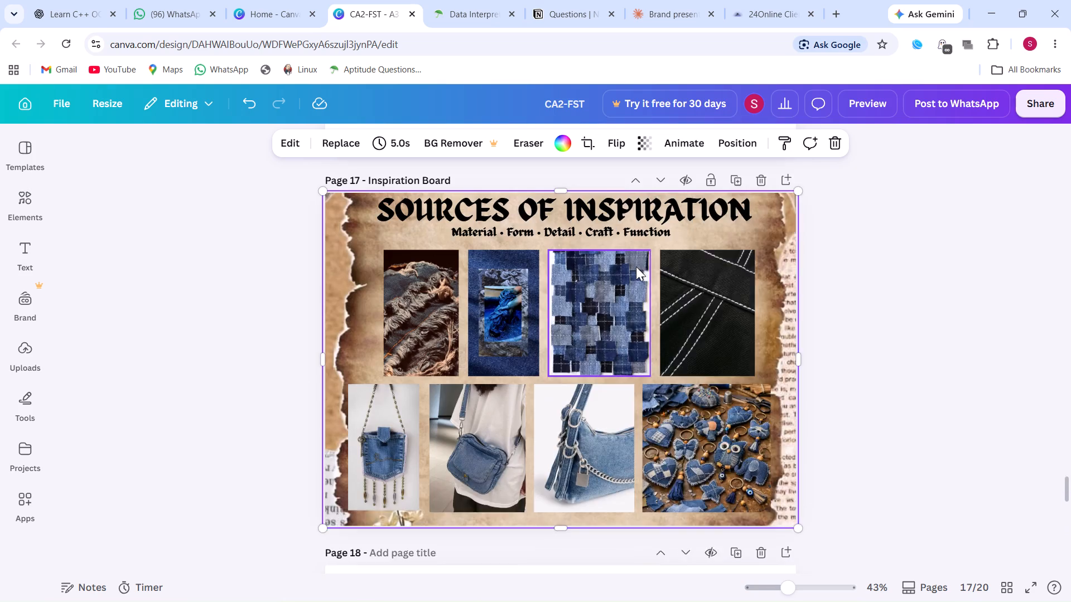
left_click(636, 266)
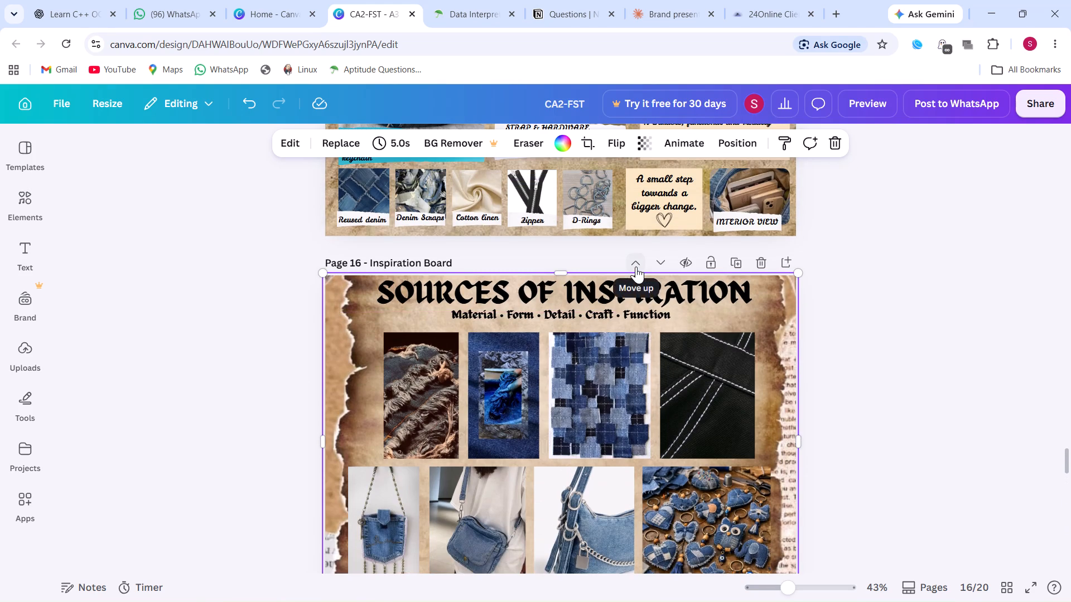
left_click(636, 266)
left_click(636, 266)
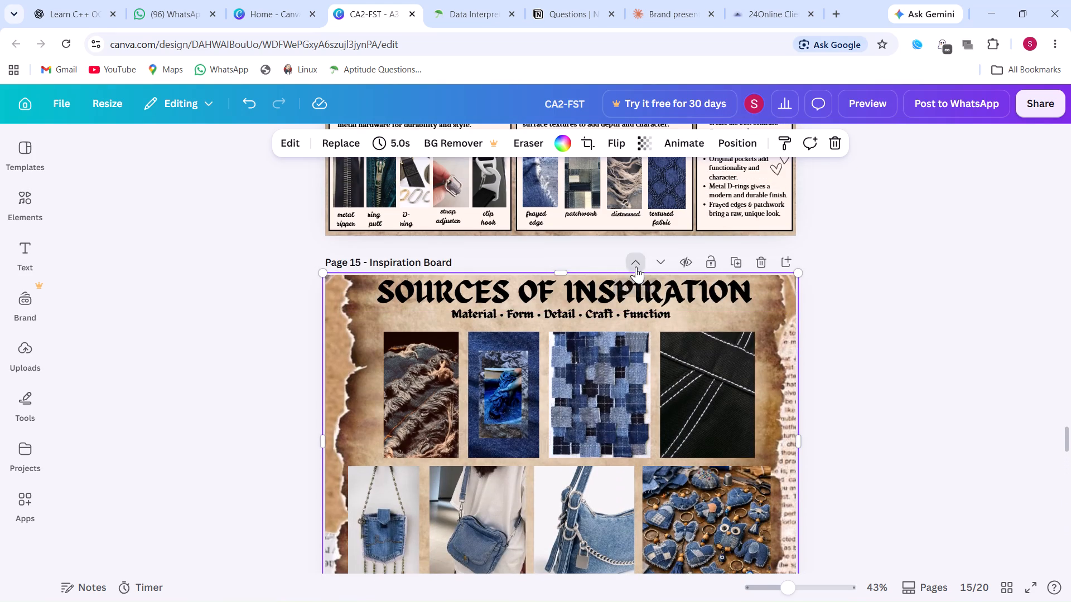
left_click(636, 266)
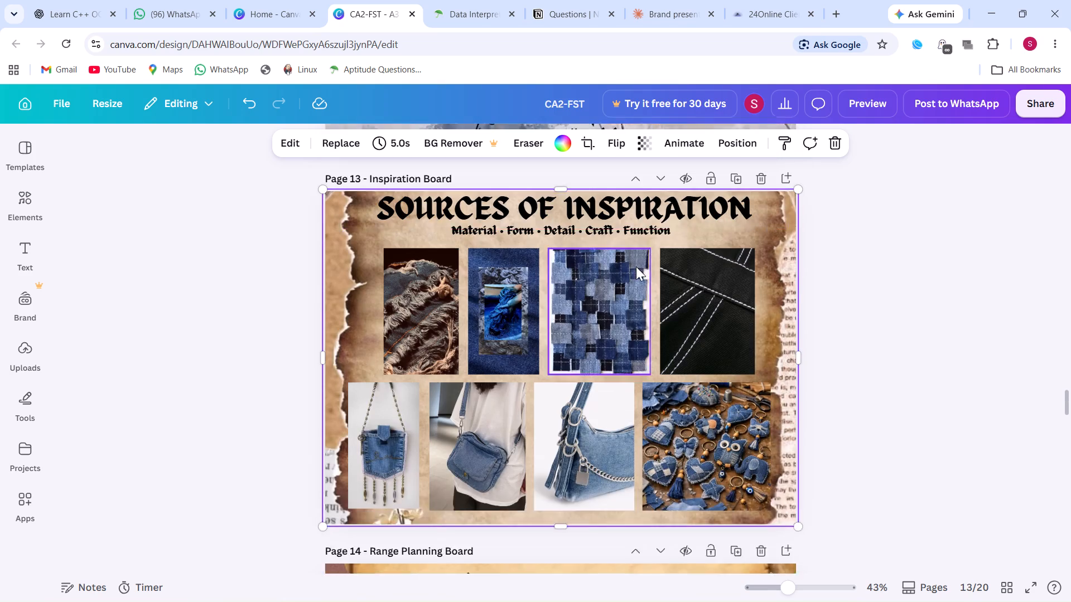
left_click(636, 261)
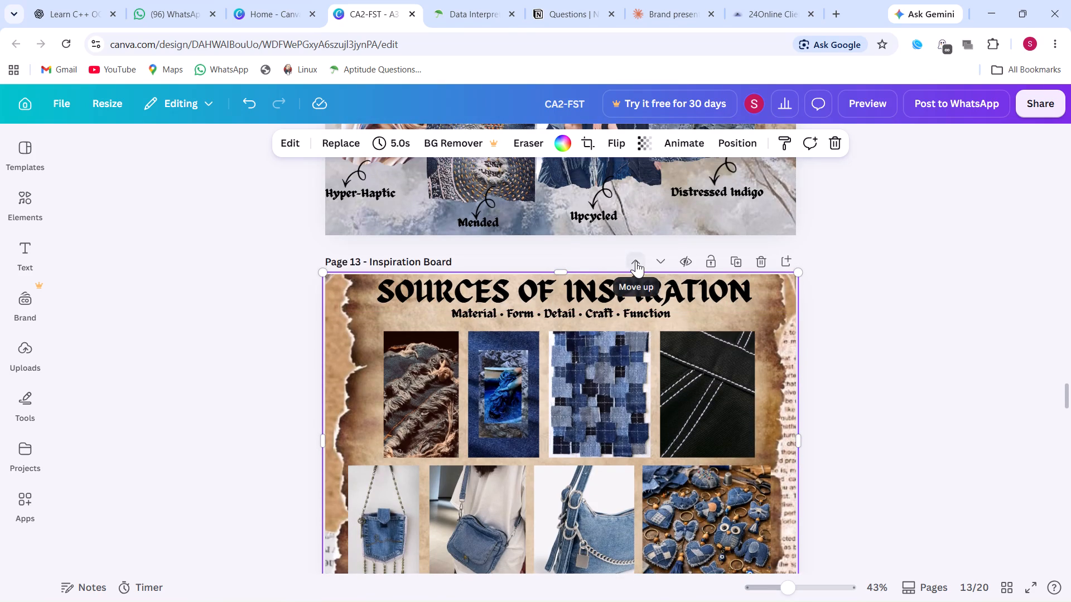
left_click(636, 261)
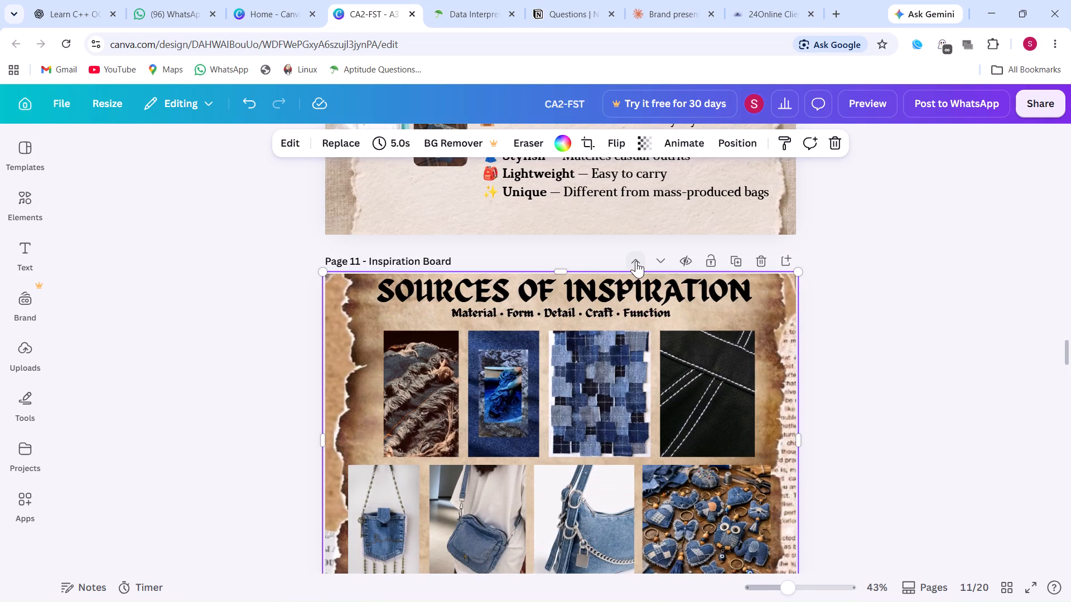
left_click(636, 261)
left_click(636, 261)
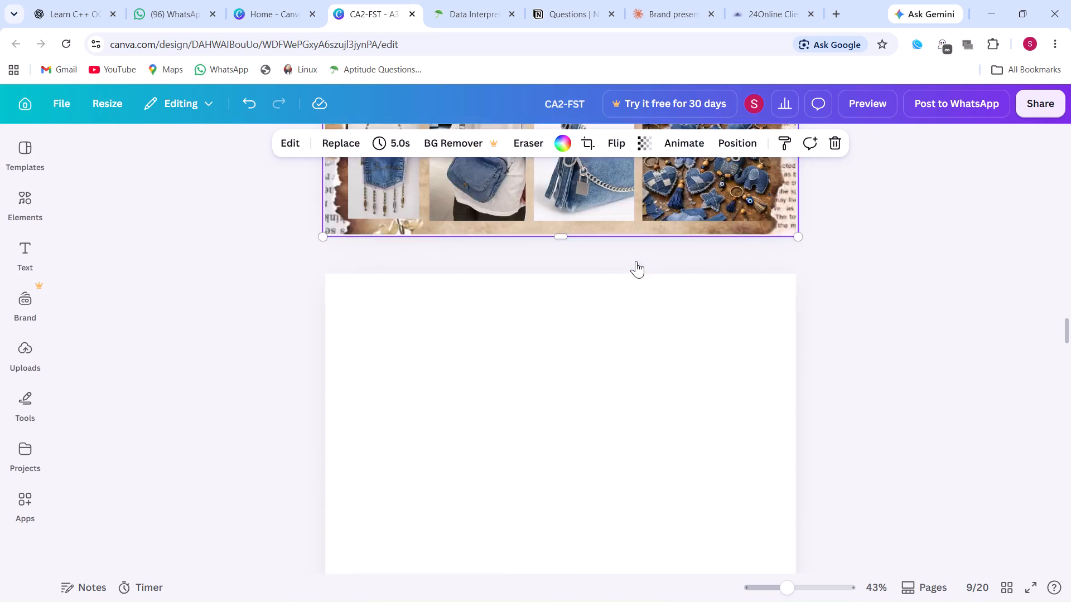
left_click(636, 261)
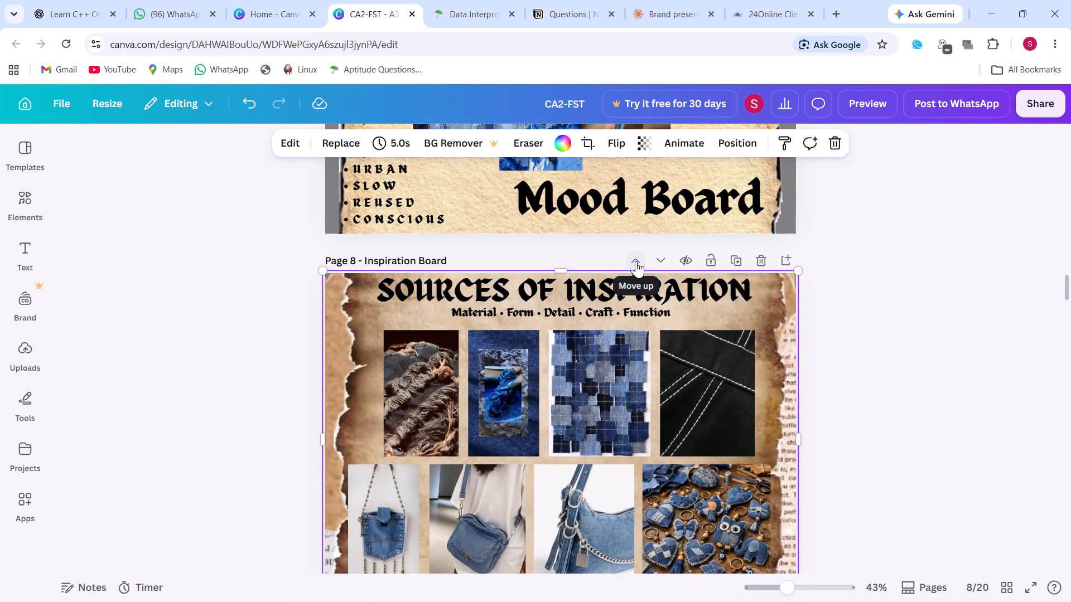
left_click(636, 261)
left_click(636, 261)
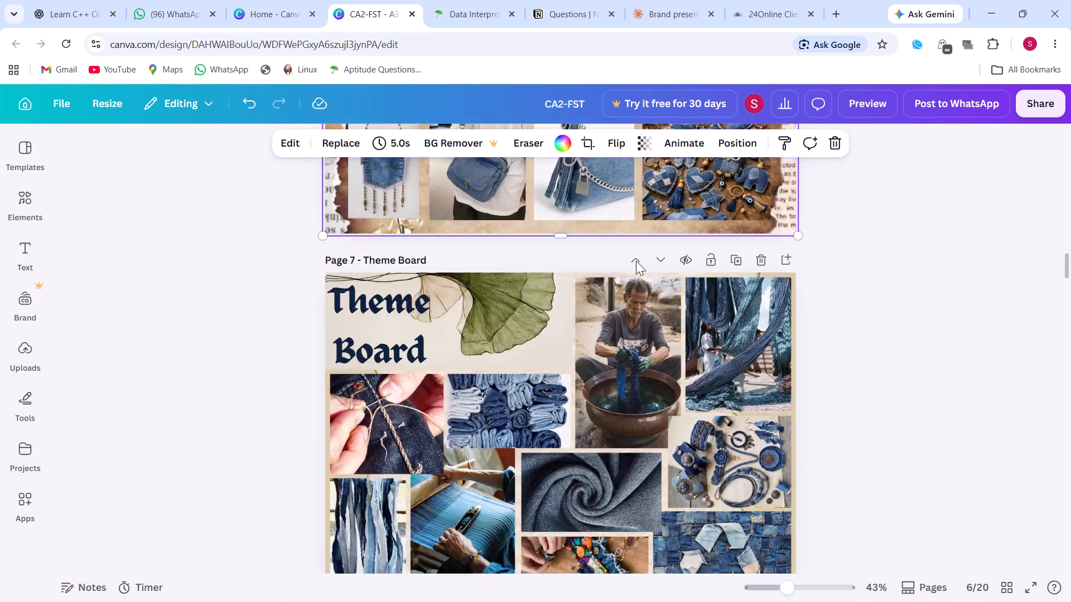
left_click(636, 261)
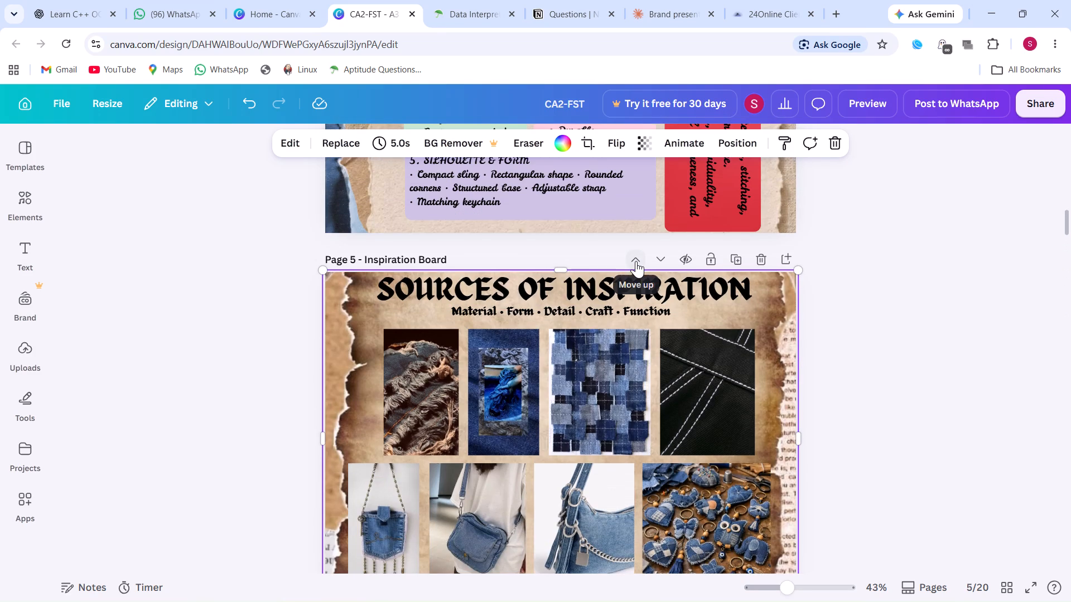
left_click(636, 261)
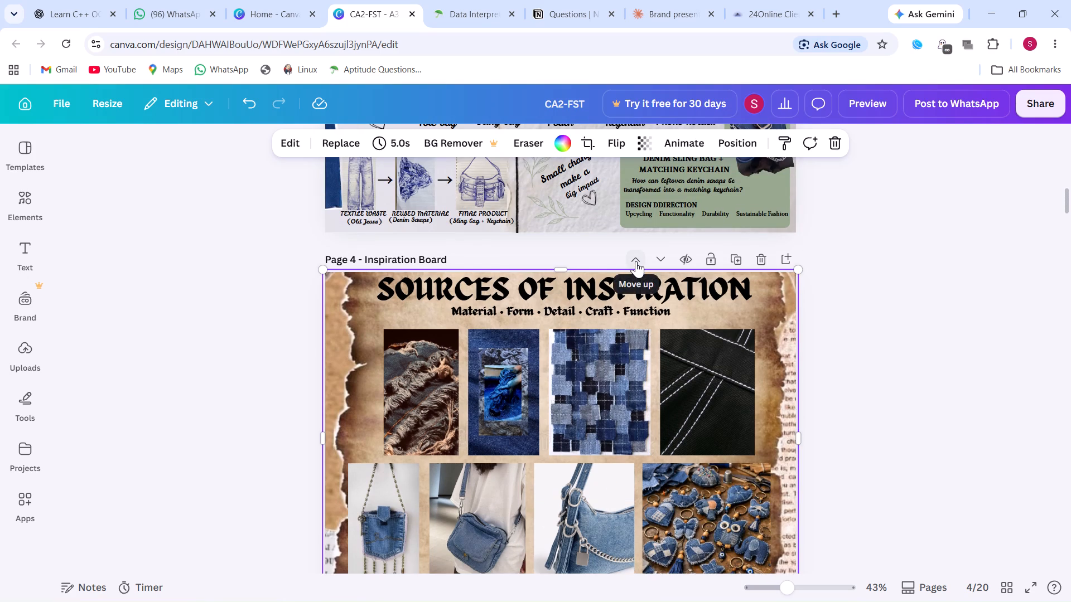
Review the pages before and after the Sources of Inspiration page to check its place in the sequence.
scroll(636, 261, "up", 4)
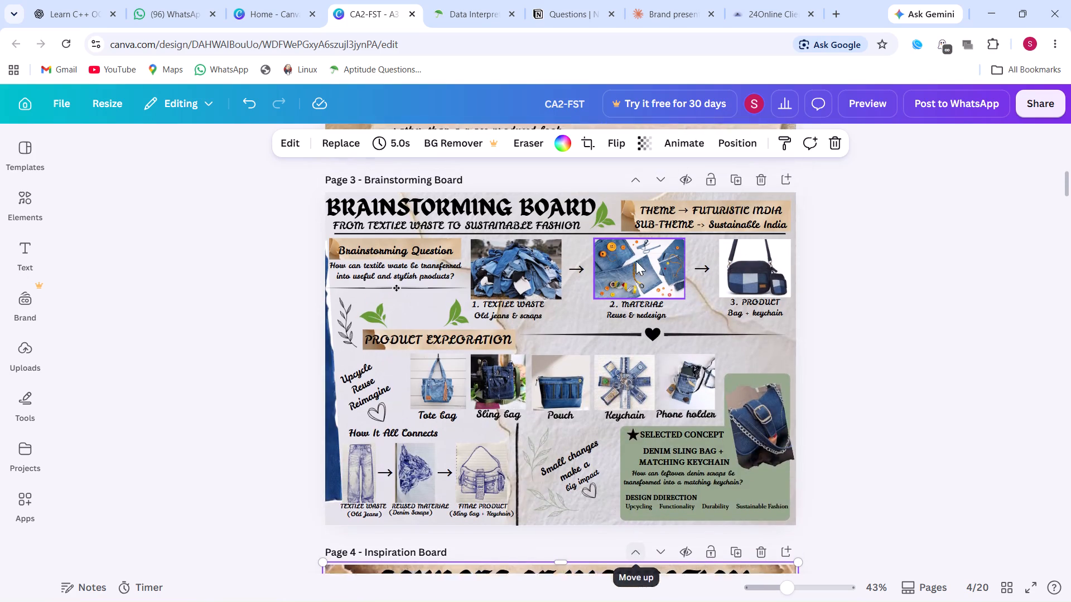
scroll(636, 261, "up", 2)
scroll(636, 261, "down", 1)
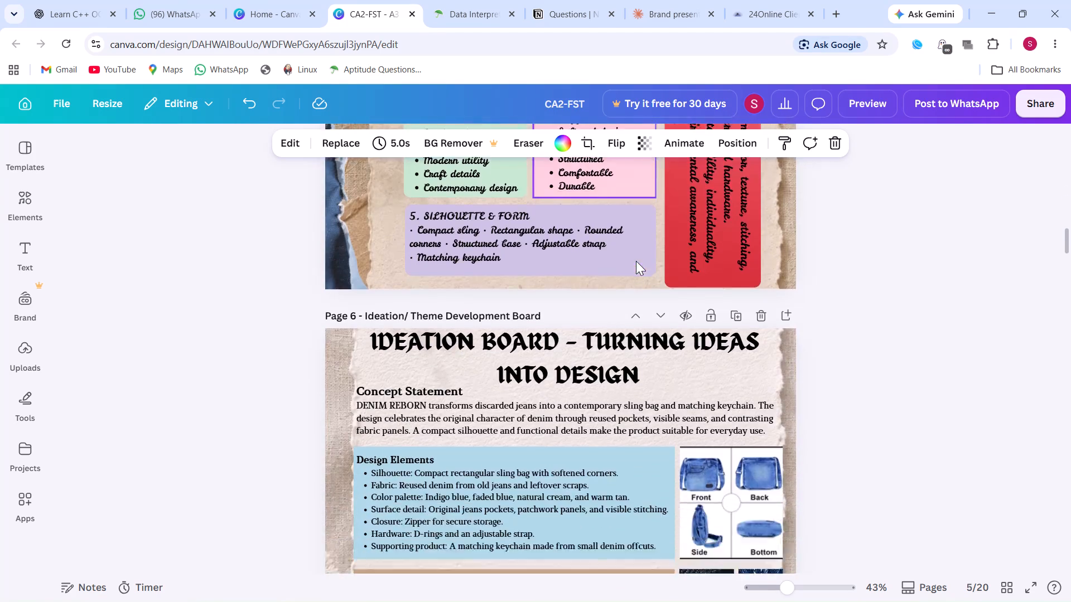
scroll(636, 261, "down", 2)
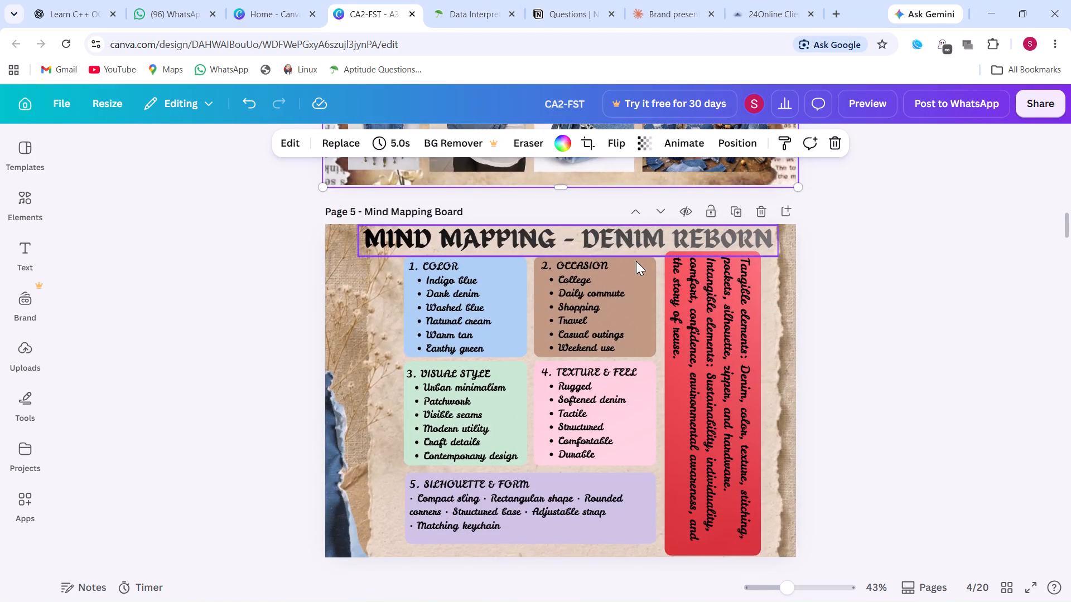
scroll(636, 261, "down", 1)
scroll(636, 261, "up", 5)
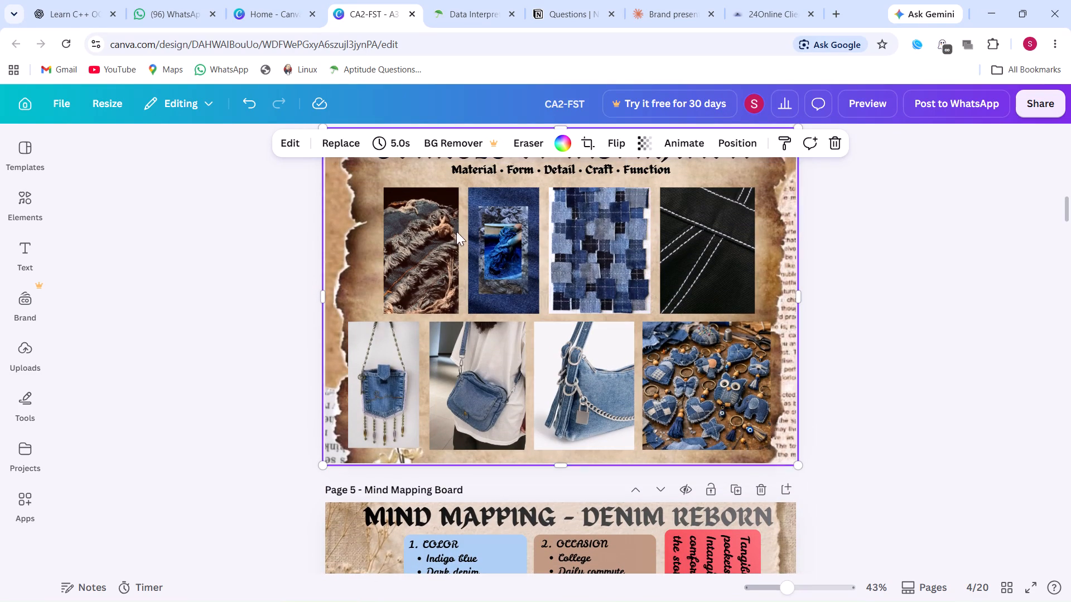
scroll(643, 336, "down", 1)
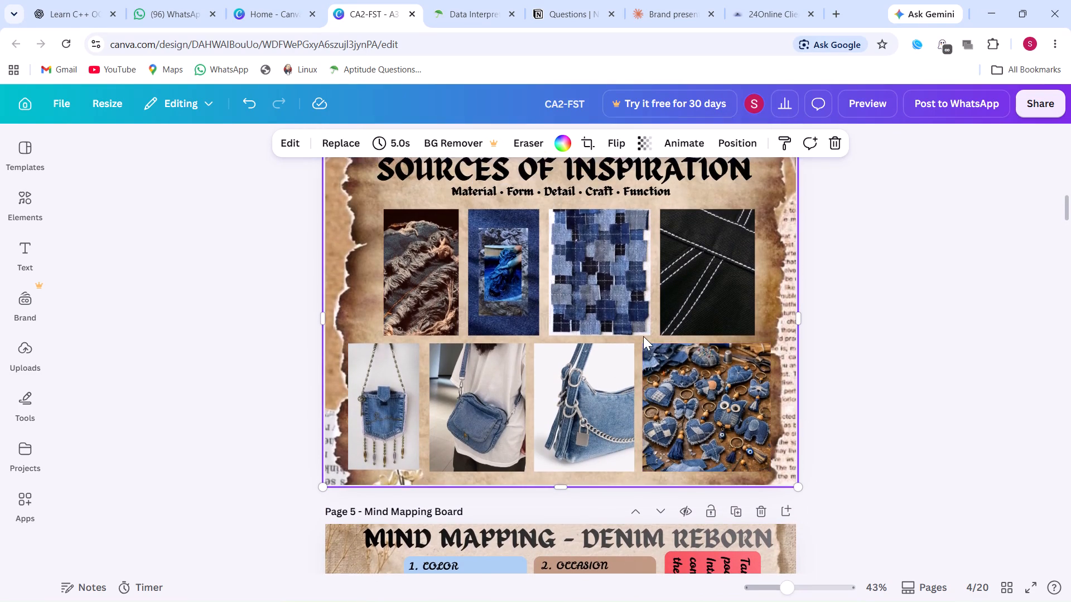
On the page 5 Mind Mapping Board, shift the blue Color card and its text list left toward the torn-paper border.
scroll(643, 336, "down", 3)
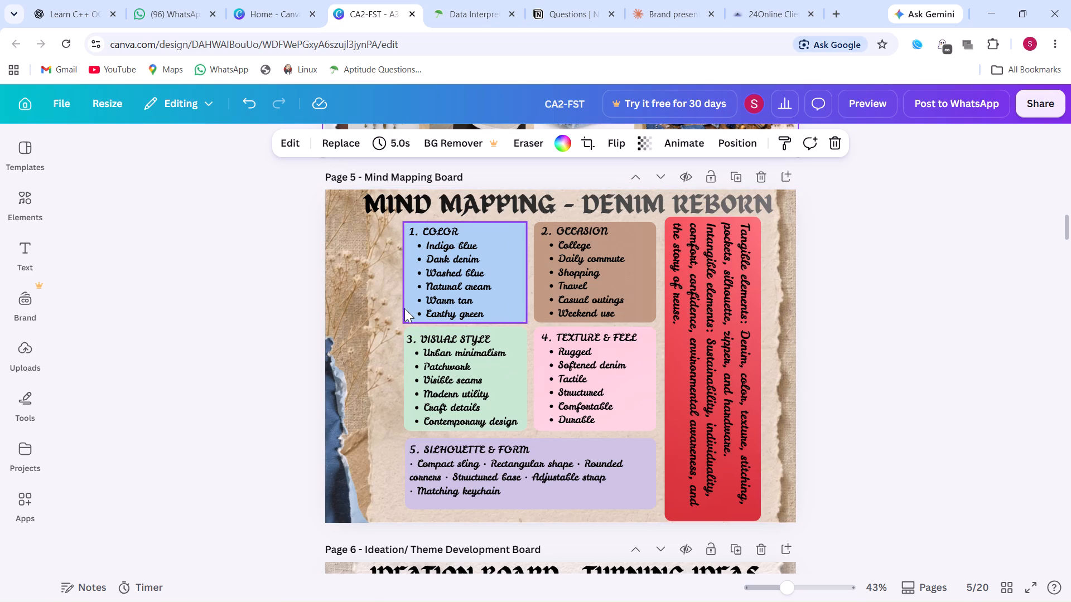
left_click_drag(404, 308, 373, 307)
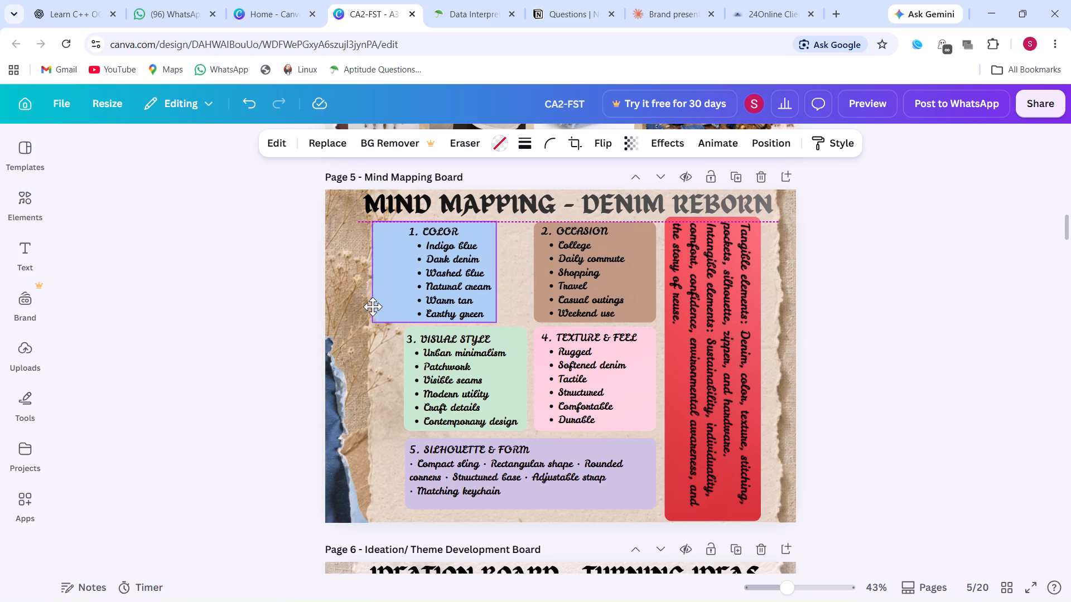
left_click_drag(373, 307, 371, 307)
left_click(440, 294)
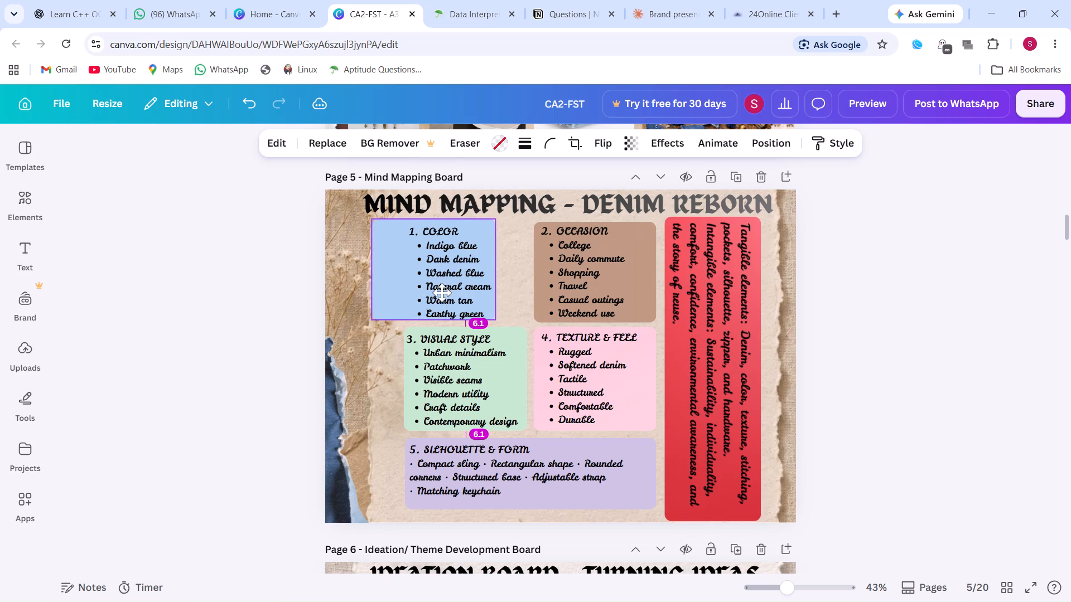
left_click(442, 293)
left_click_drag(442, 293, 414, 287)
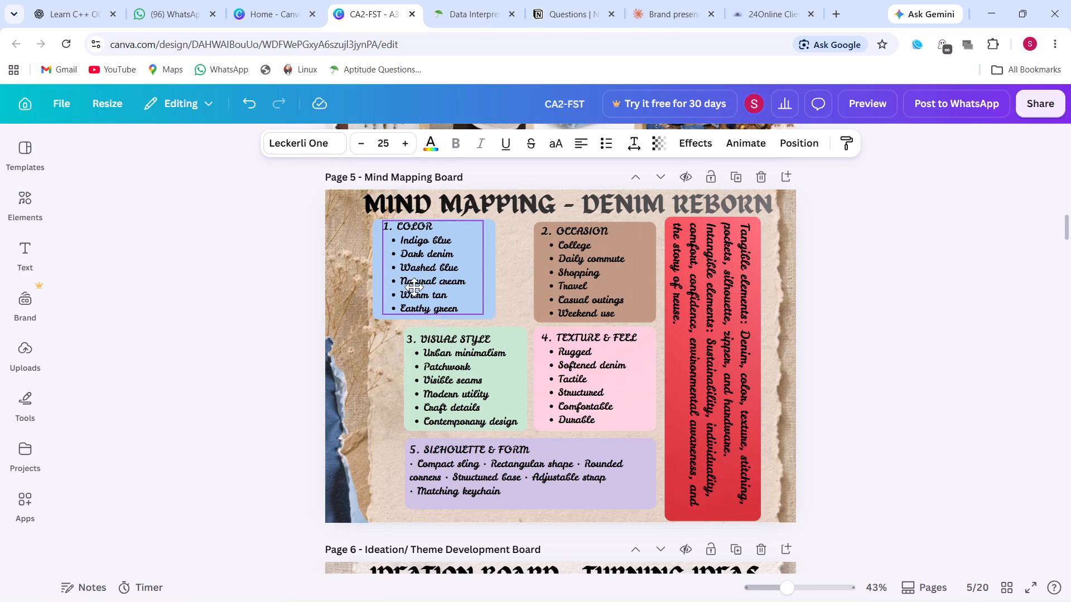
left_click_drag(414, 287, 409, 289)
Narrow the blue Color card to about 94 wide so it fits closer around its list.
left_click(495, 285)
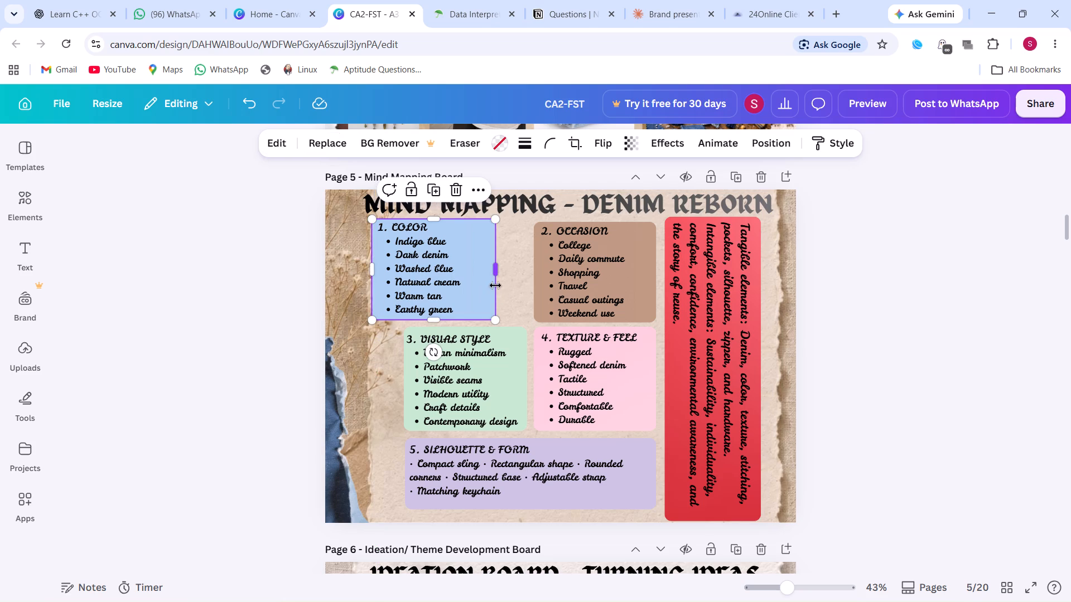
left_click_drag(495, 270, 479, 271)
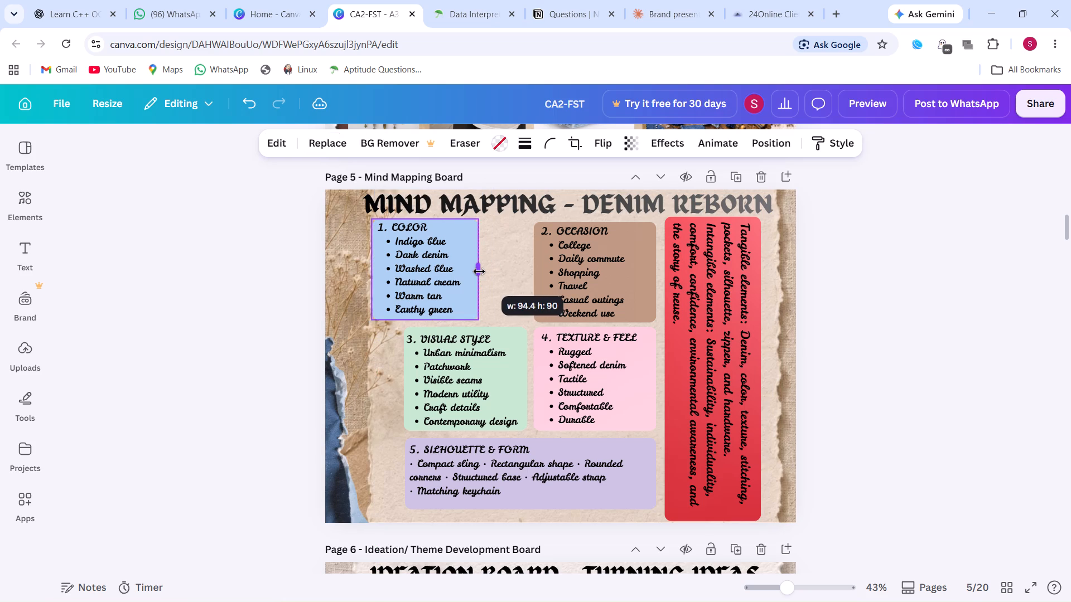
left_click_drag(479, 271, 480, 270)
Move the brown Occasion card and its text list left so they sit just beside the Color card.
left_click_drag(538, 274, 524, 274)
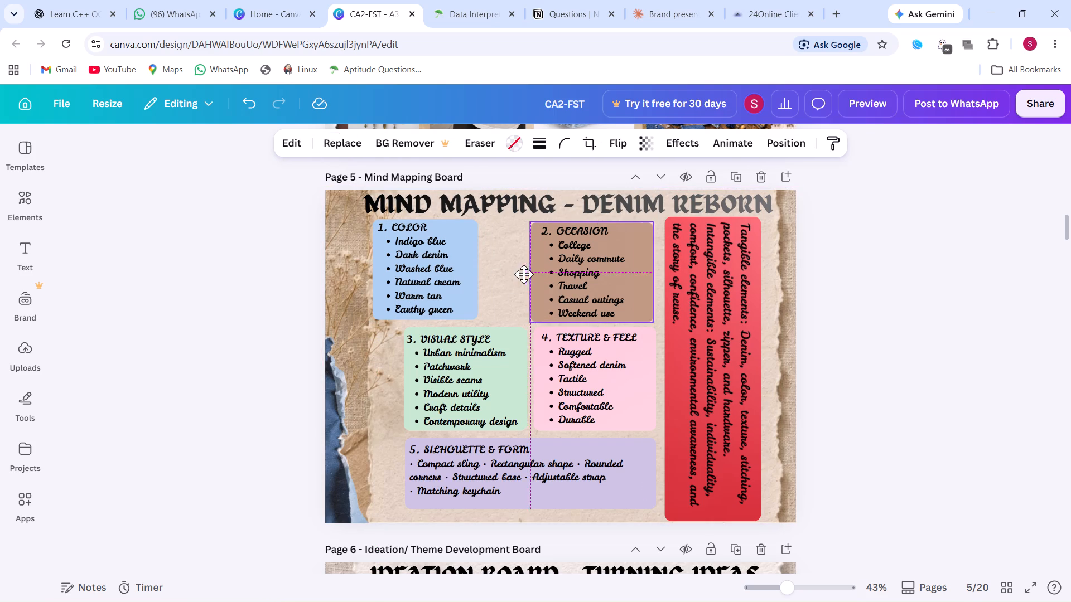
left_click_drag(524, 274, 490, 271)
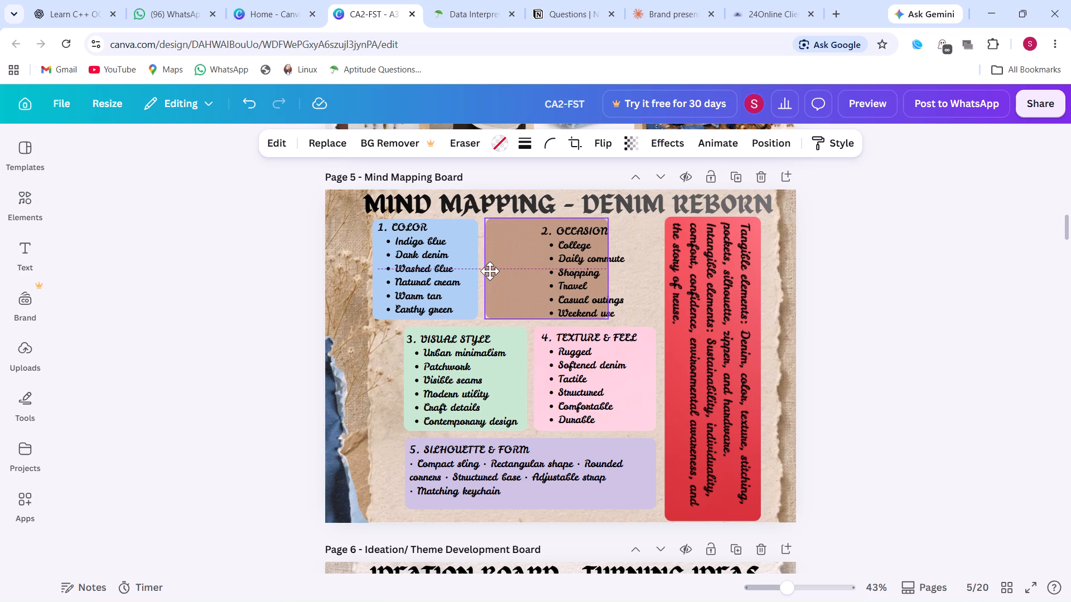
left_click_drag(490, 271, 489, 271)
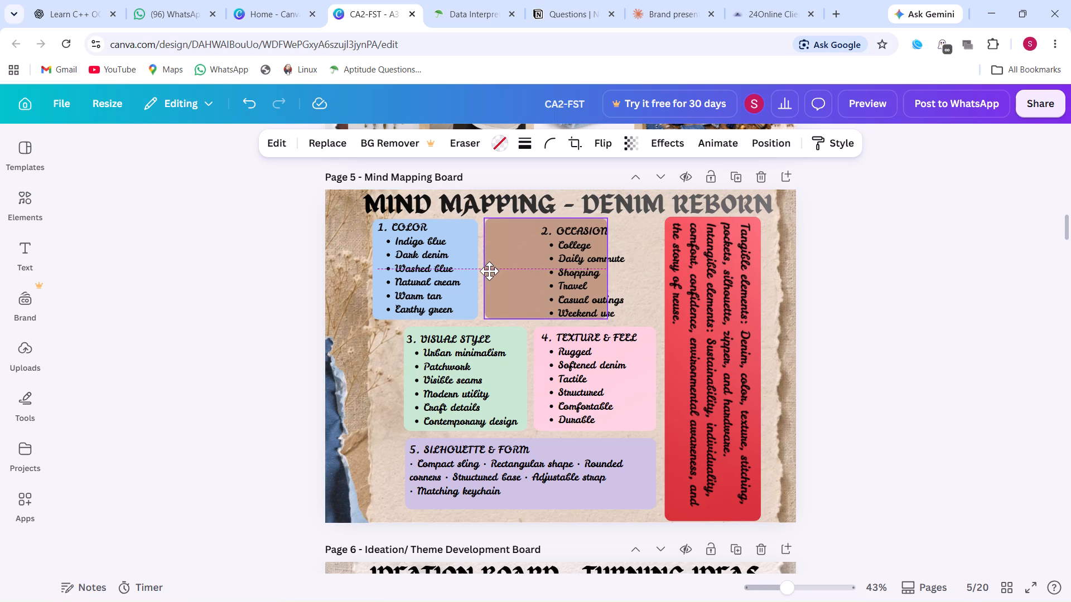
left_click_drag(489, 271, 489, 272)
left_click(559, 266)
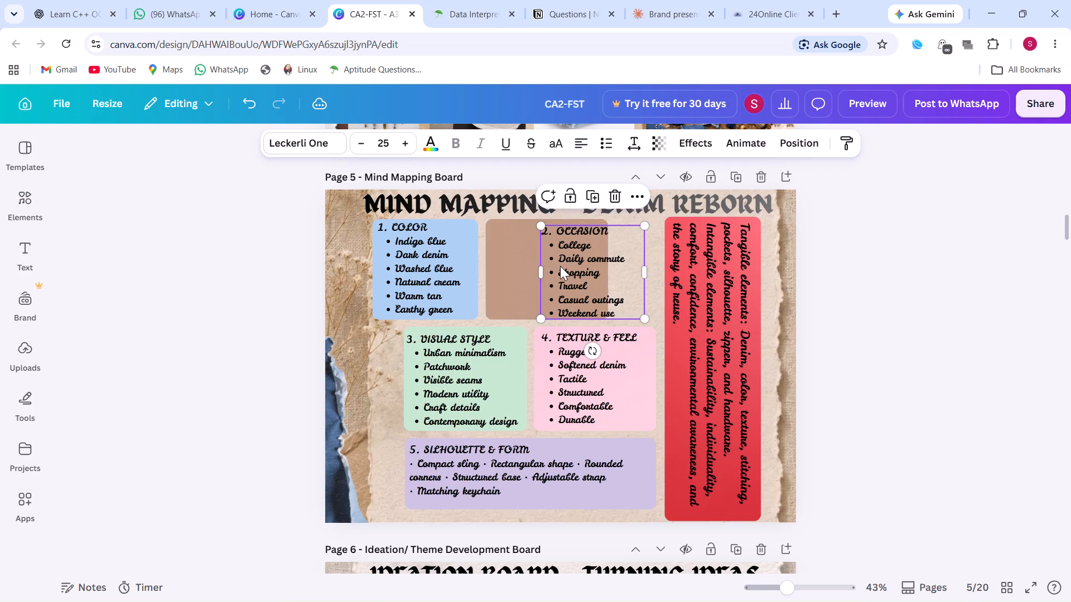
left_click(560, 266)
left_click(560, 266)
left_click(557, 266)
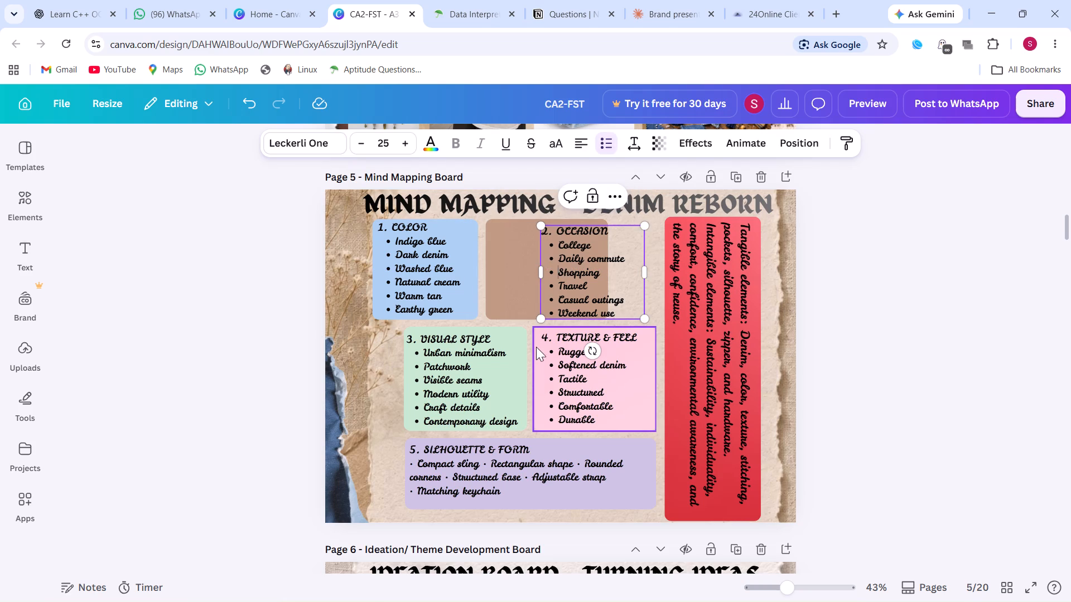
left_click(535, 355)
left_click(566, 269)
left_click_drag(566, 269, 516, 266)
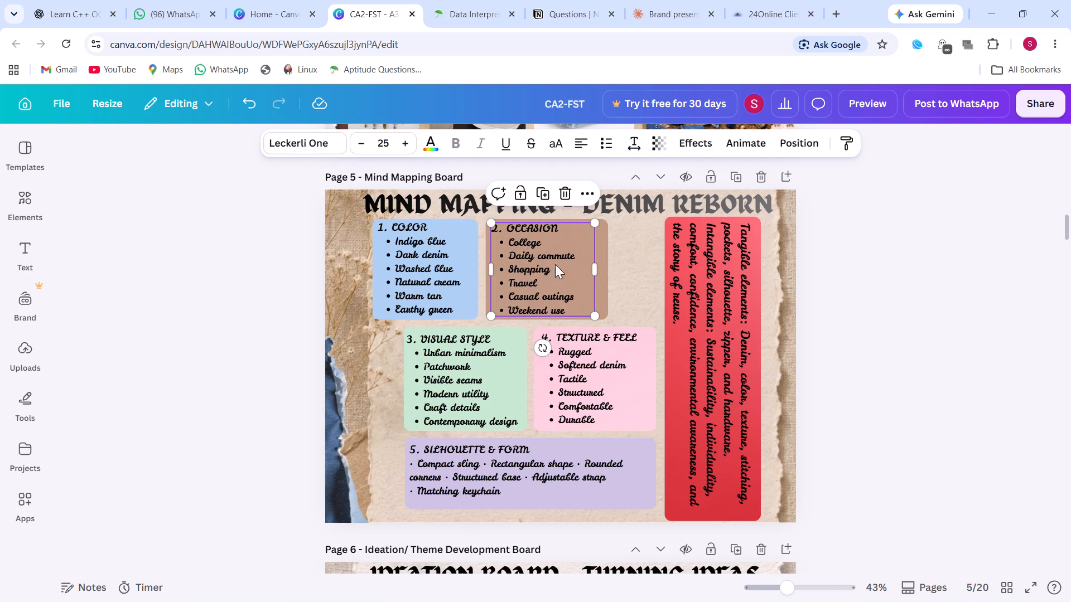
Narrow the brown Occasion card from its right edge so it fits closer around its list.
left_click(604, 279)
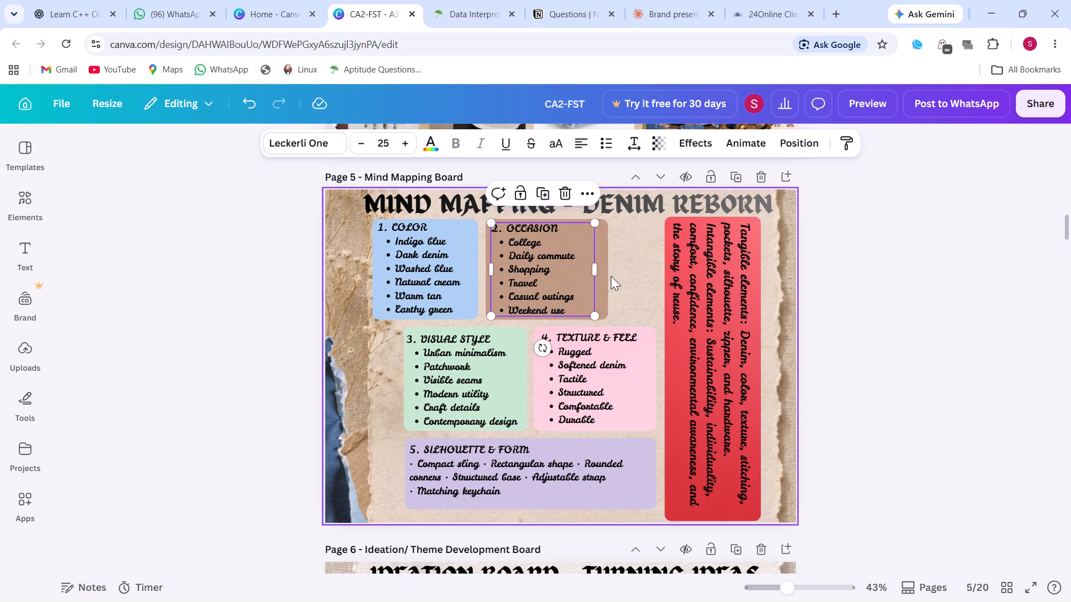
left_click(607, 279)
left_click_drag(607, 270, 587, 271)
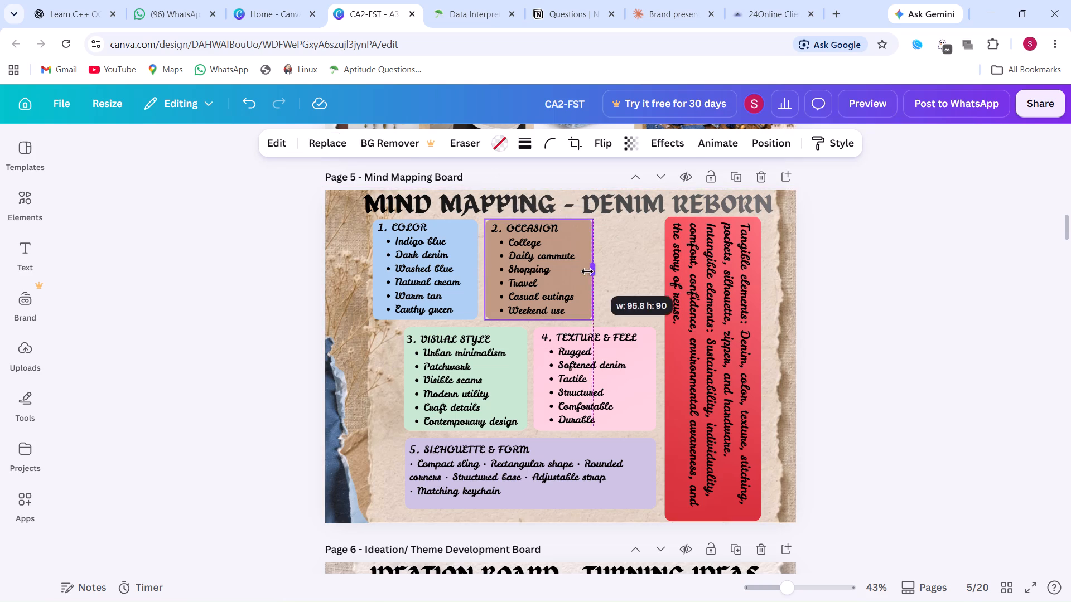
left_click_drag(587, 271, 585, 273)
Move the Visual Style list and its green card up beside the brown Occasion card, and shrink the card slightly.
left_click(664, 342)
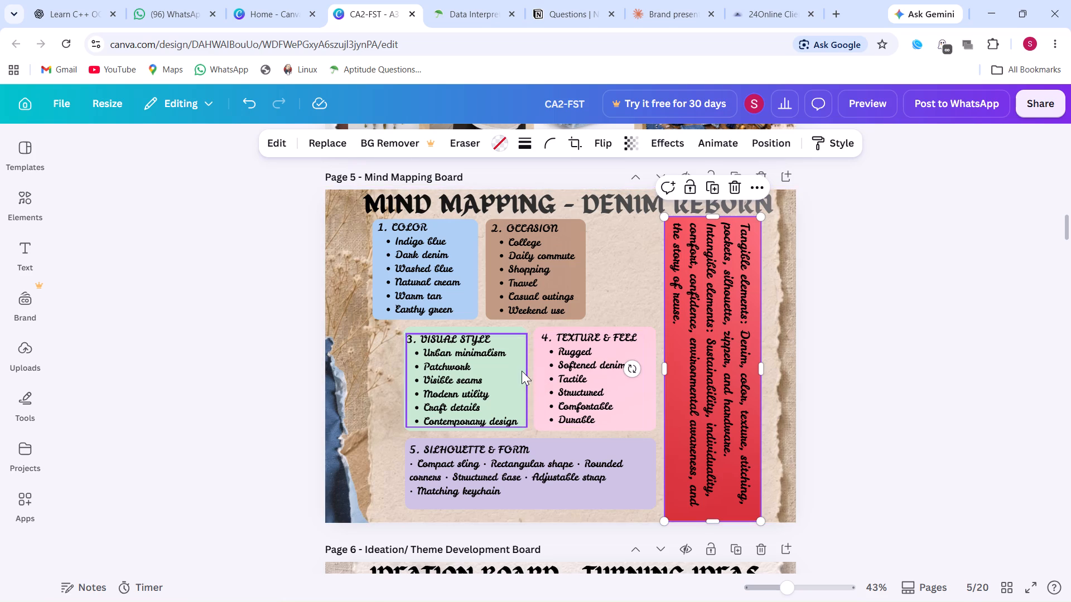
left_click_drag(522, 371, 702, 258)
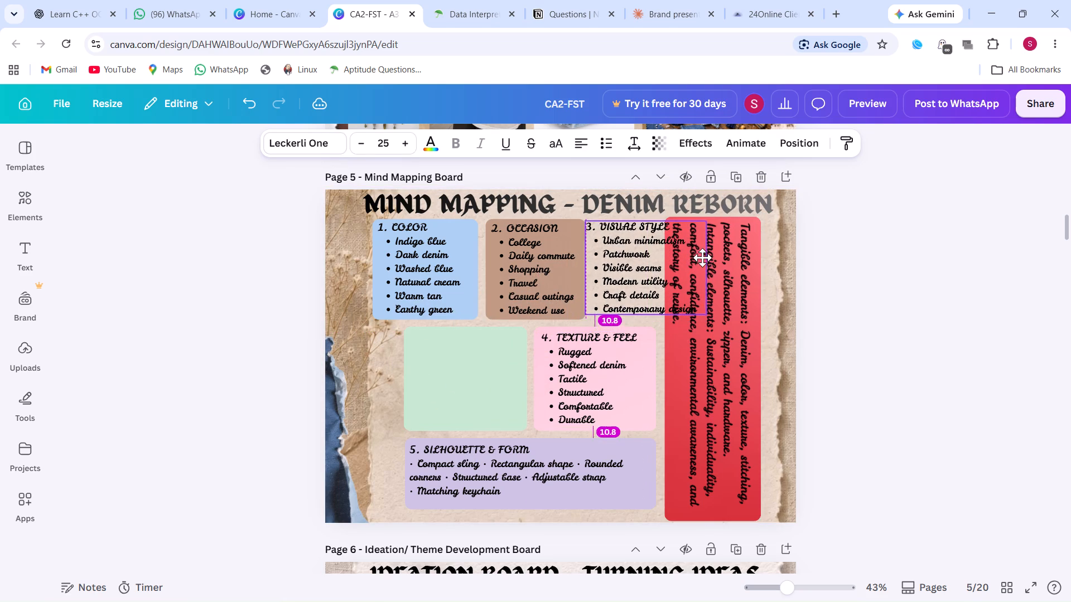
left_click_drag(702, 258, 710, 258)
left_click_drag(507, 381, 515, 376)
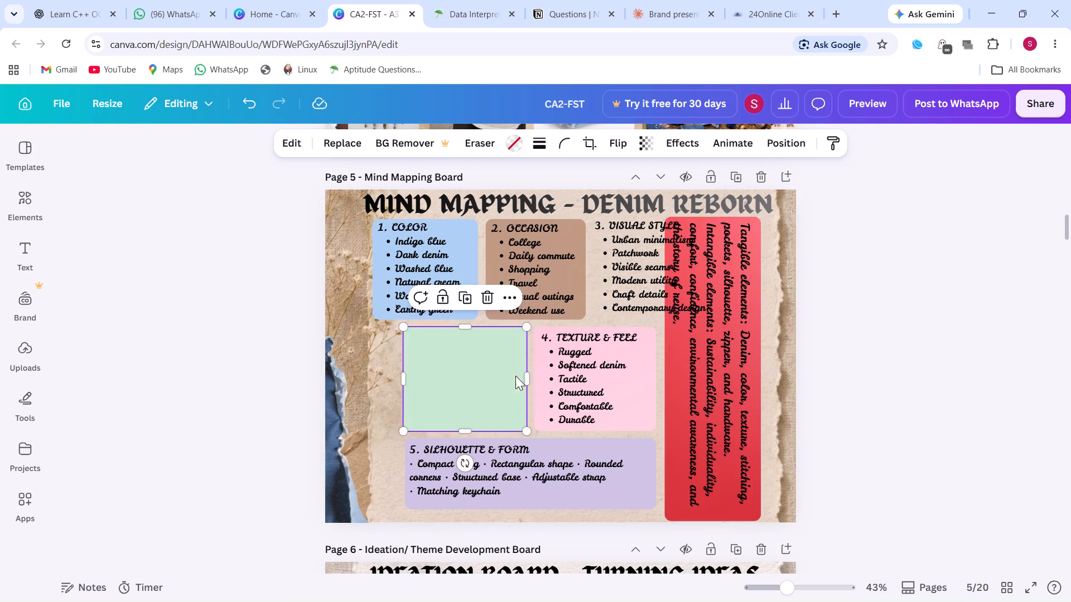
left_click_drag(515, 376, 698, 273)
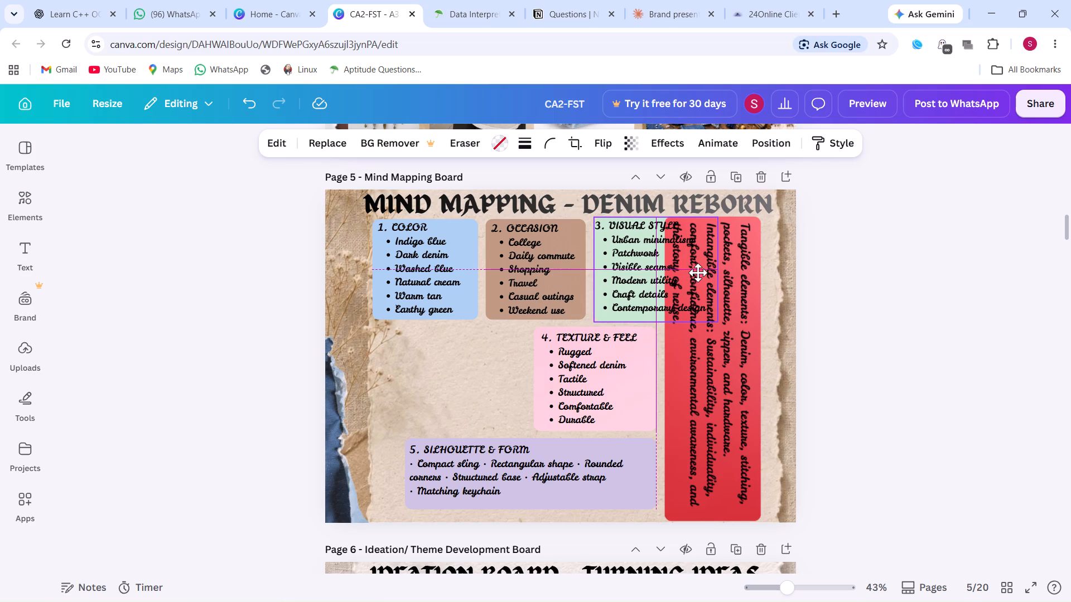
left_click_drag(698, 273, 696, 274)
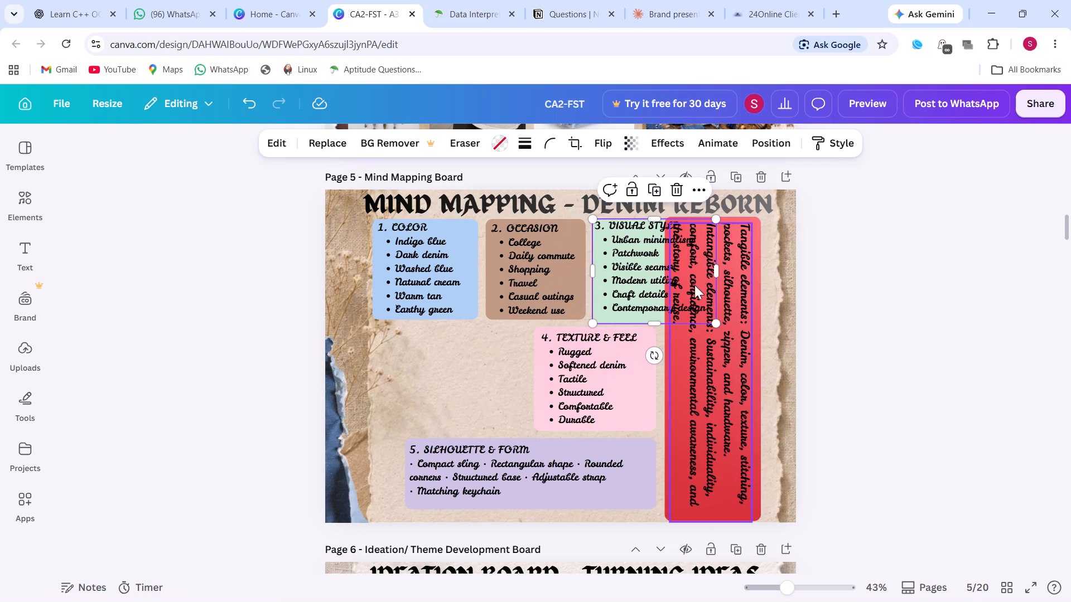
left_click_drag(716, 322, 713, 322)
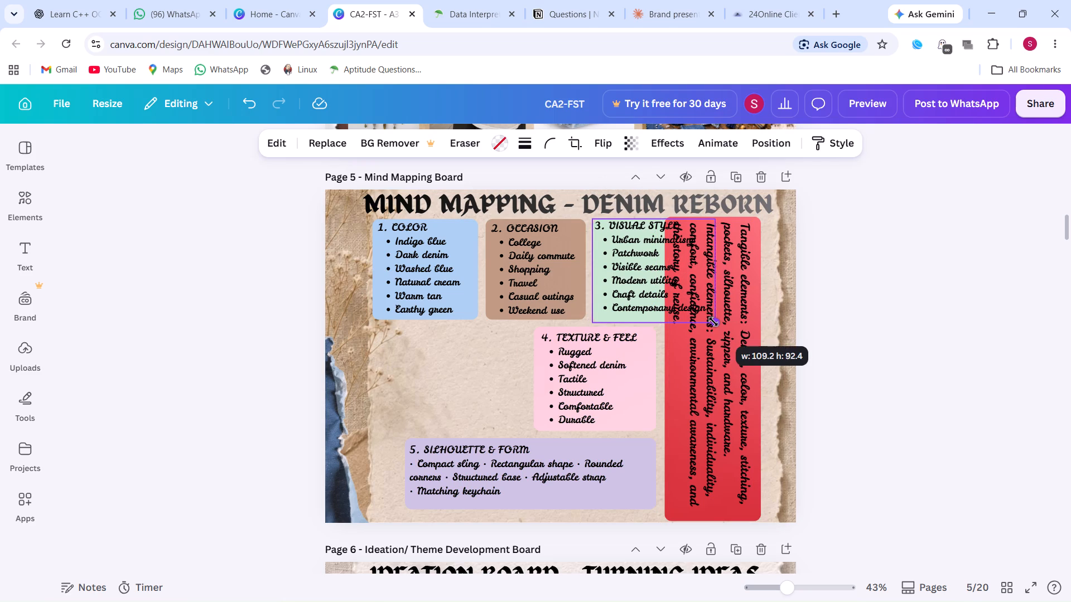
left_click_drag(713, 322, 711, 321)
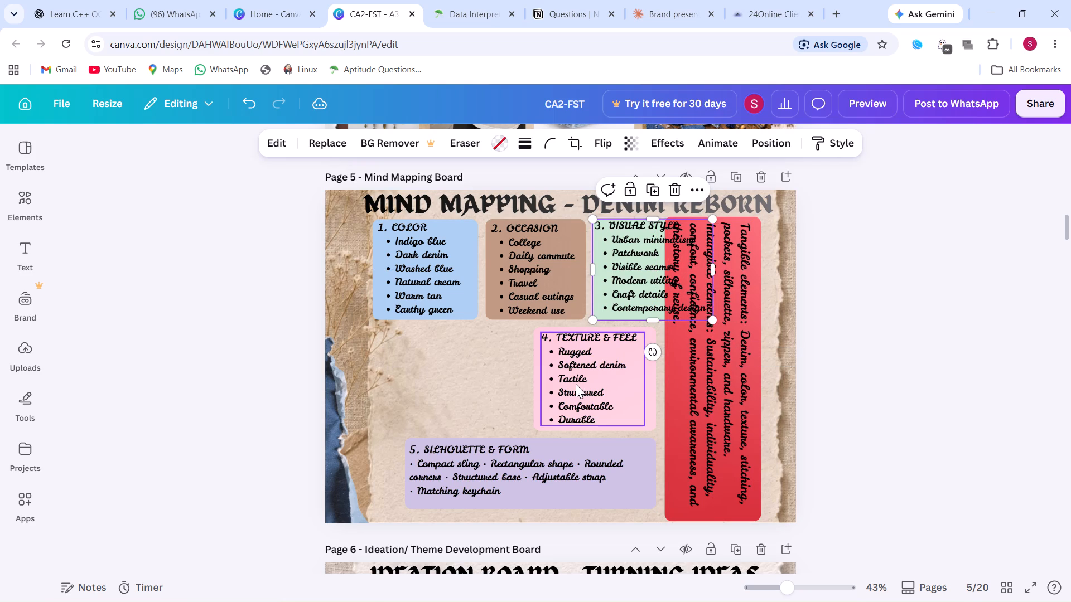
Move the pink Texture & Feel card and its text list directly below the blue Color card, aligned to its left edge.
left_click_drag(538, 397, 534, 398)
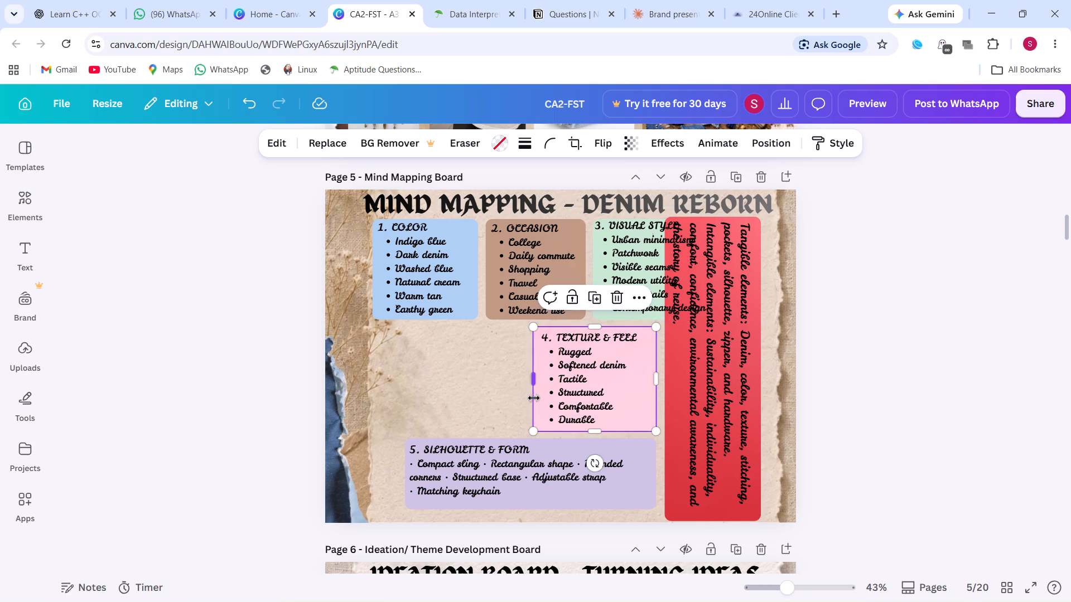
left_click_drag(534, 398, 375, 397)
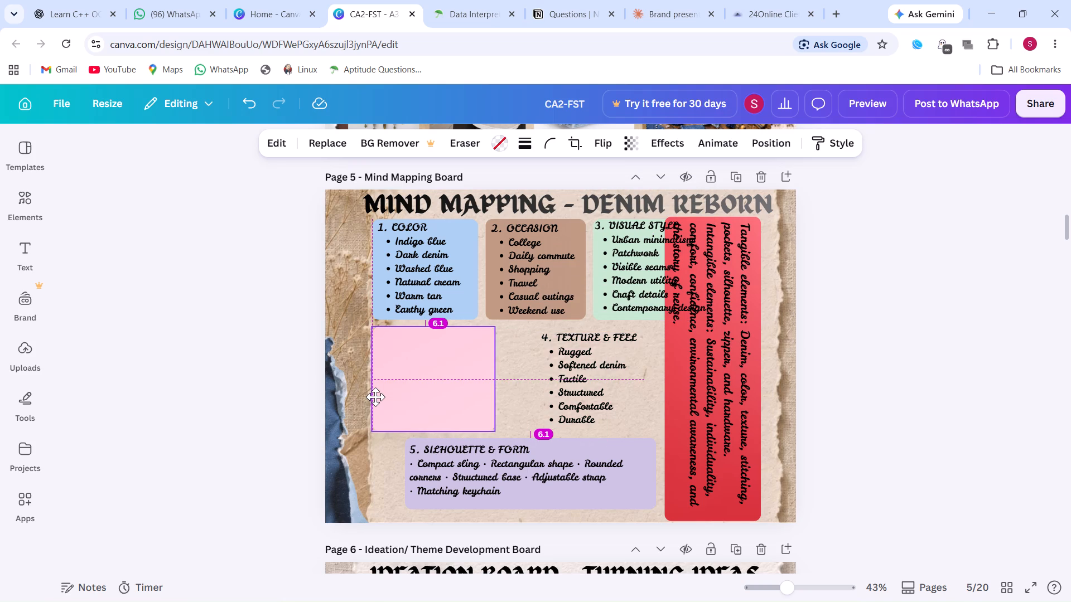
left_click_drag(375, 397, 380, 397)
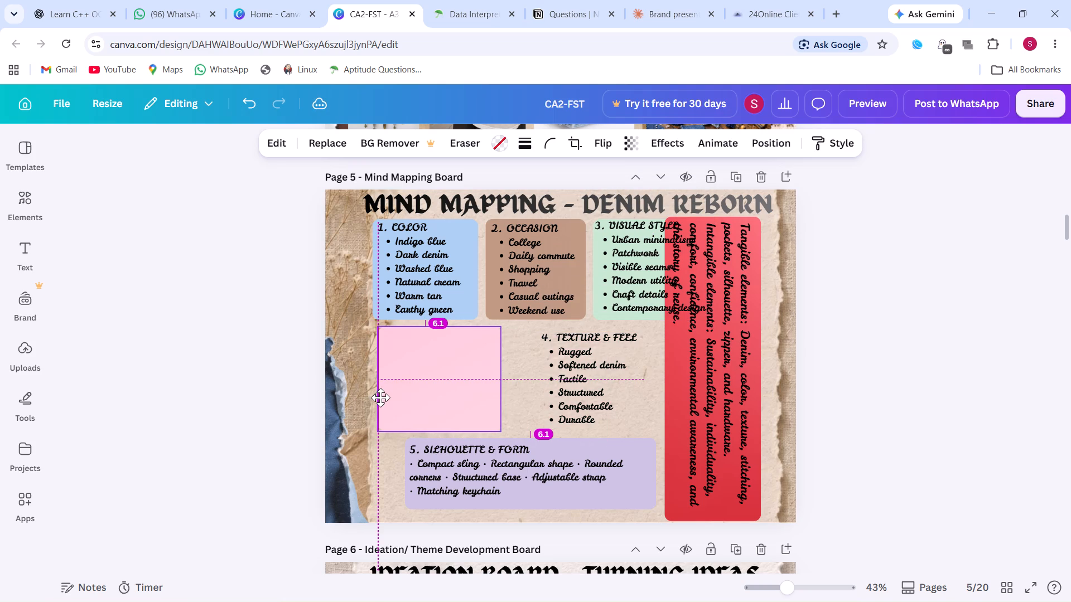
left_click_drag(380, 397, 379, 398)
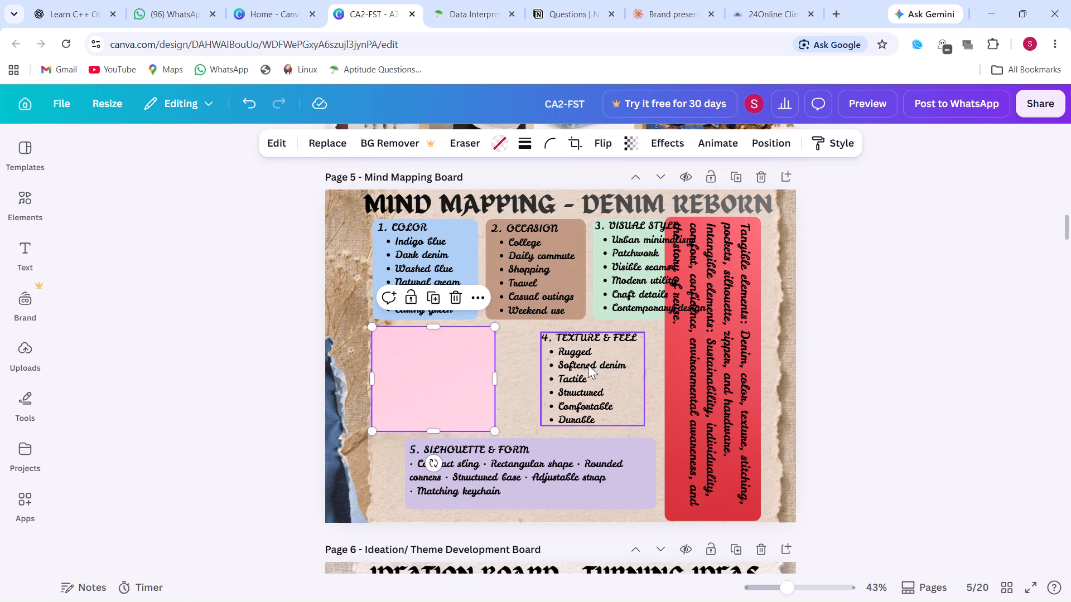
left_click_drag(588, 365, 424, 367)
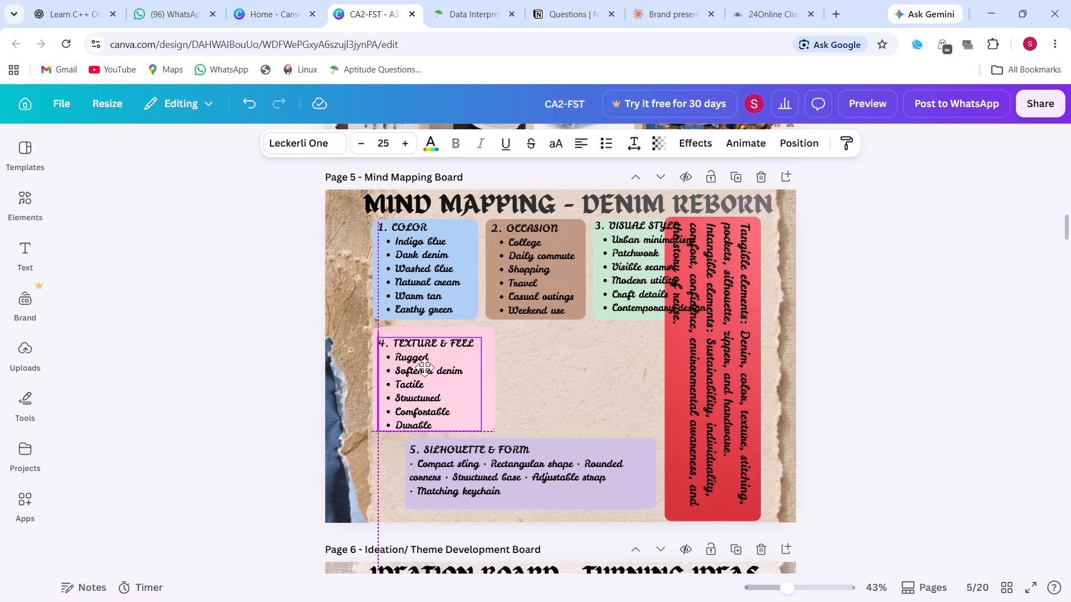
left_click_drag(424, 367, 424, 366)
Narrow the pink Texture & Feel card from its right edge so it fits closer around its list.
left_click(495, 386)
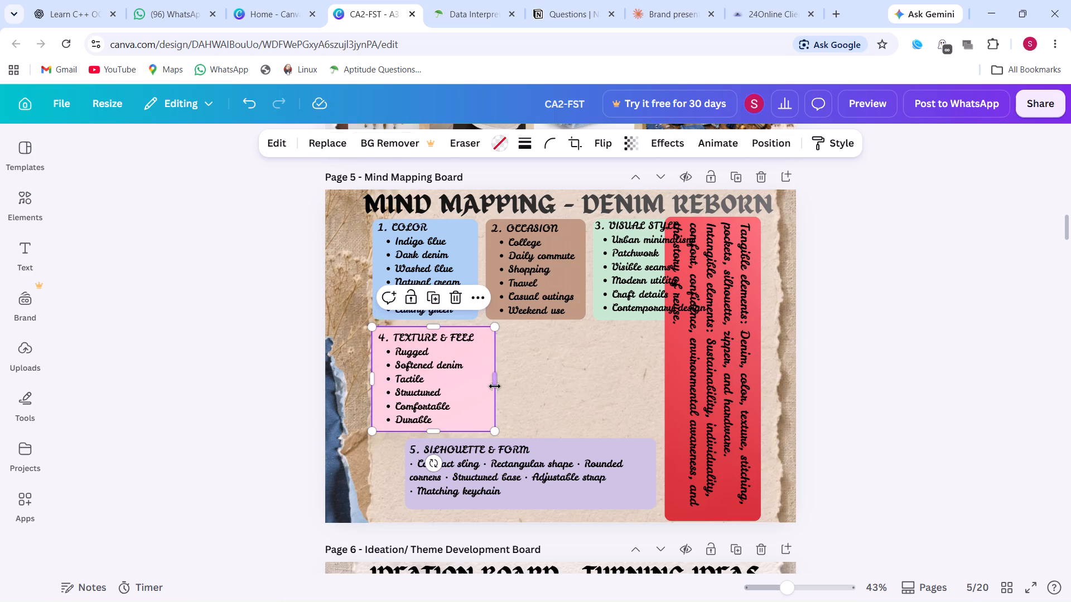
left_click(495, 375)
left_click_drag(495, 375, 488, 375)
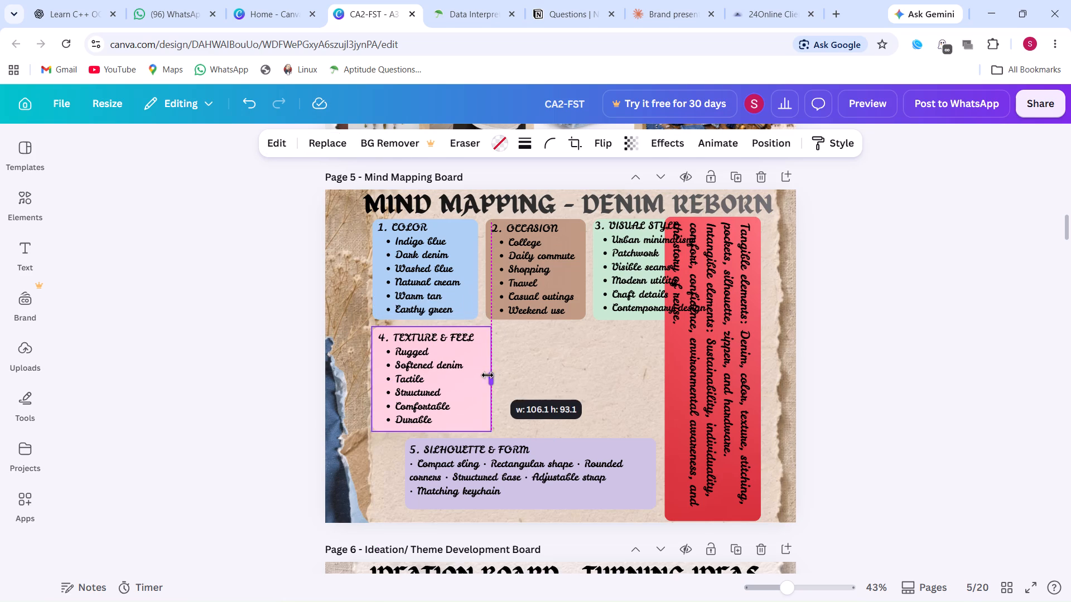
left_click_drag(488, 375, 487, 375)
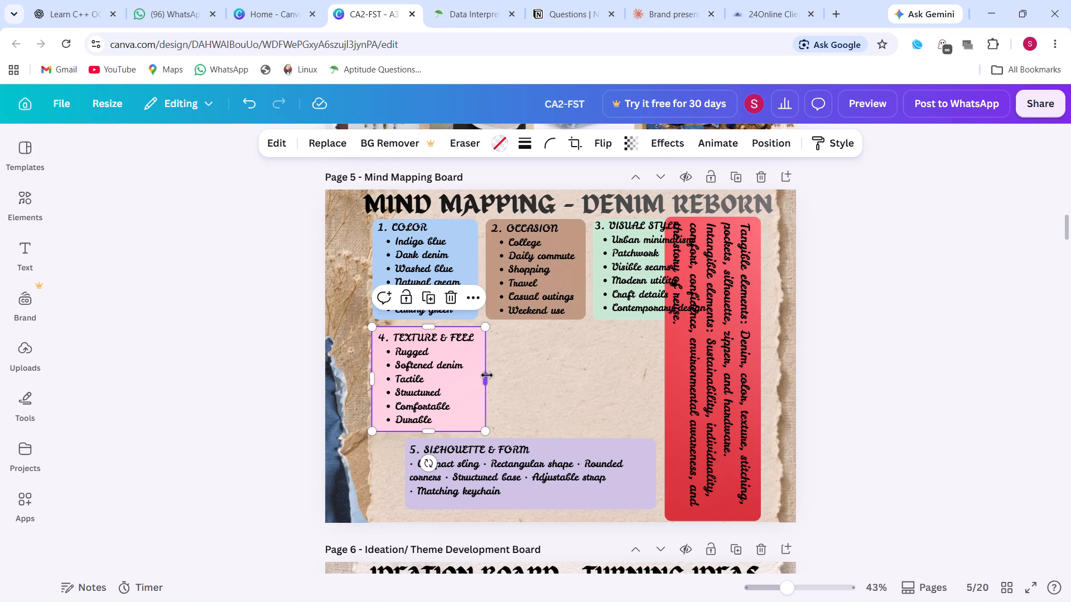
Move the purple card beside the Texture & Feel card and resize it to about 167.5 wide, matching that card's height.
left_click_drag(557, 439, 572, 419)
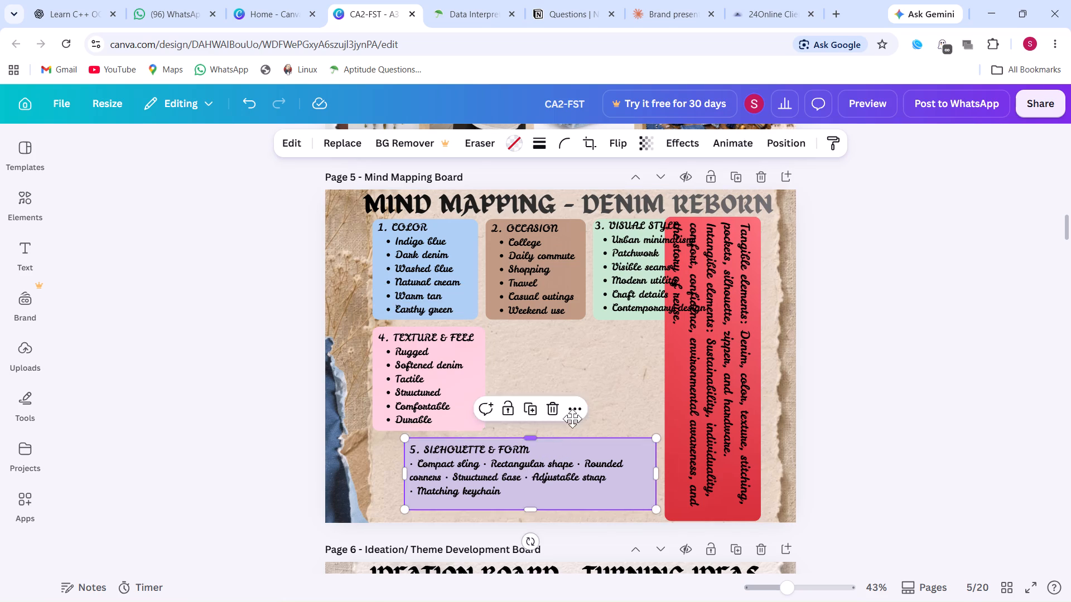
left_click_drag(572, 419, 647, 326)
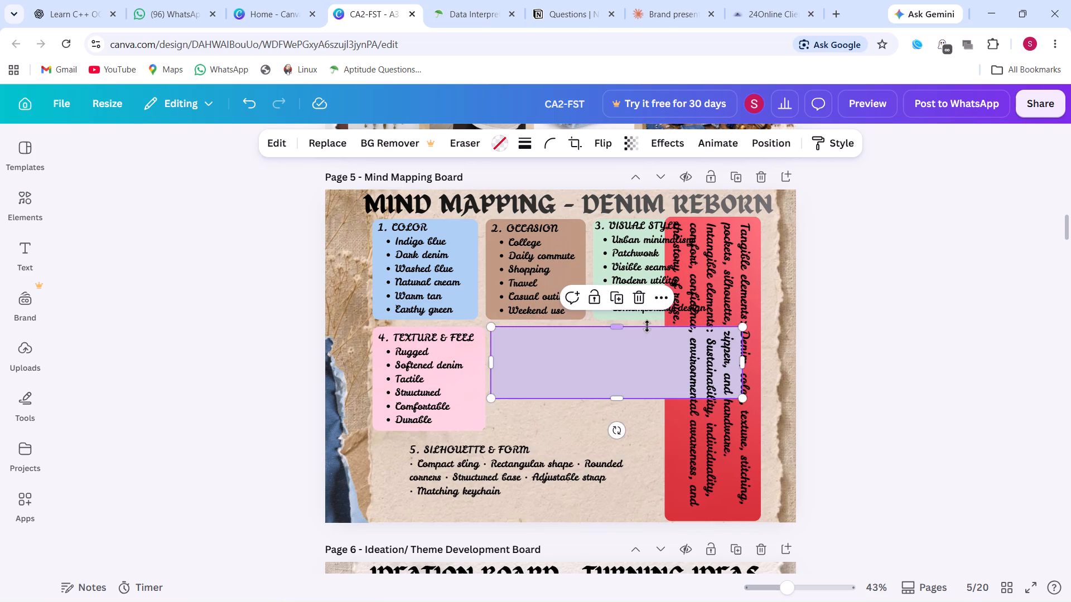
left_click_drag(742, 357, 692, 375)
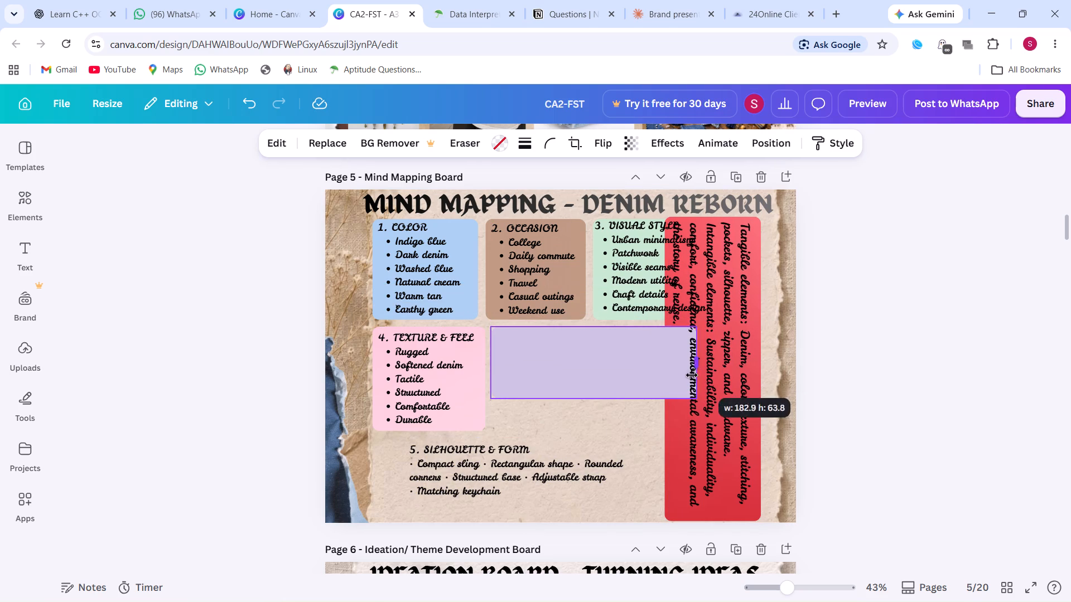
left_click_drag(692, 375, 663, 379)
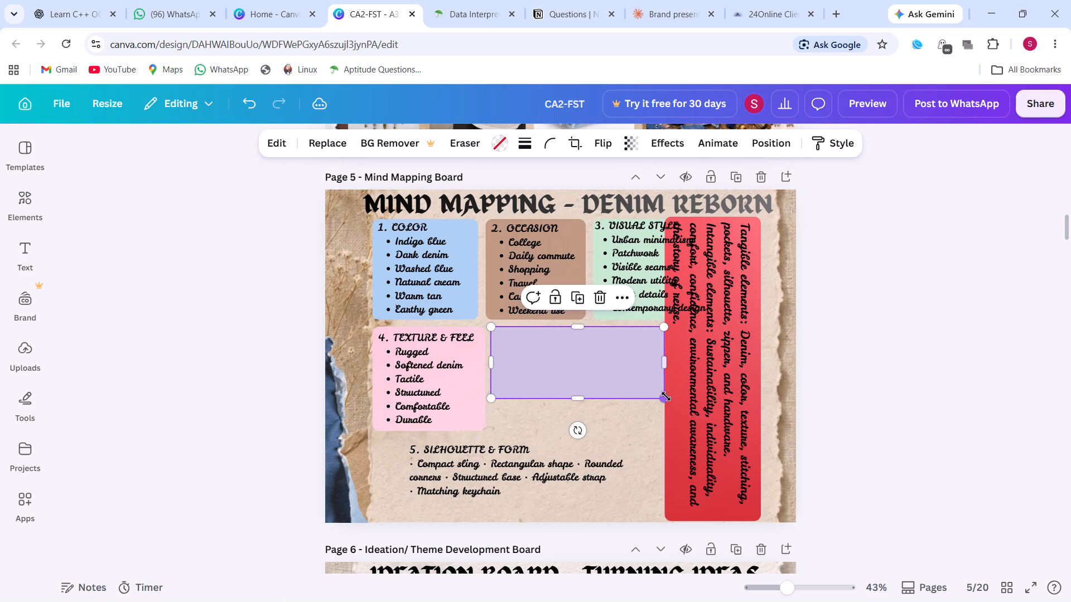
left_click_drag(666, 397, 673, 423)
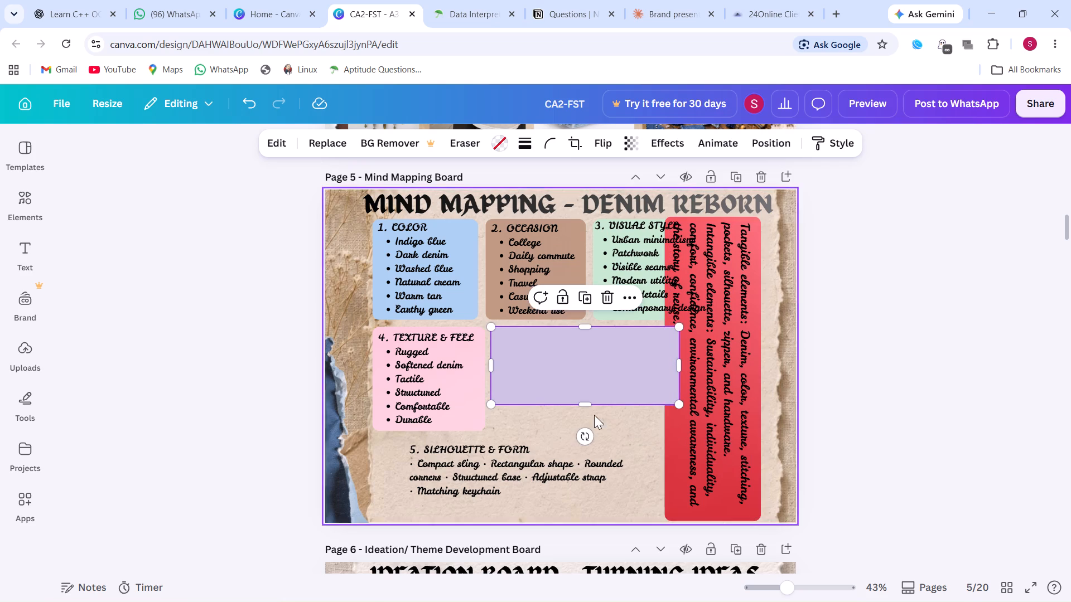
left_click_drag(585, 406, 585, 420)
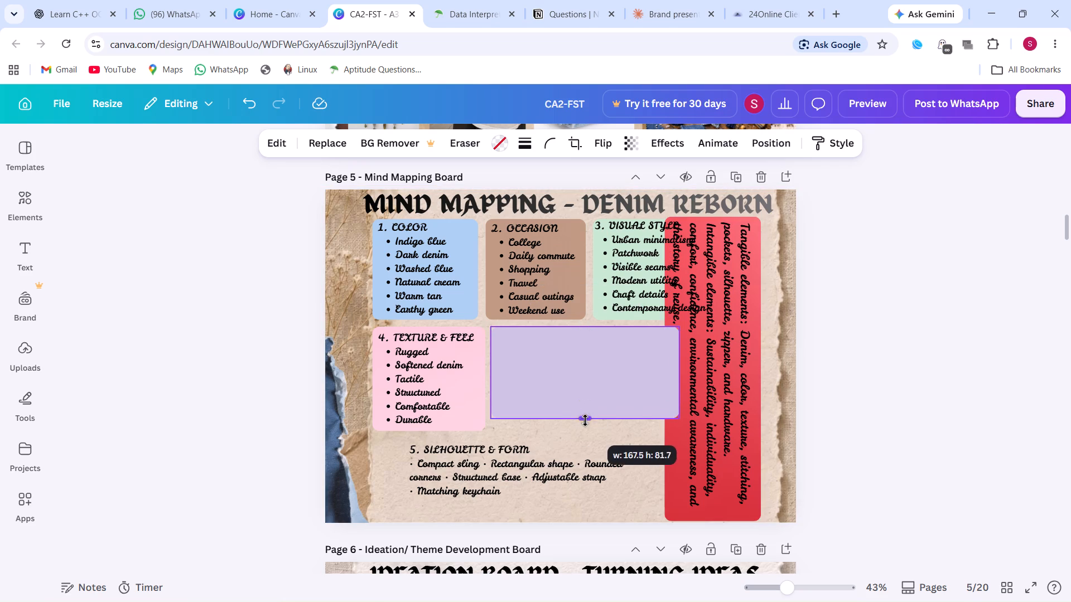
left_click_drag(585, 420, 586, 433)
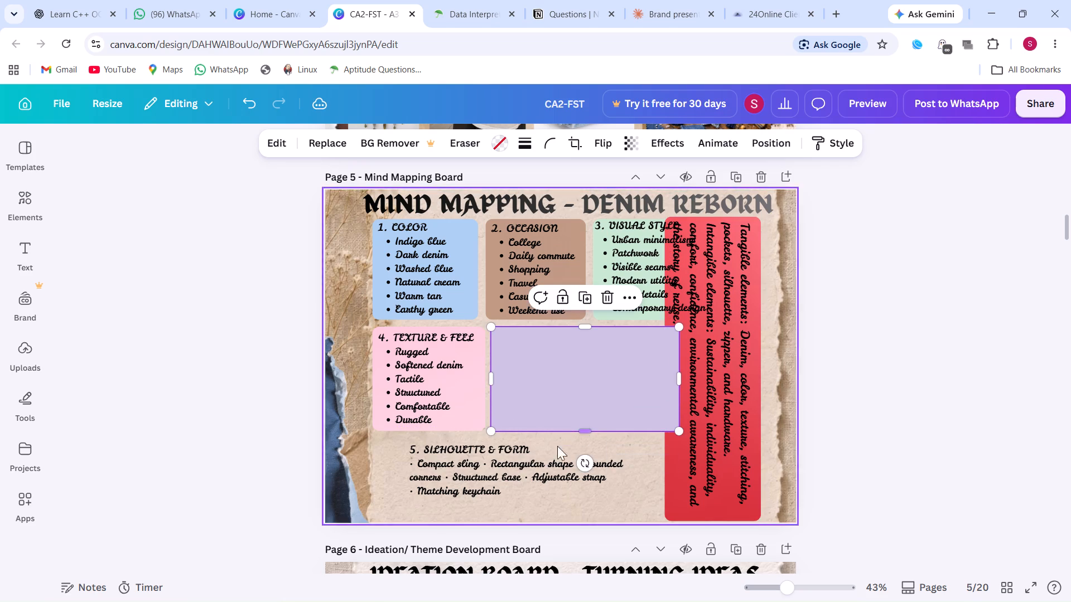
Move the Silhouette & Form text onto the purple card and narrow its text box so the lines wrap within the card.
left_click_drag(542, 454, 626, 344)
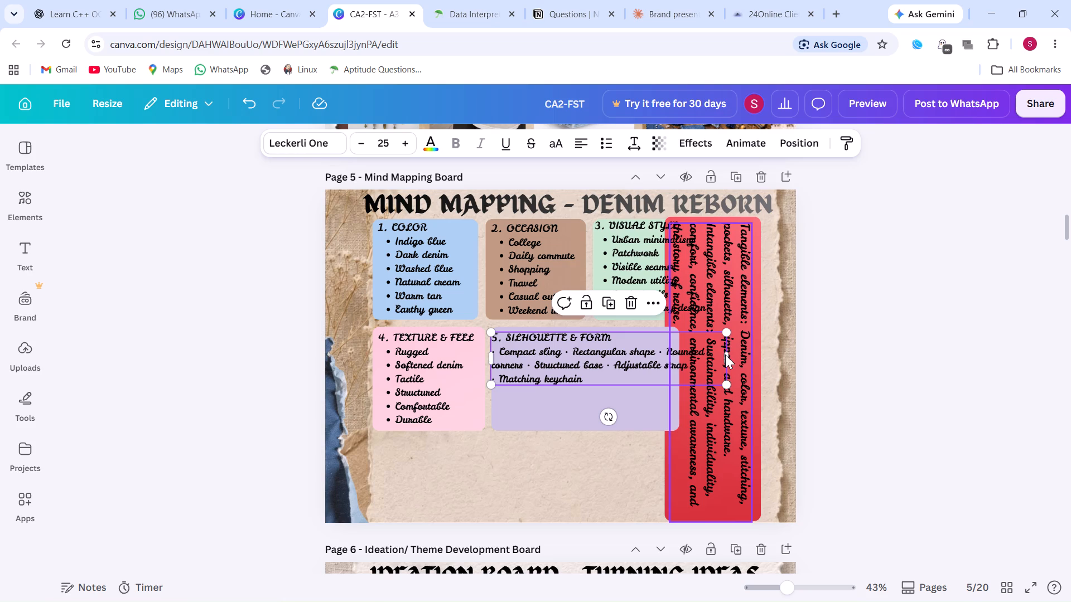
left_click_drag(727, 355, 668, 384)
left_click_drag(629, 376, 634, 381)
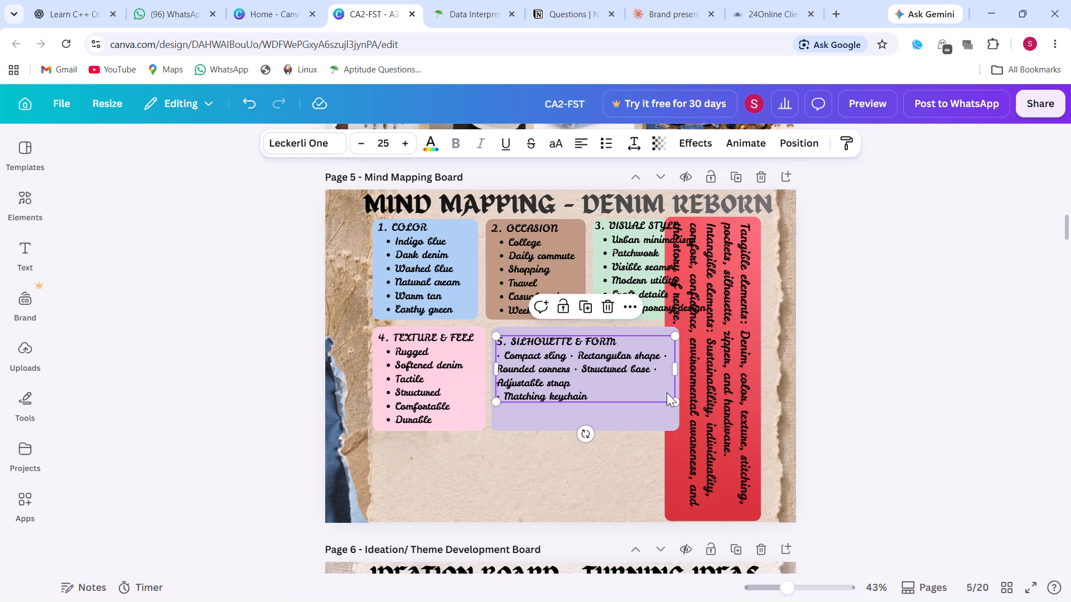
left_click_drag(677, 373, 646, 381)
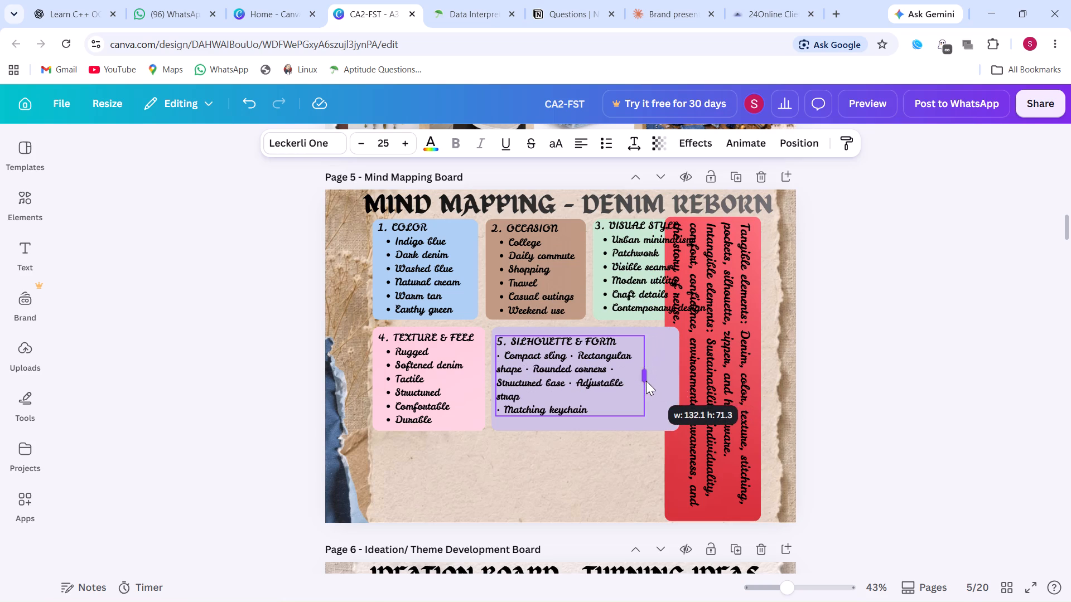
left_click_drag(646, 381, 626, 387)
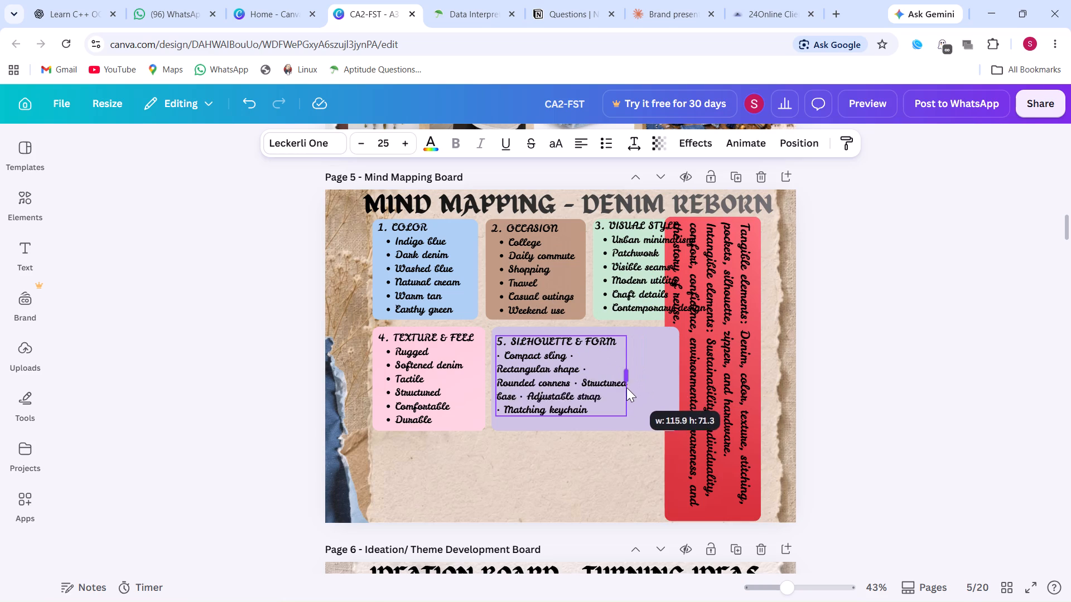
left_click_drag(626, 387, 631, 385)
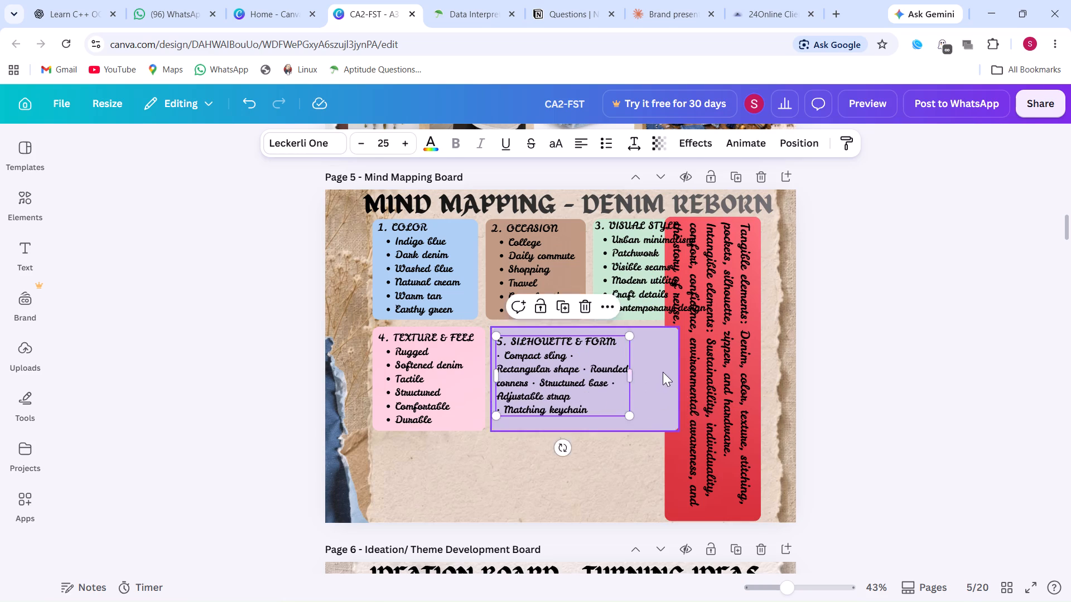
Narrow the purple Silhouette & Form card from its right edge to fit closely around its text.
left_click(663, 372)
left_click_drag(681, 376, 641, 380)
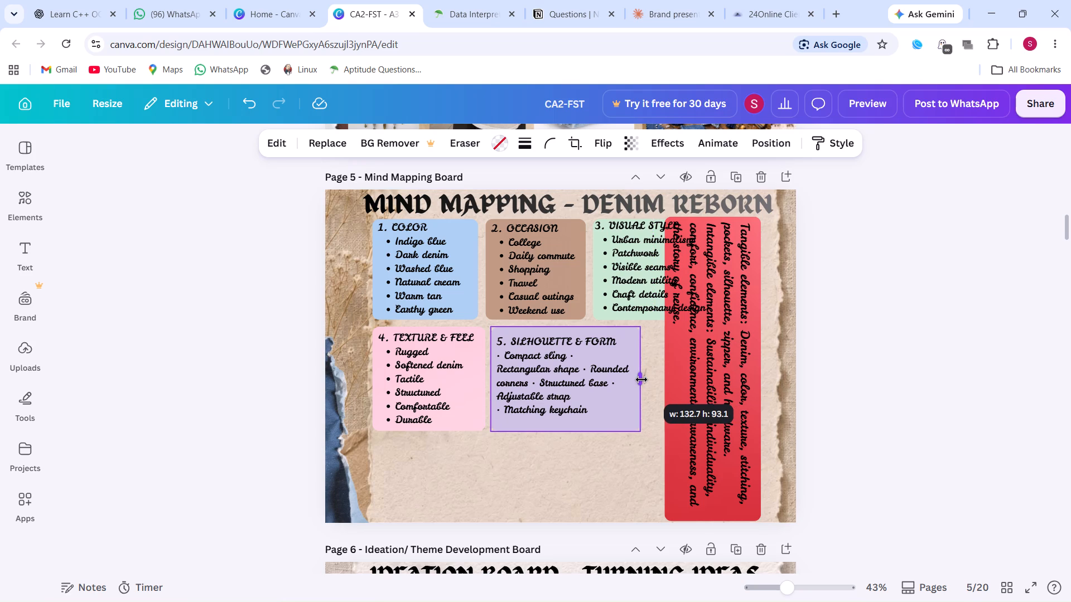
left_click_drag(641, 380, 638, 381)
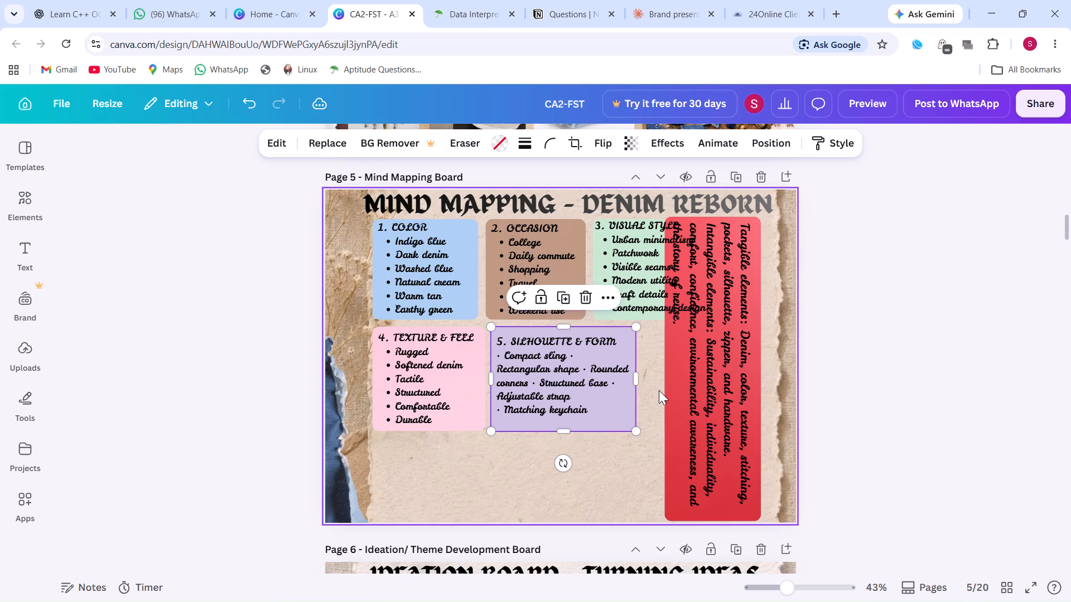
Move the tangible and intangible elements text off the red card and rotate it to read horizontally.
left_click(660, 396)
left_click_drag(672, 389, 525, 419)
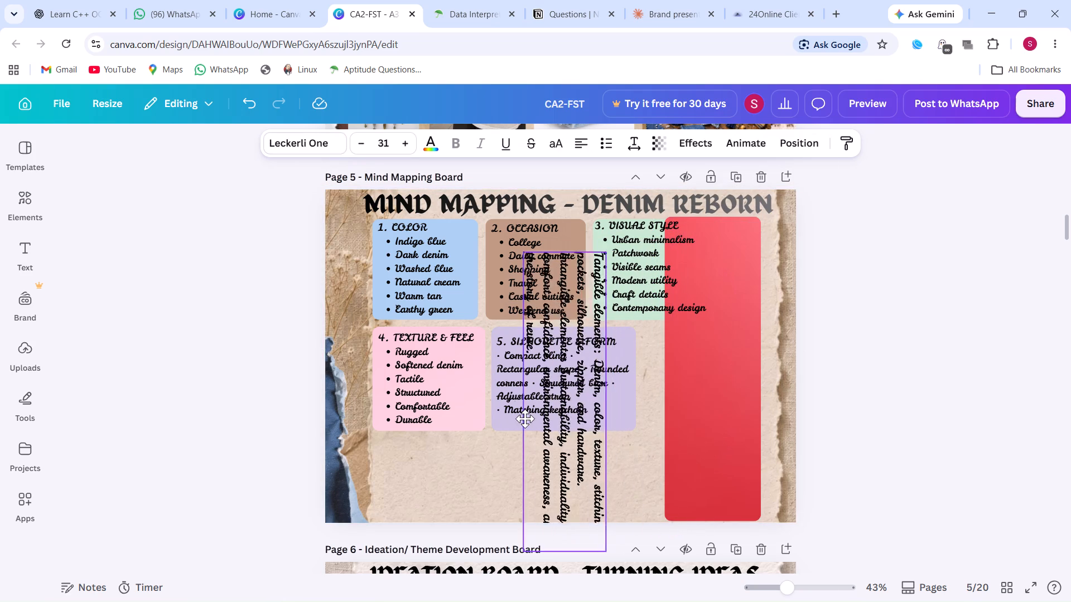
left_click_drag(525, 419, 498, 395)
left_click_drag(465, 376, 462, 395)
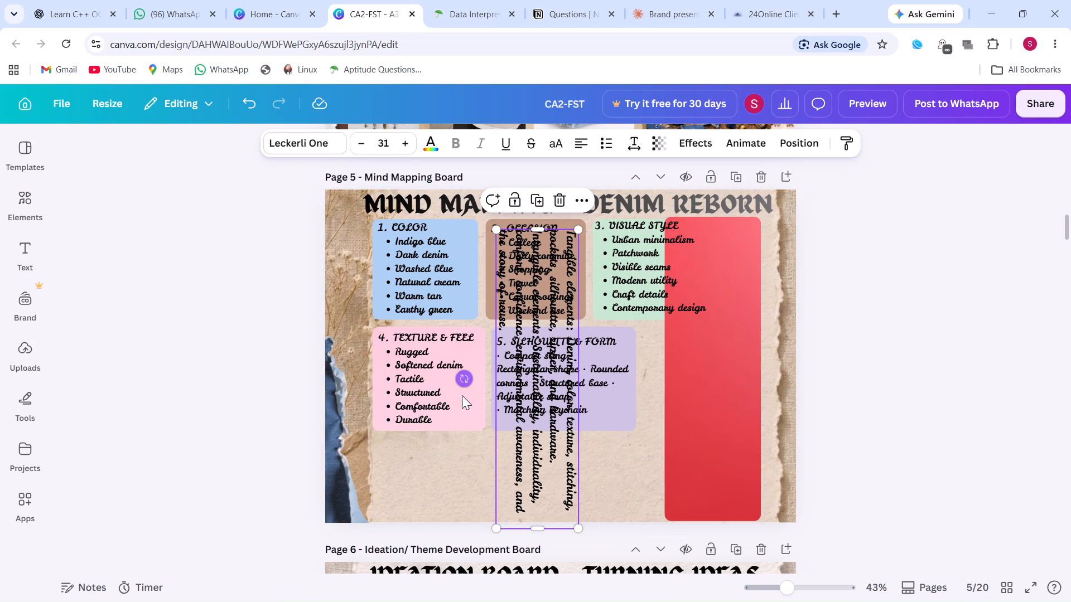
left_click_drag(462, 395, 533, 431)
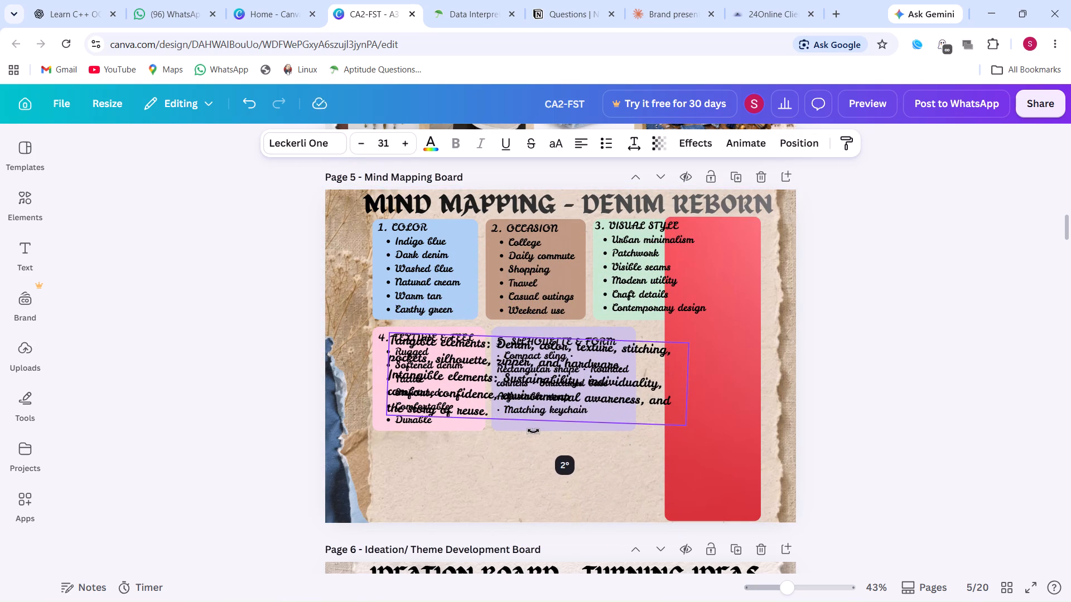
left_click_drag(533, 431, 535, 433)
Place the tangible and intangible elements text below the Texture & Feel and Silhouette & Form cards, aligned with the pink card's left edge.
left_click_drag(609, 399, 597, 469)
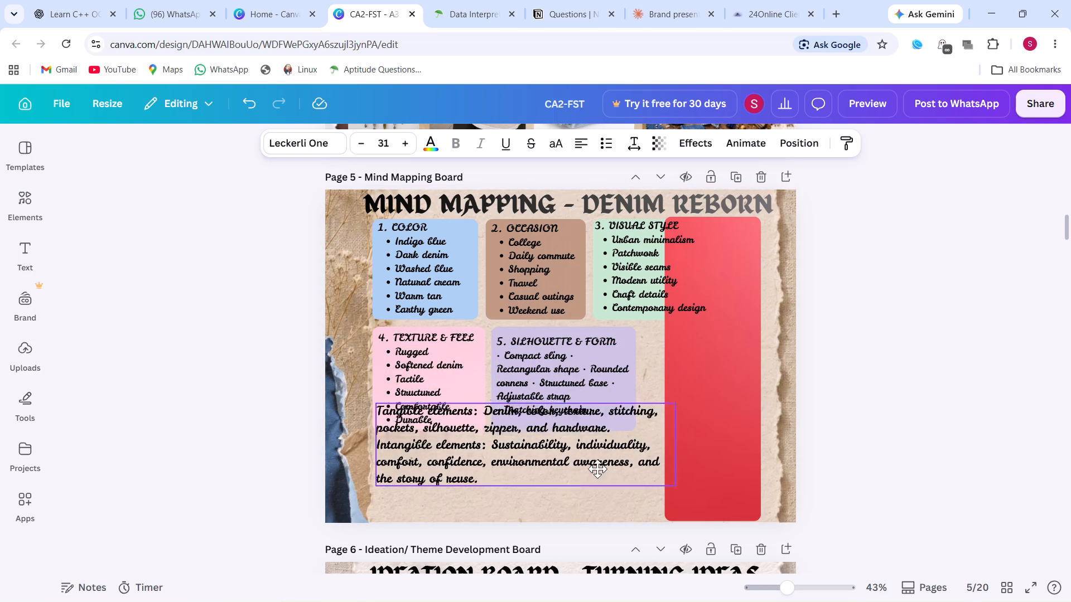
left_click_drag(597, 469, 596, 494)
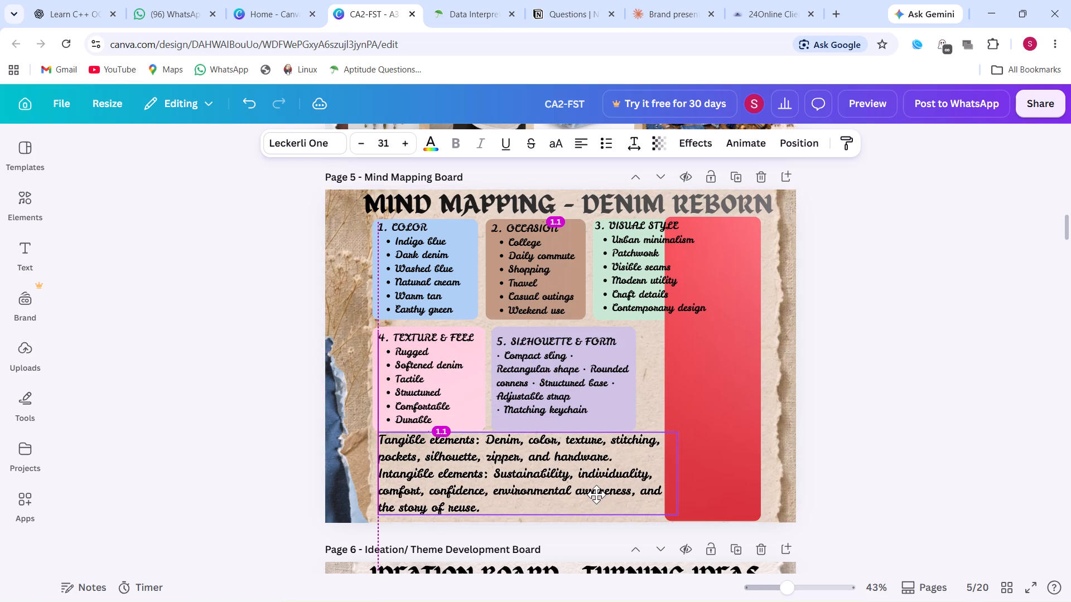
left_click_drag(596, 494, 594, 499)
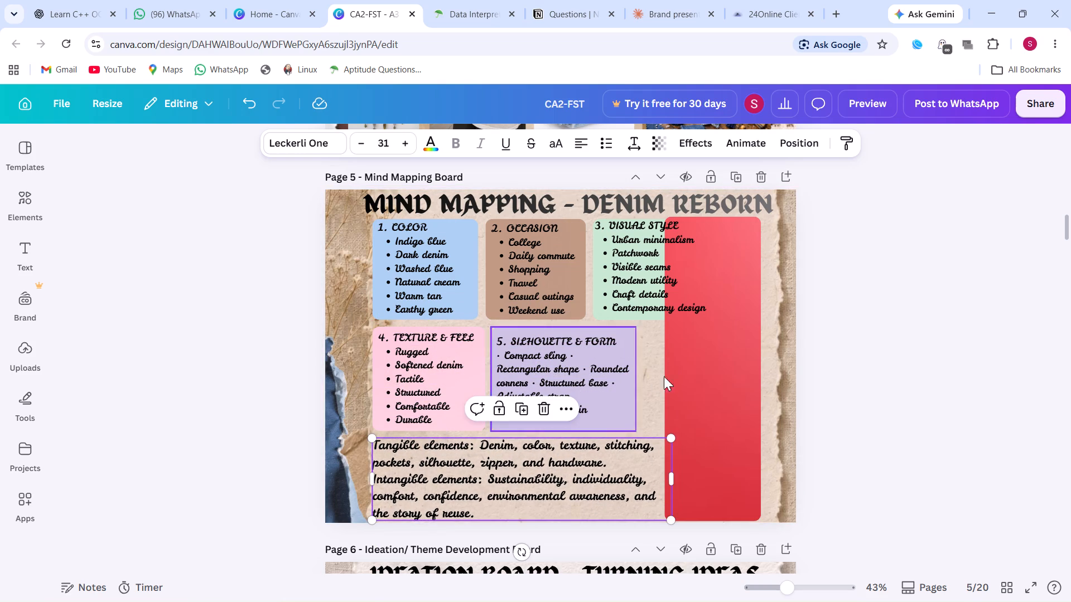
Shorten the tall red card, widen it, and move it behind the tangible and intangible elements text, near the text's left edge.
left_click(682, 371)
left_click_drag(682, 371, 547, 420)
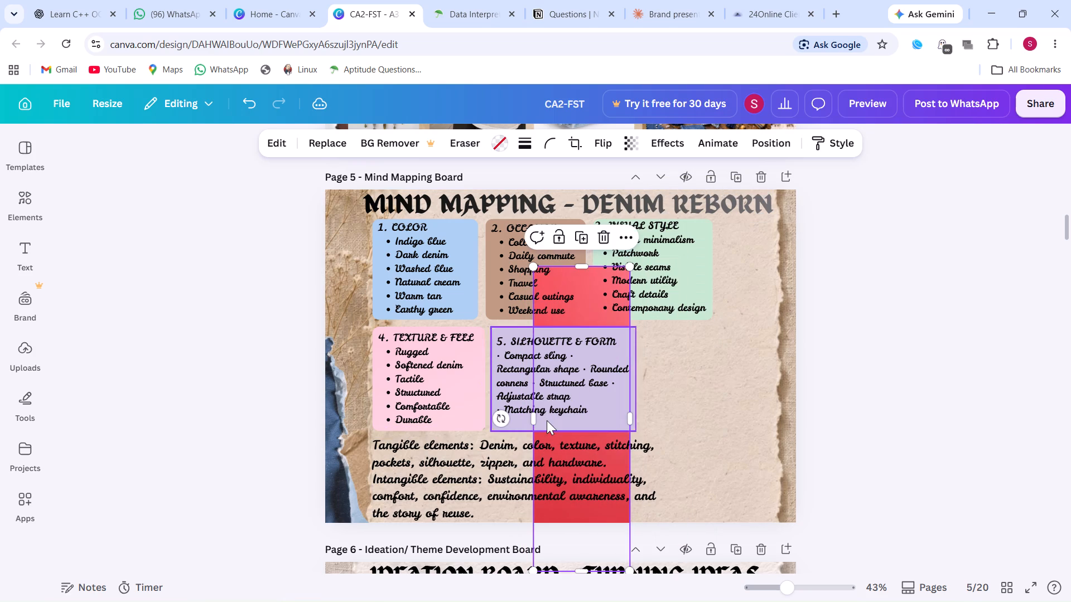
left_click_drag(584, 268, 600, 405)
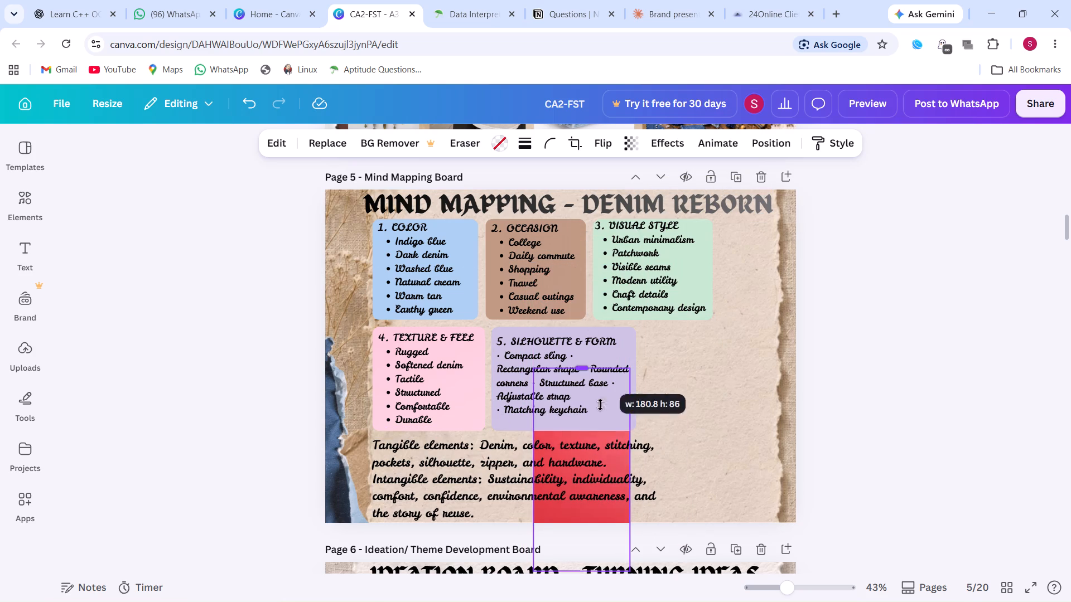
left_click_drag(600, 405, 598, 459)
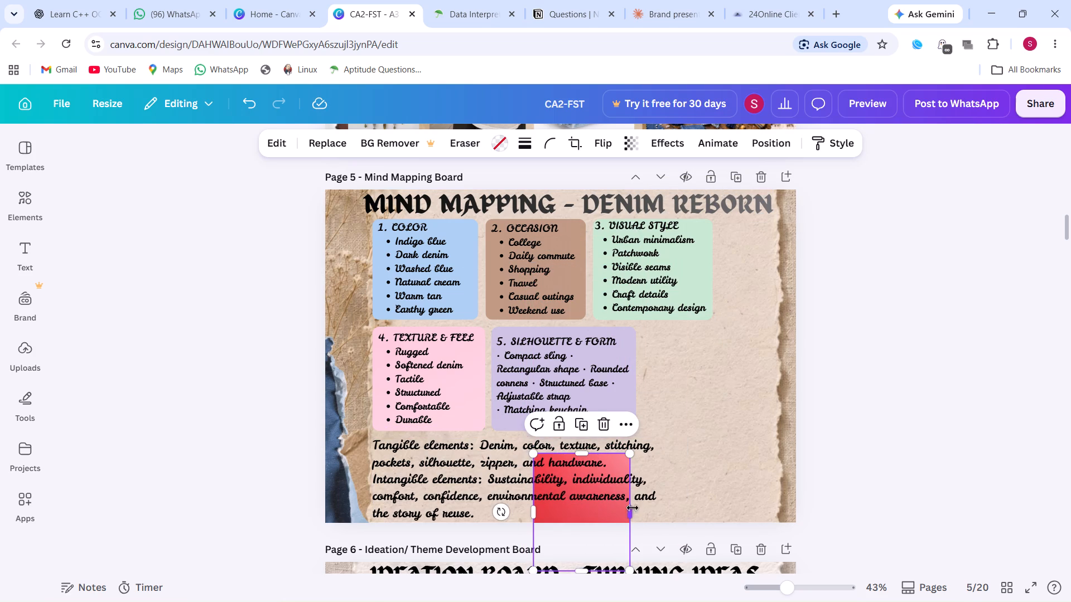
left_click_drag(631, 508, 687, 466)
left_click_drag(649, 486, 576, 477)
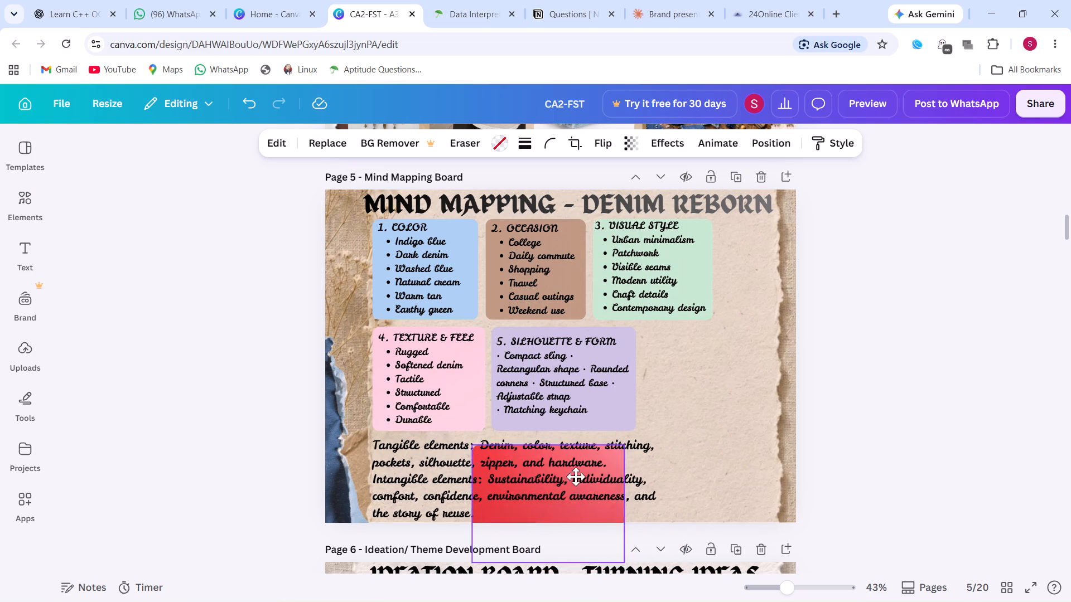
left_click_drag(576, 477, 484, 467)
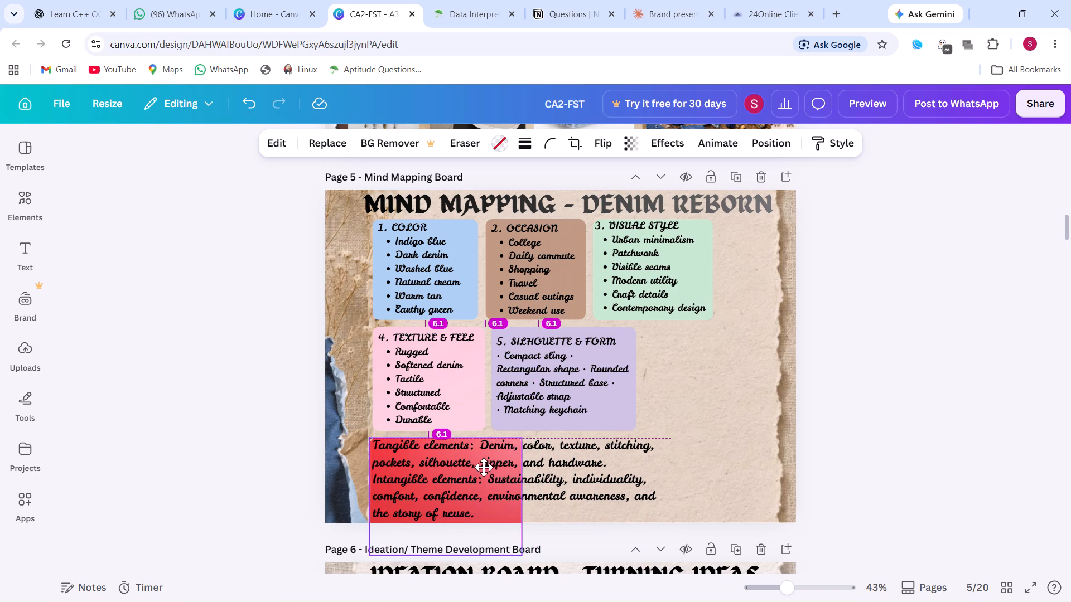
left_click_drag(484, 467, 483, 467)
Stretch the red card's right edge to the end of the text lines and trim its bottom edge just below the last line.
left_click_drag(522, 488, 566, 468)
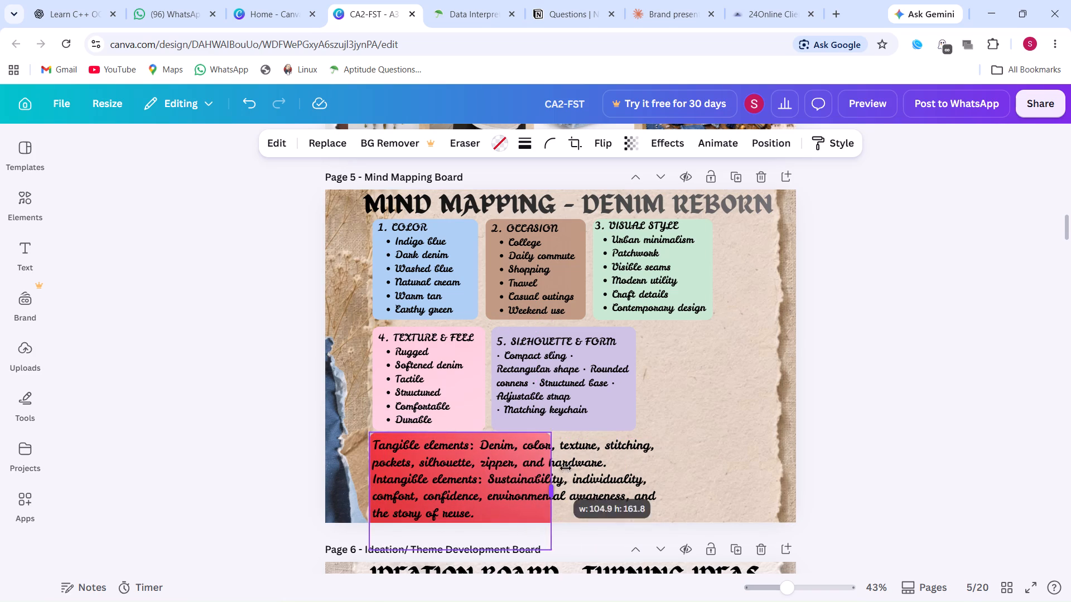
left_click_drag(566, 468, 658, 439)
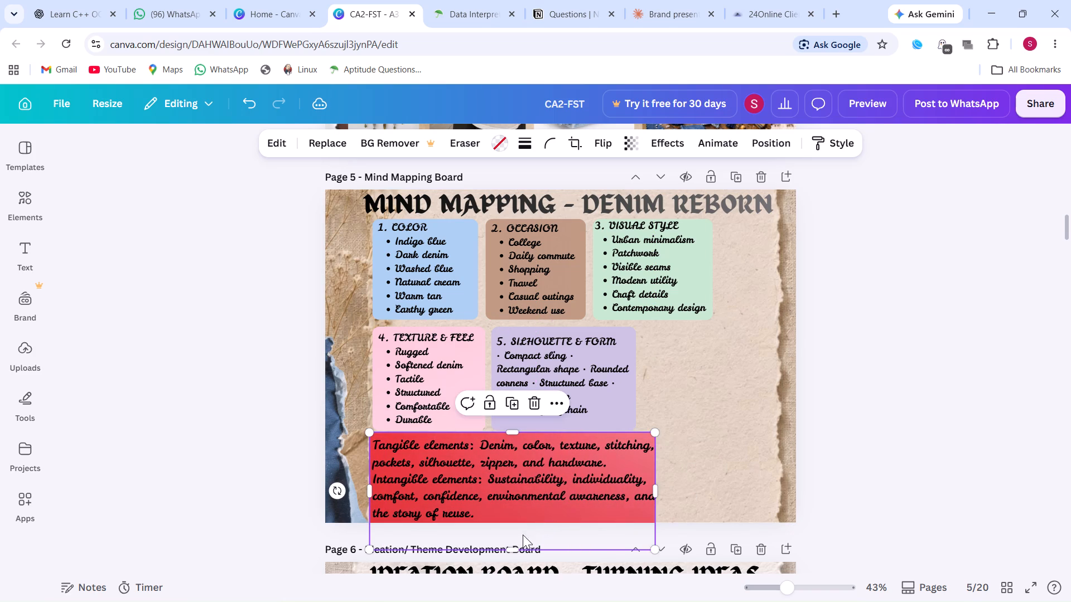
left_click_drag(511, 550, 508, 520)
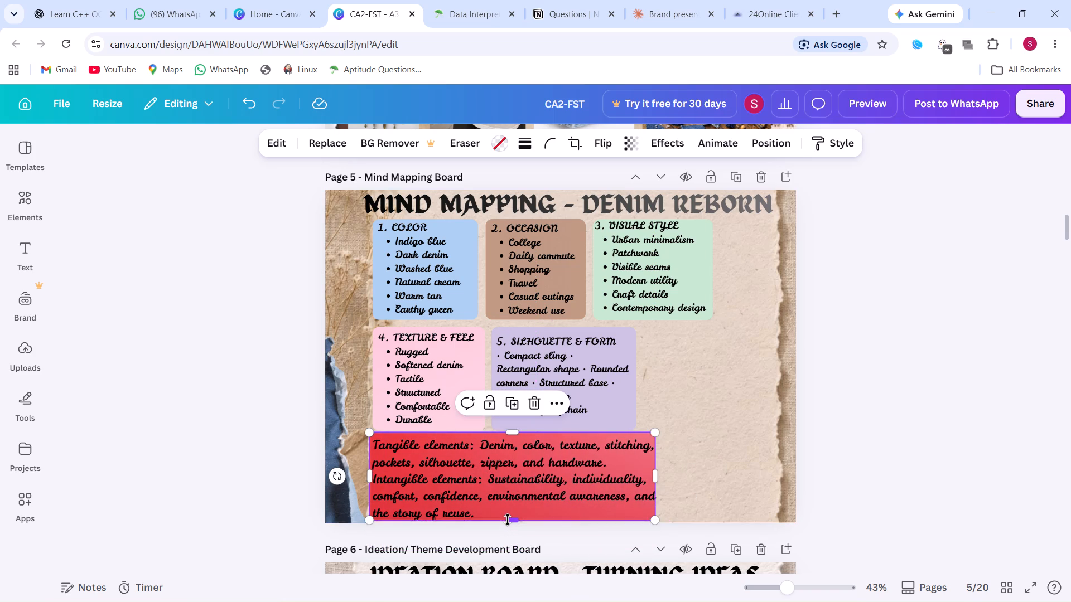
left_click(673, 367)
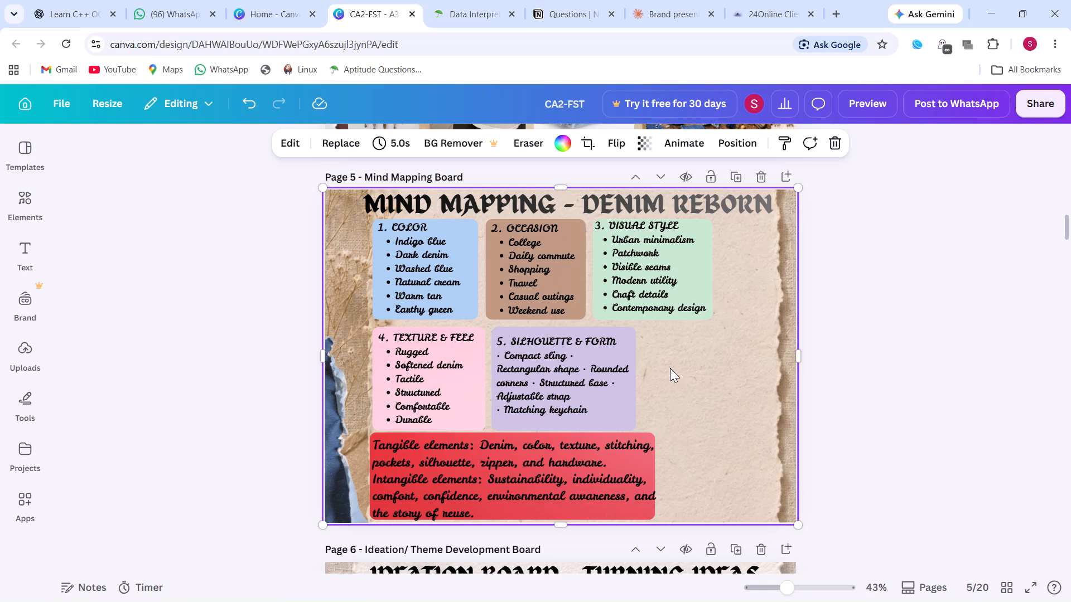
Shift the purple Silhouette & Form card and its text to the right, and trim the card's bottom edge closer to the text.
left_click_drag(609, 424, 629, 375)
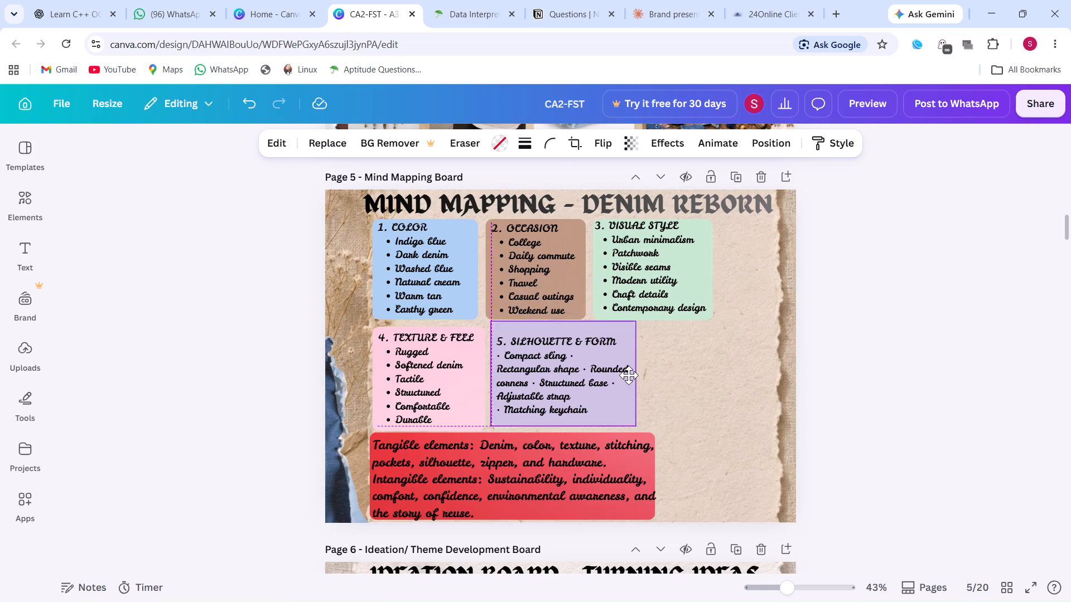
left_click_drag(629, 375, 665, 423)
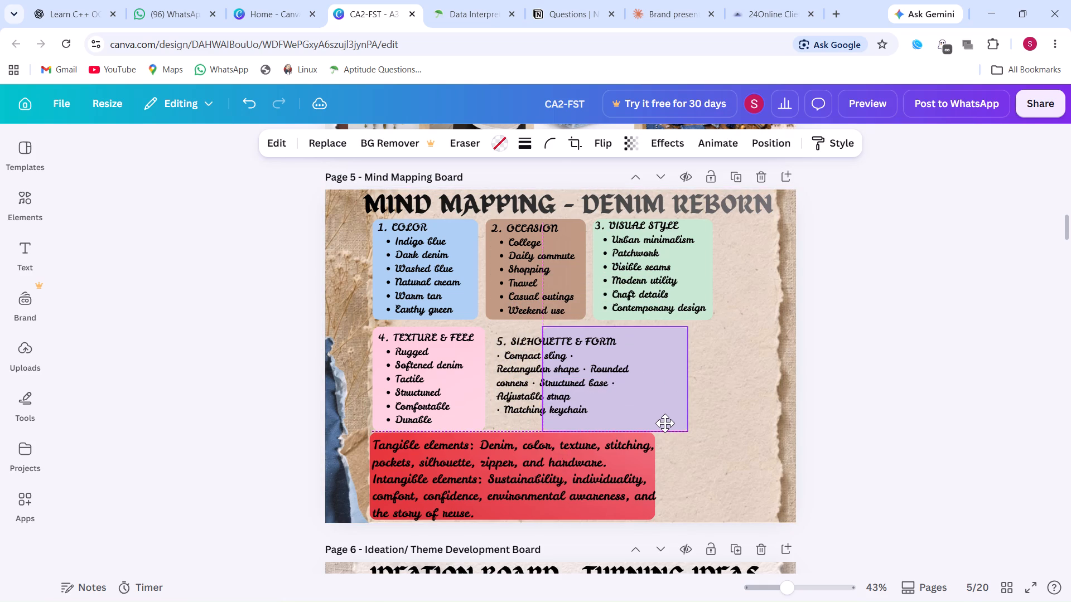
left_click_drag(665, 423, 672, 421)
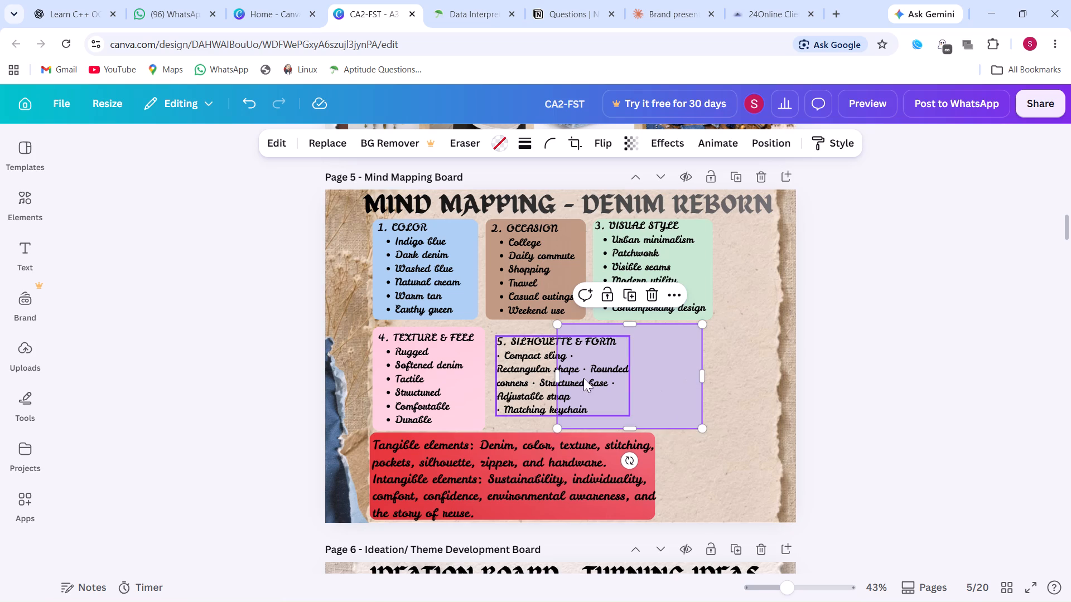
left_click_drag(537, 382, 603, 380)
left_click(649, 419)
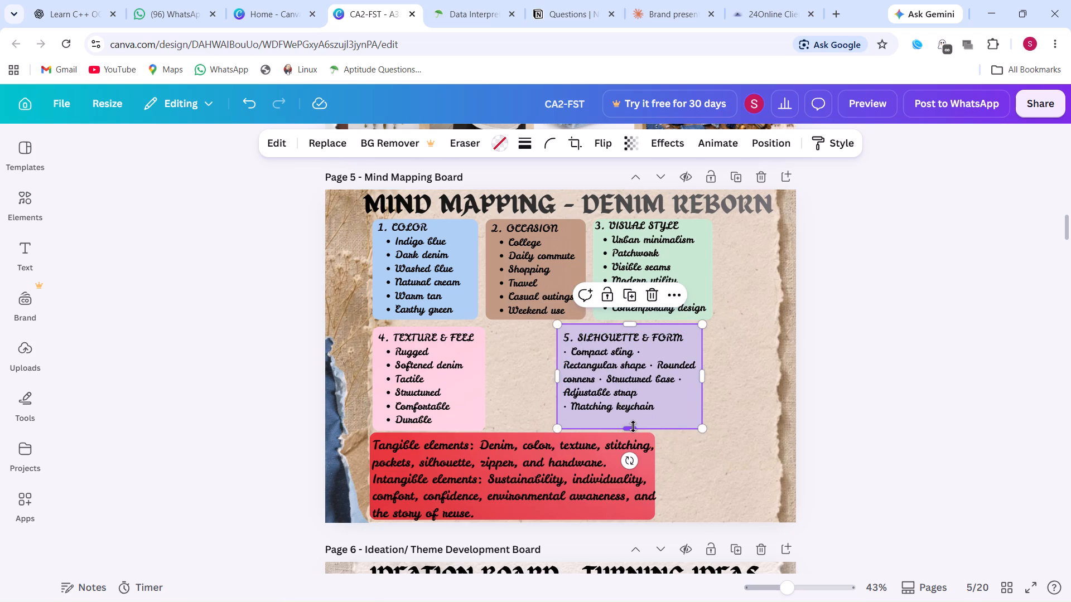
left_click_drag(633, 426, 631, 419)
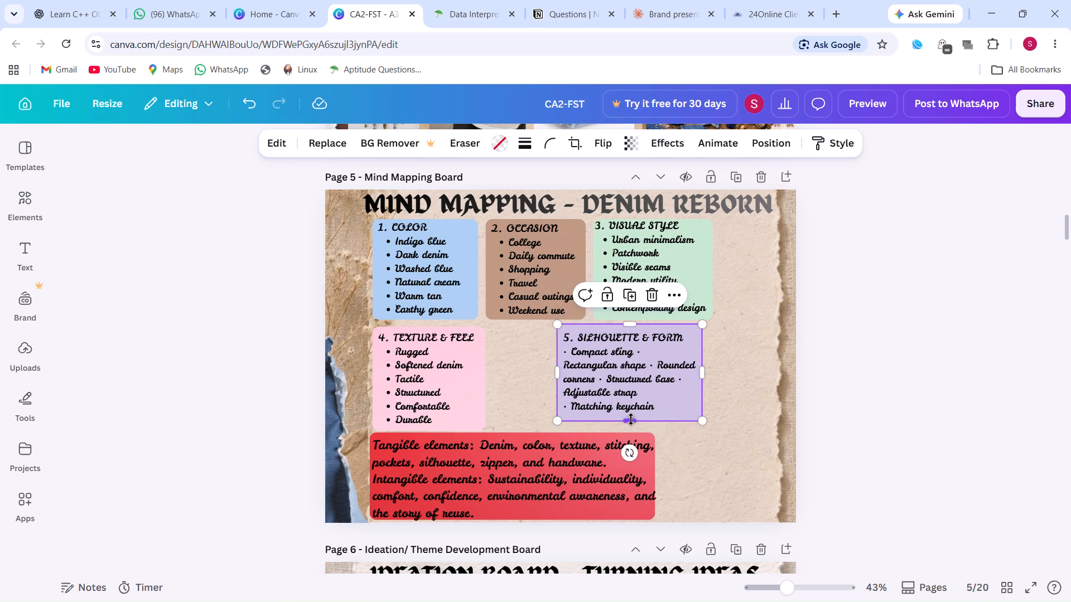
Move the Texture & Feel text and its pink card right, next to the purple card, and shorten the pink card to match its height.
left_click_drag(480, 380, 513, 375)
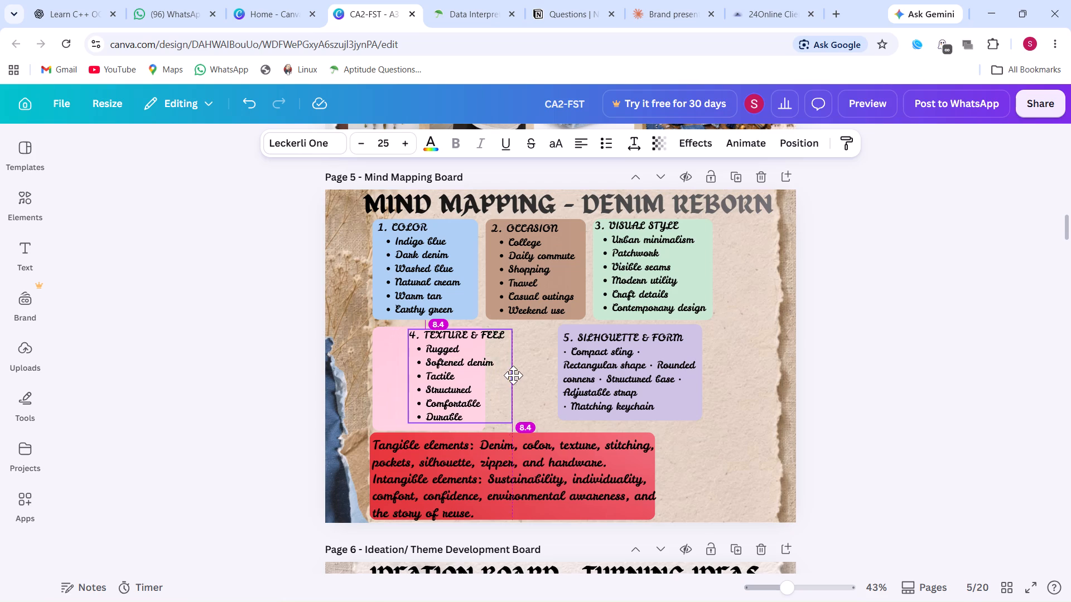
left_click_drag(513, 375, 542, 373)
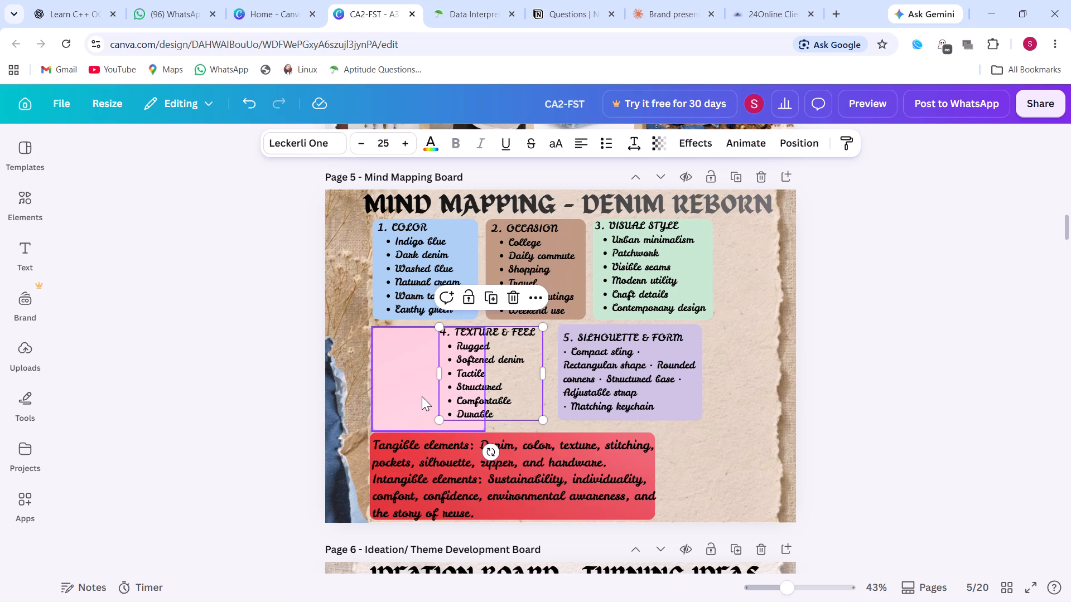
left_click_drag(422, 396, 491, 395)
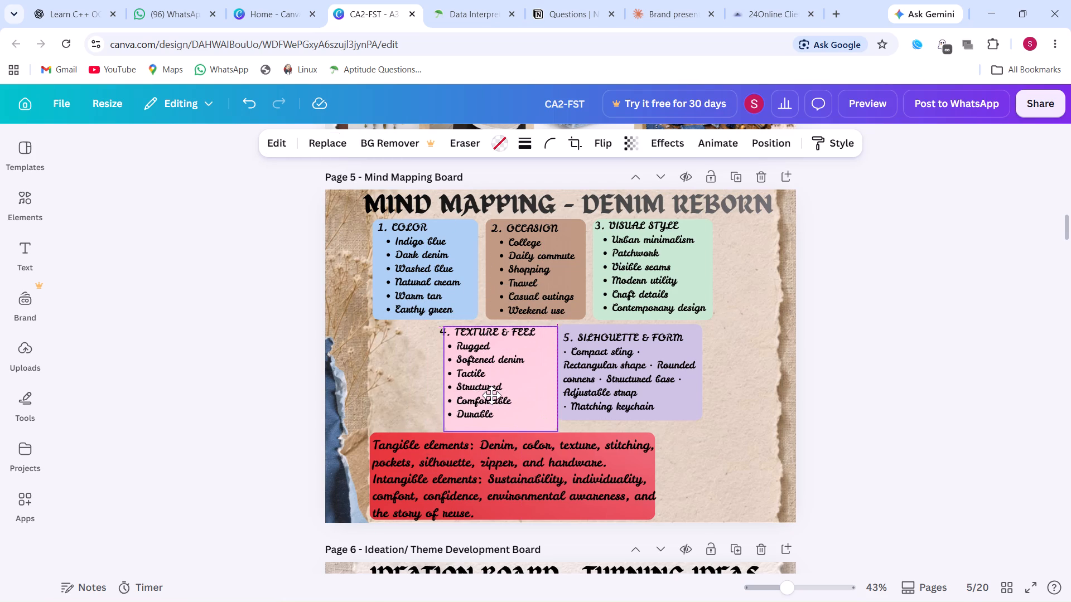
left_click_drag(491, 395, 484, 395)
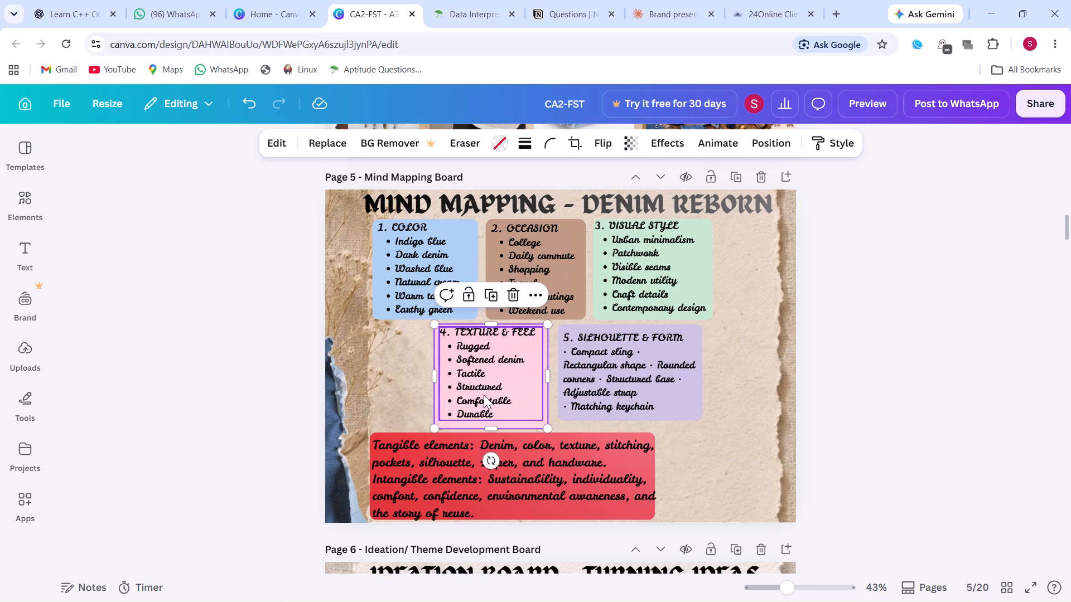
left_click_drag(492, 430, 492, 424)
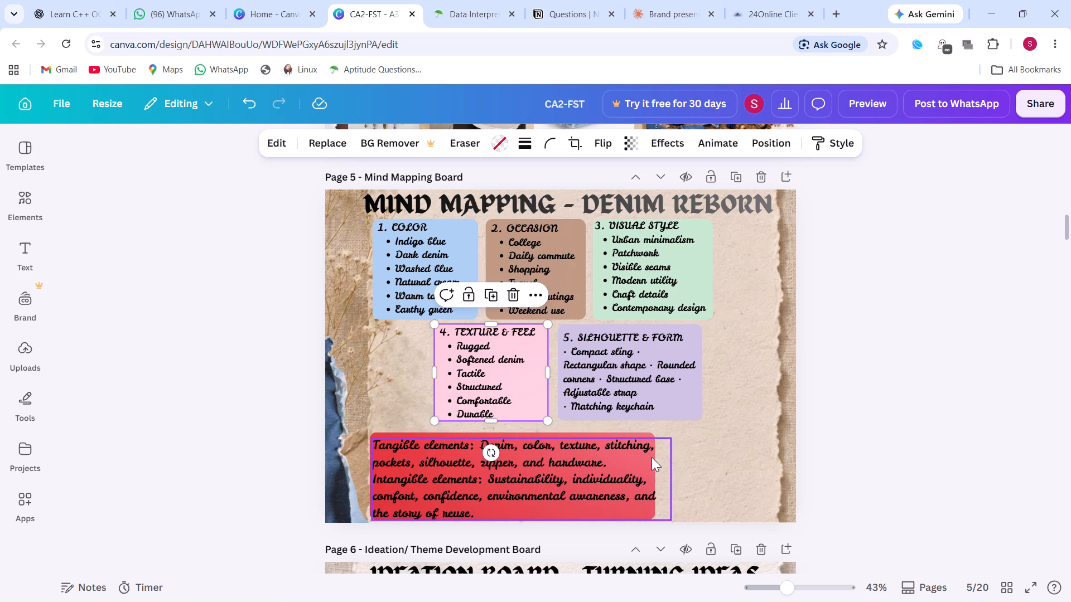
Widen the red card to the purple card's right edge, raise its top edge slightly, and nudge the elements text up and inward on it.
left_click(652, 462)
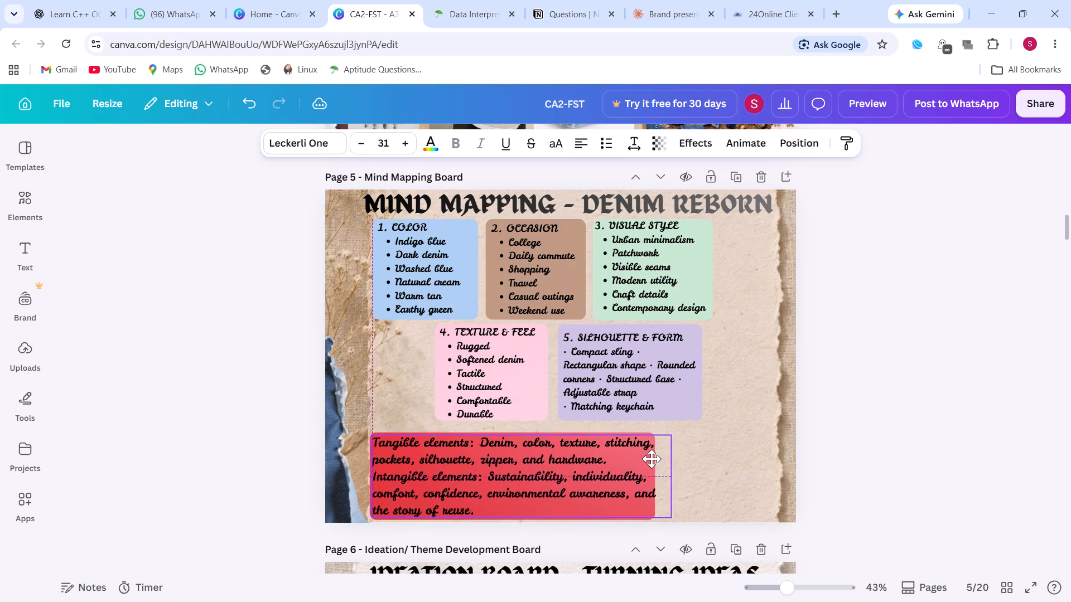
left_click(694, 451)
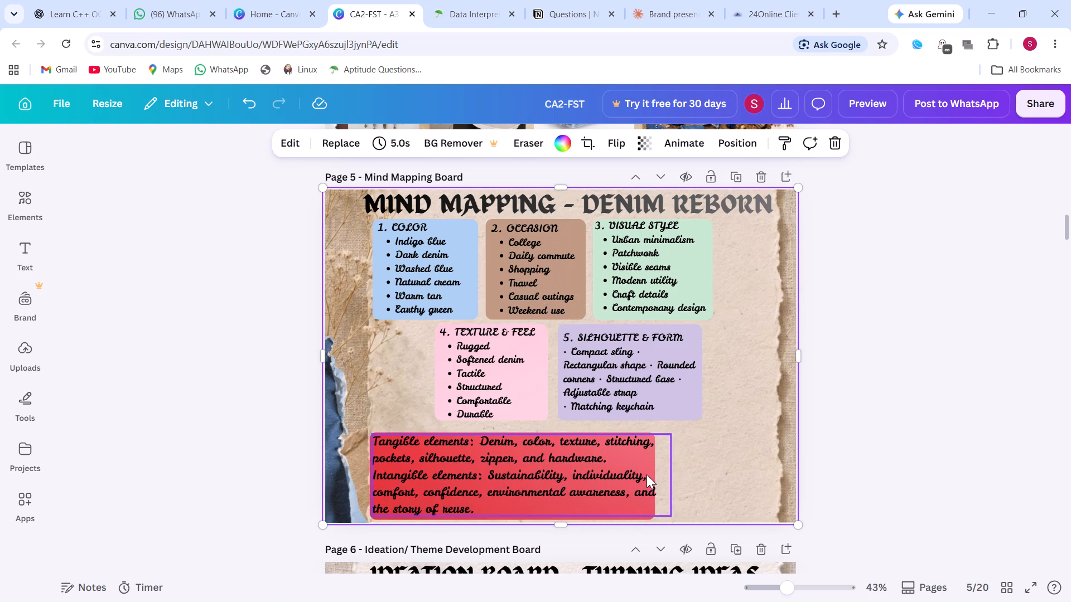
left_click(647, 474)
left_click(630, 520)
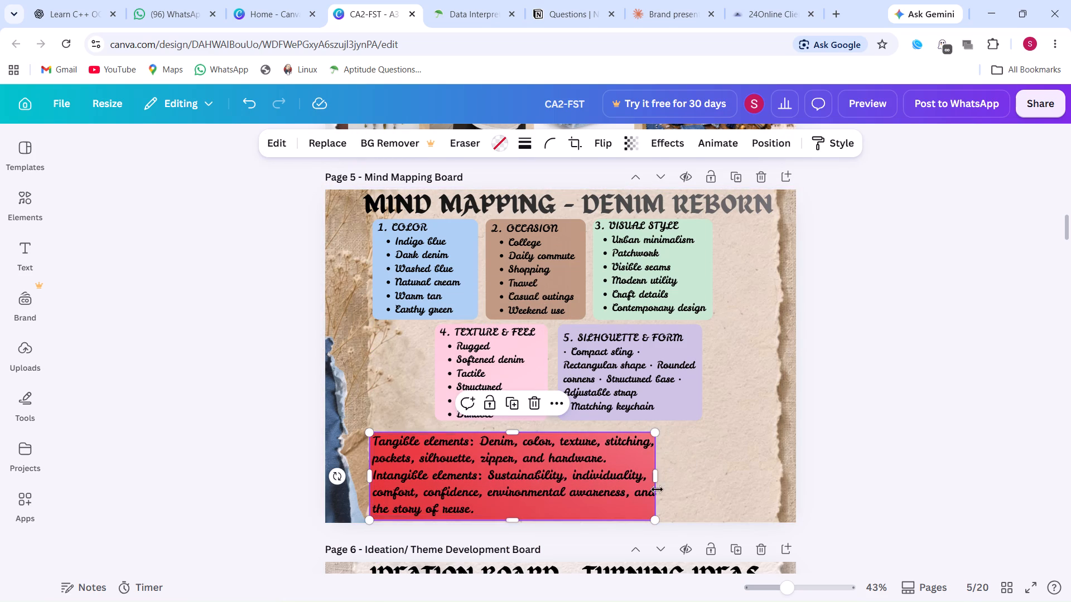
left_click_drag(652, 470, 697, 463)
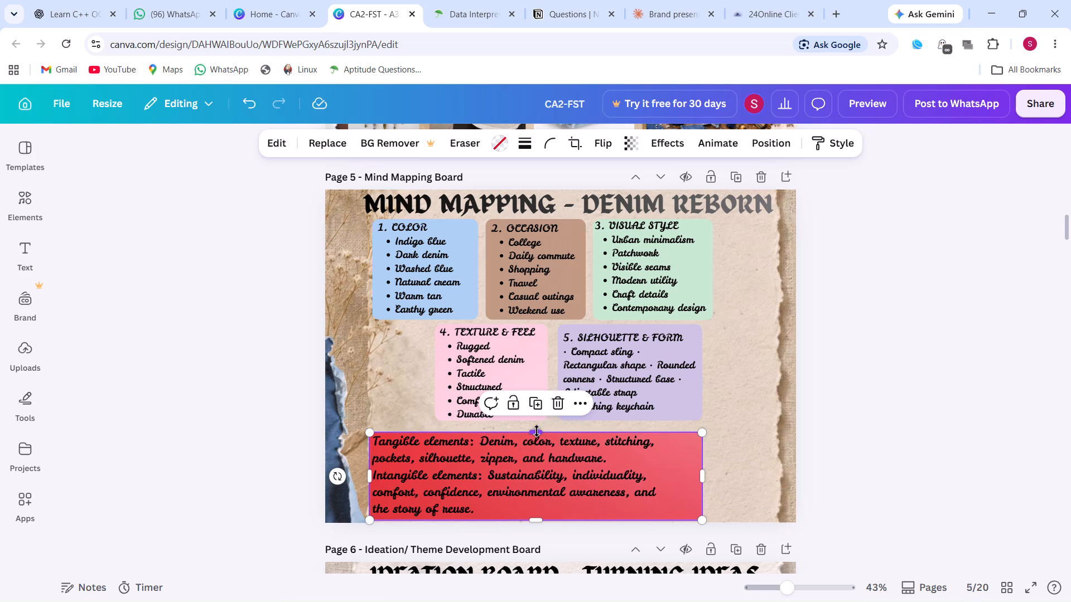
left_click(537, 431)
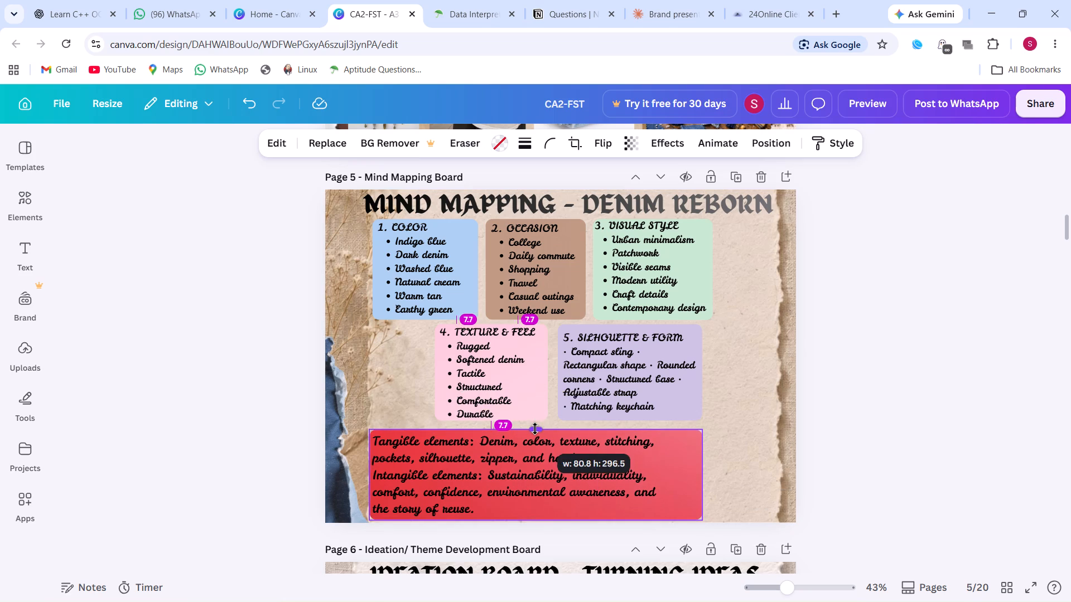
left_click_drag(537, 454, 542, 454)
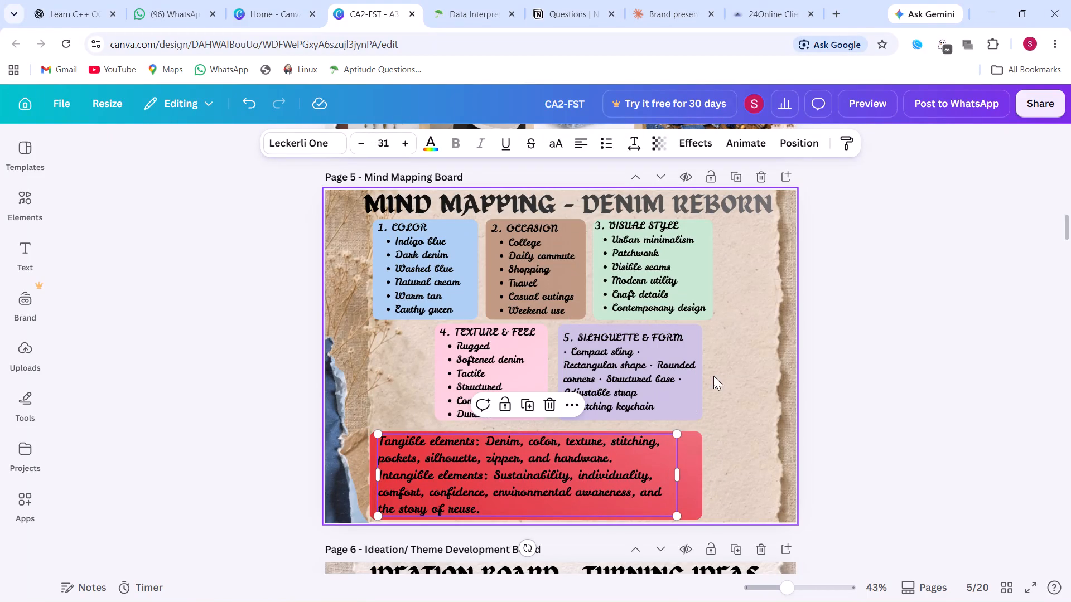
left_click(740, 372)
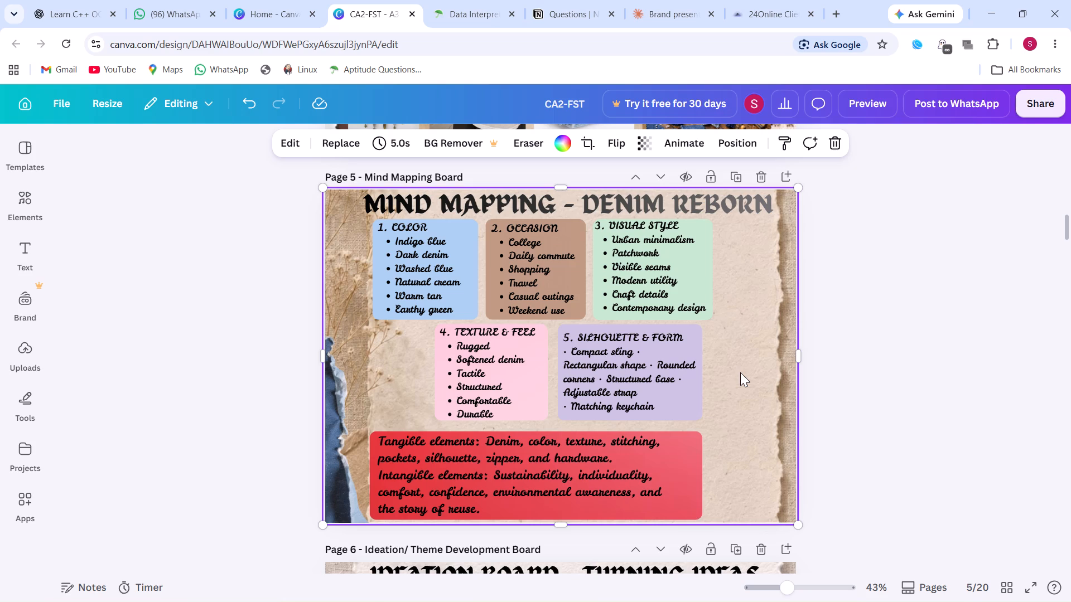
Move the Texture & Feel text and its pink card slightly left so the second row sits more centrally above the red card.
left_click(436, 375)
left_click(436, 375)
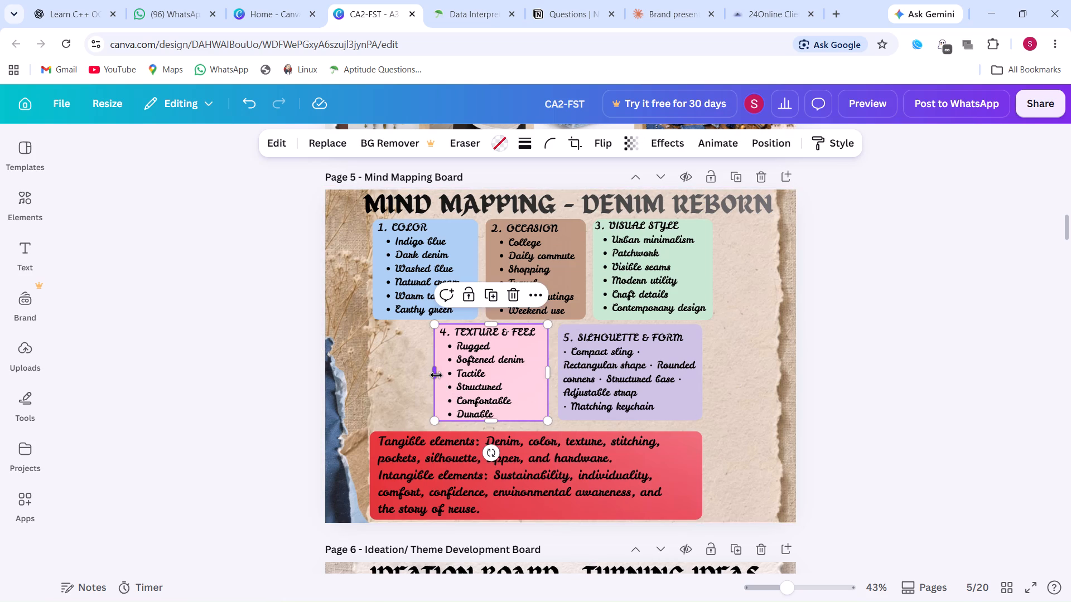
left_click_drag(442, 372, 432, 372)
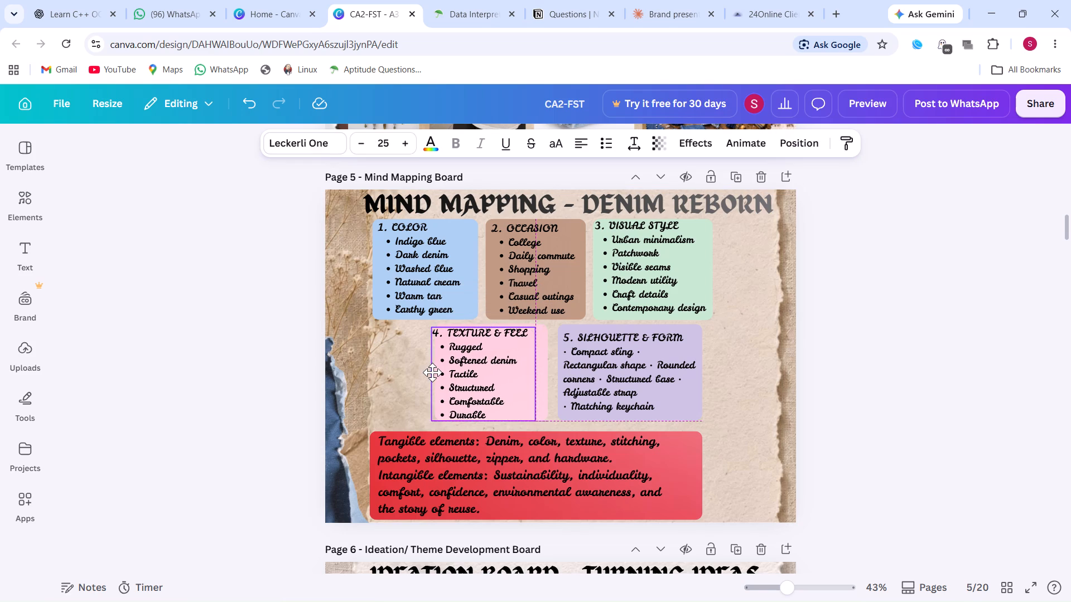
left_click_drag(432, 372, 420, 370)
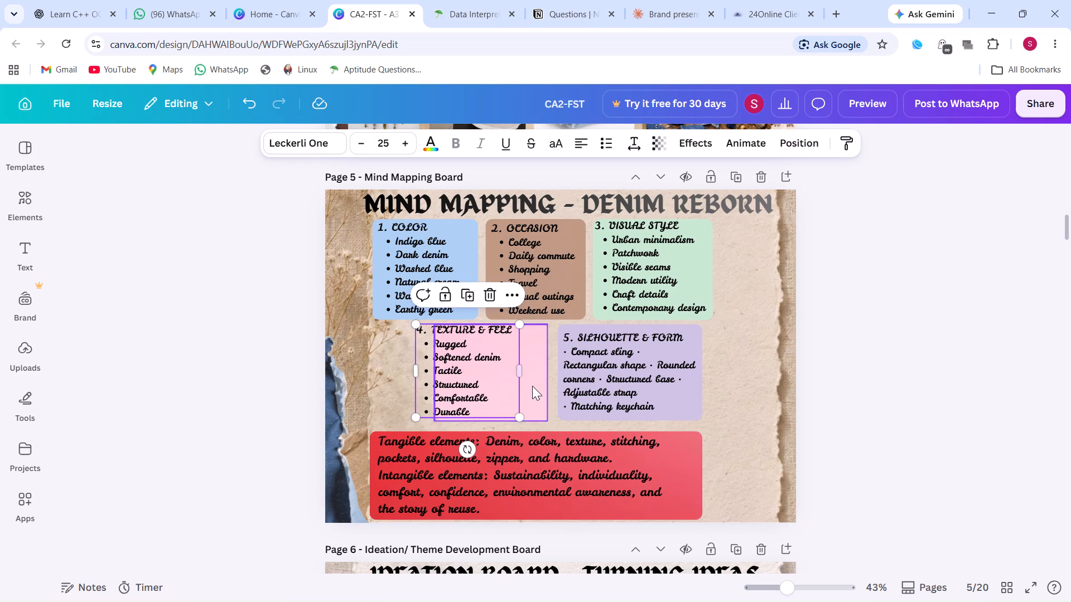
left_click_drag(532, 386, 503, 385)
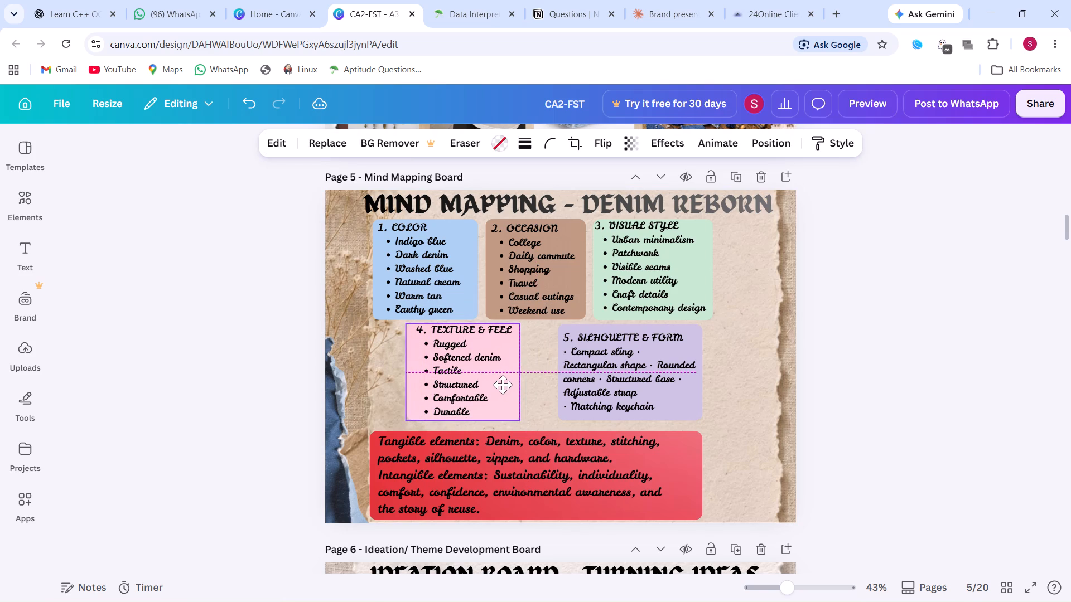
left_click_drag(503, 385, 508, 383)
Move the purple Silhouette & Form card left beside the pink card, and shift its text left to sit on it.
left_click_drag(561, 377, 556, 377)
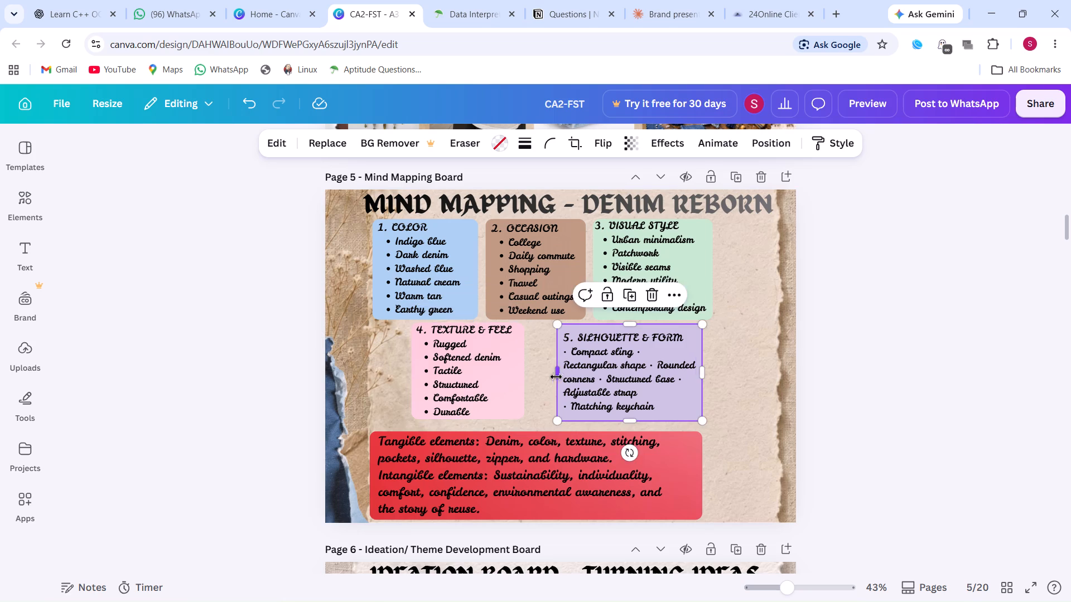
left_click_drag(556, 377, 537, 375)
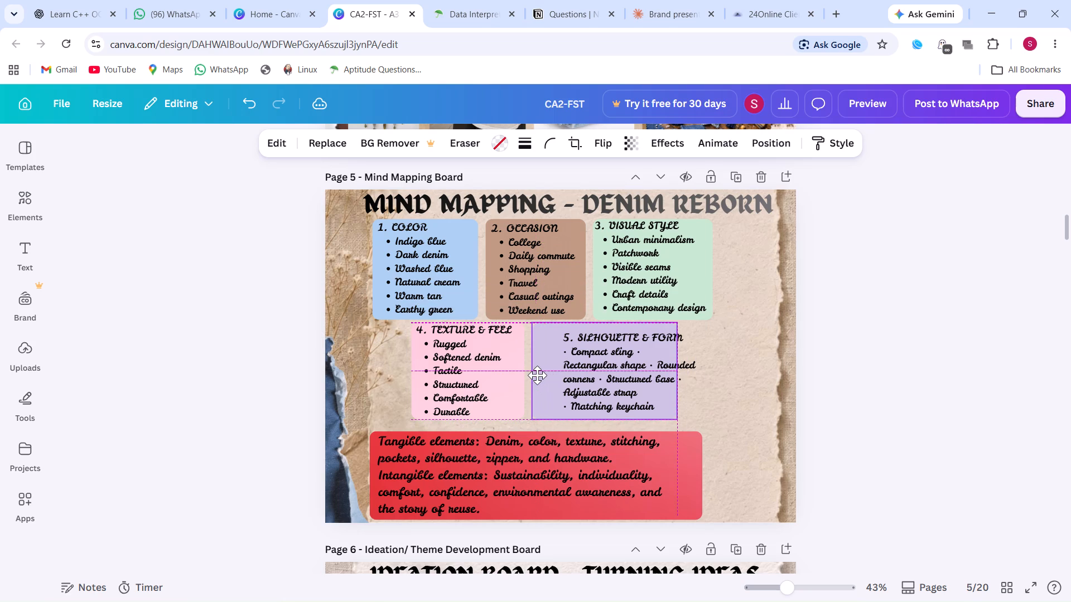
left_click_drag(537, 375, 535, 375)
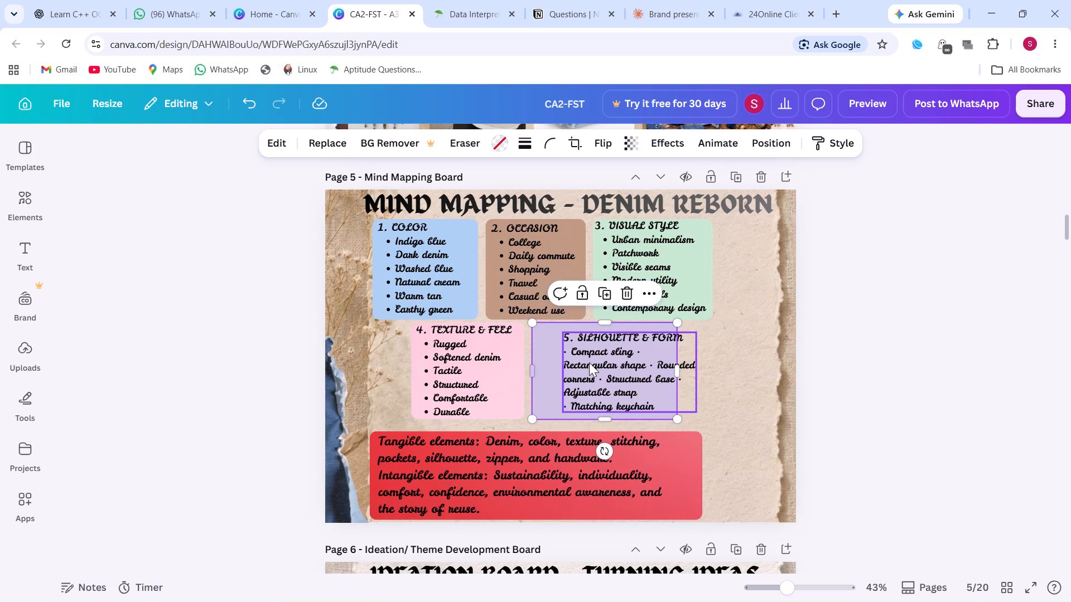
left_click(589, 362)
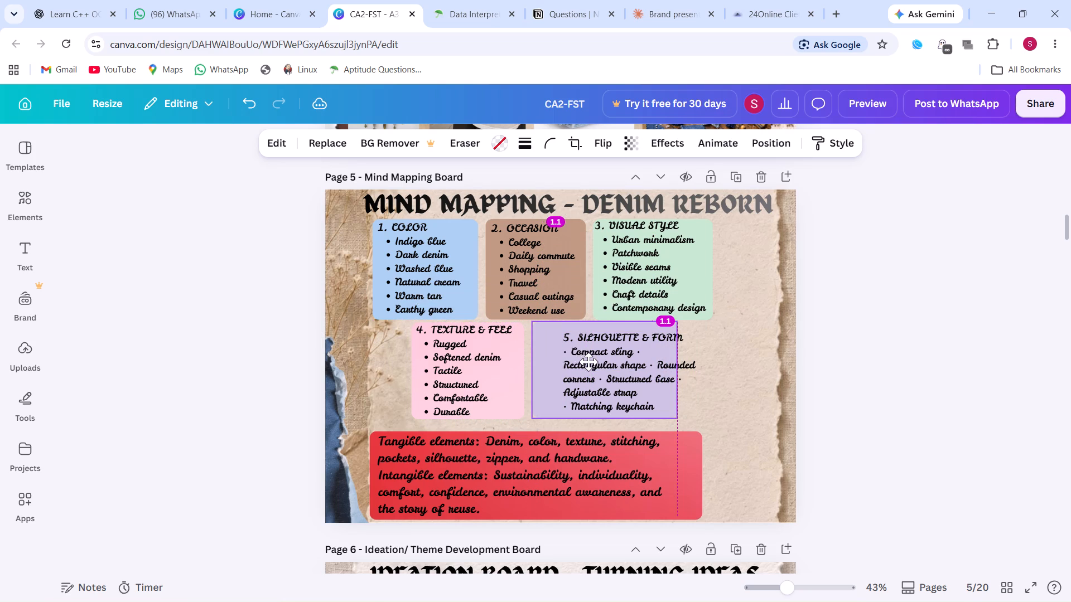
left_click(586, 362)
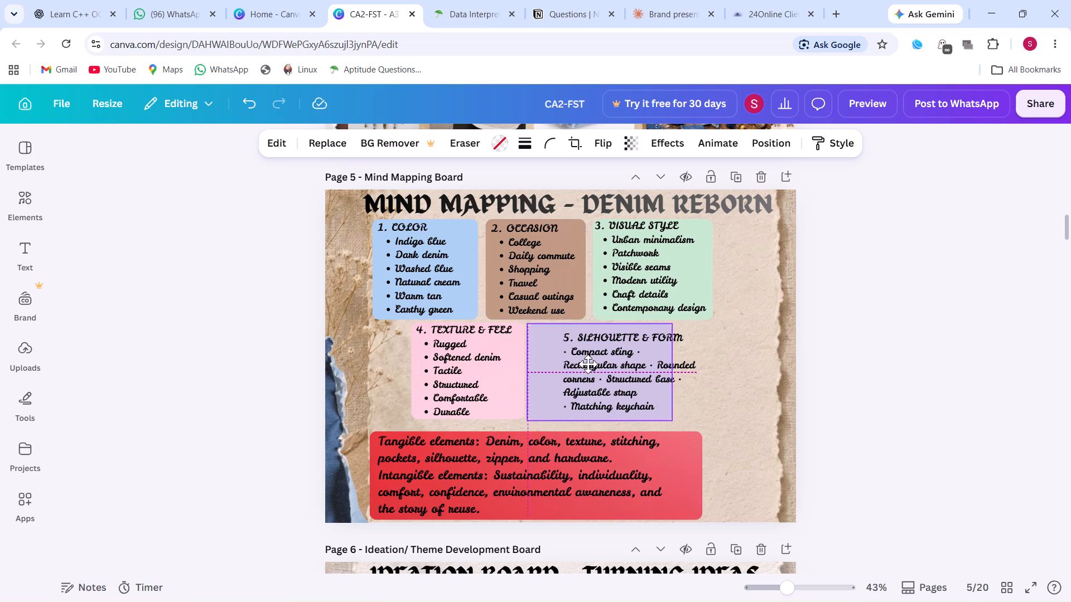
left_click(588, 364)
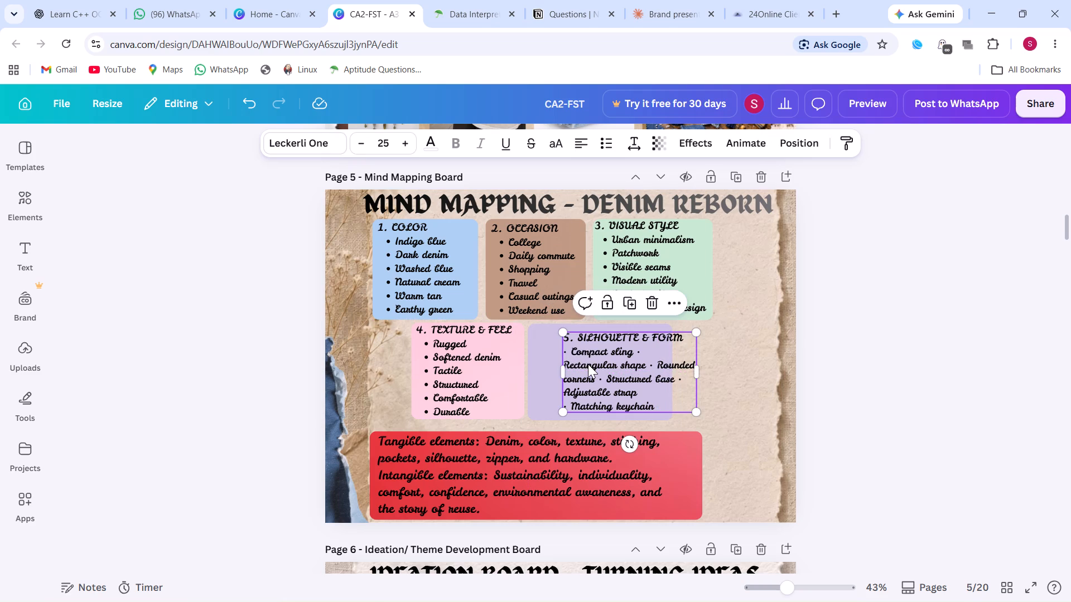
left_click_drag(601, 364, 570, 362)
left_click(705, 352)
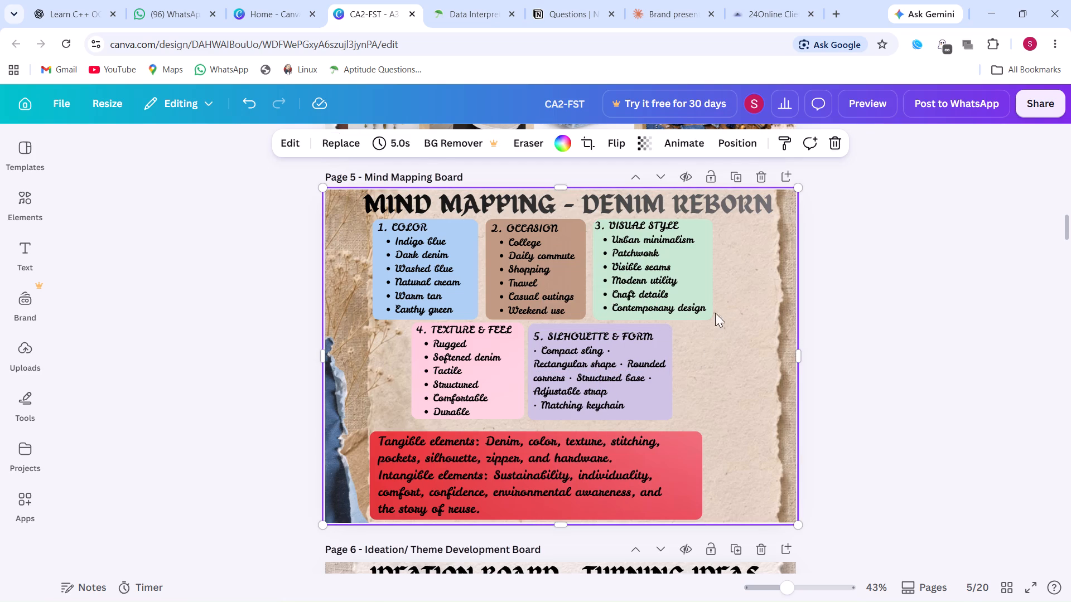
Move the green Visual Style card right, widen it slightly, and shift its text right to sit on the card.
left_click_drag(711, 317, 723, 316)
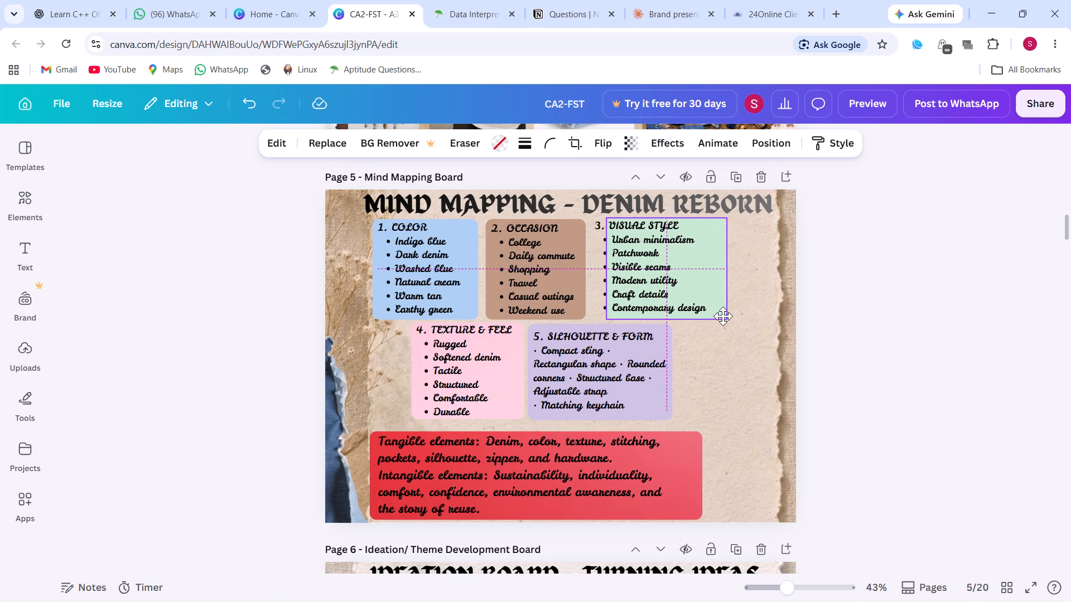
left_click_drag(723, 316, 723, 316)
left_click_drag(730, 270, 735, 269)
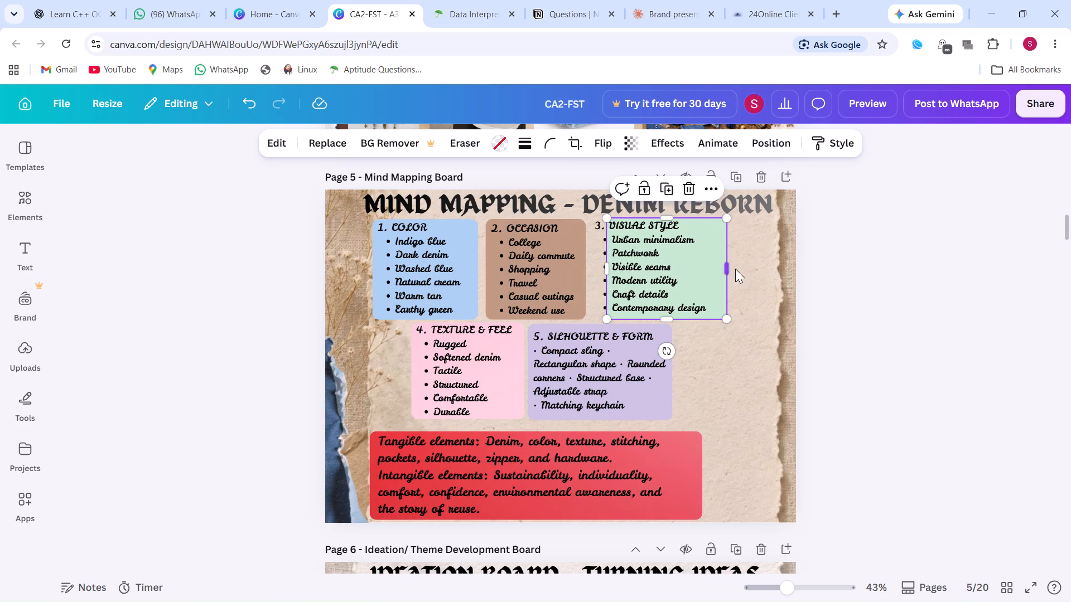
left_click_drag(735, 269, 740, 269)
left_click_drag(679, 280, 687, 278)
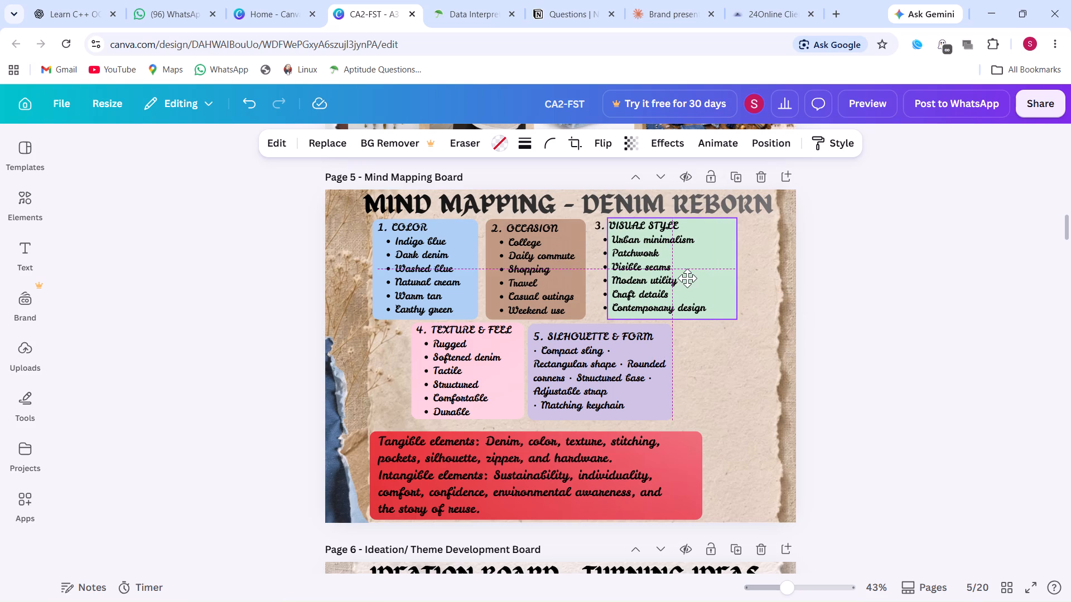
left_click_drag(687, 278, 688, 280)
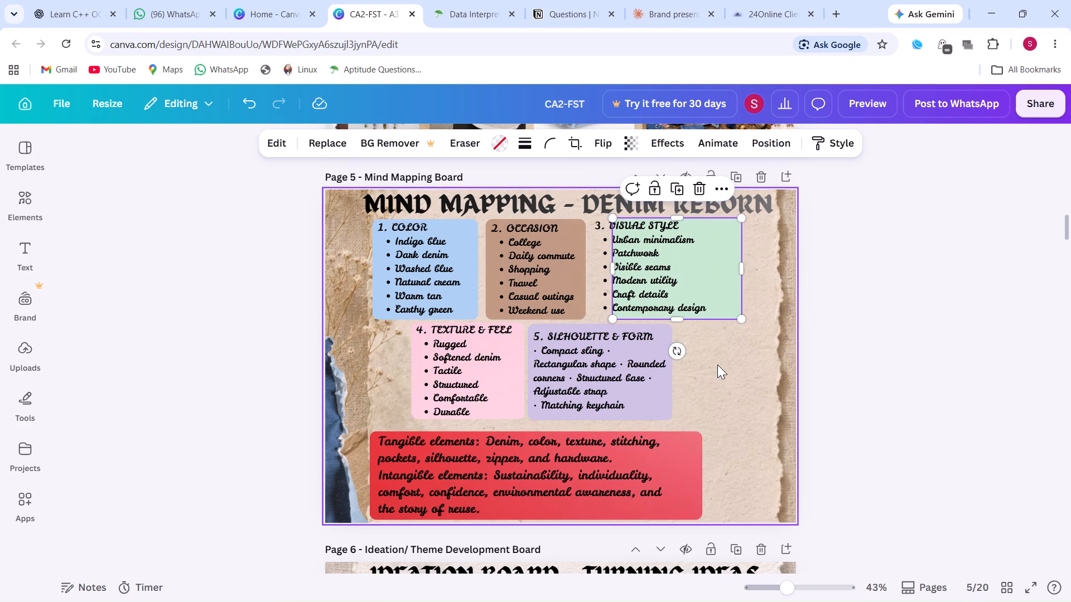
left_click(717, 365)
left_click_drag(663, 287, 679, 287)
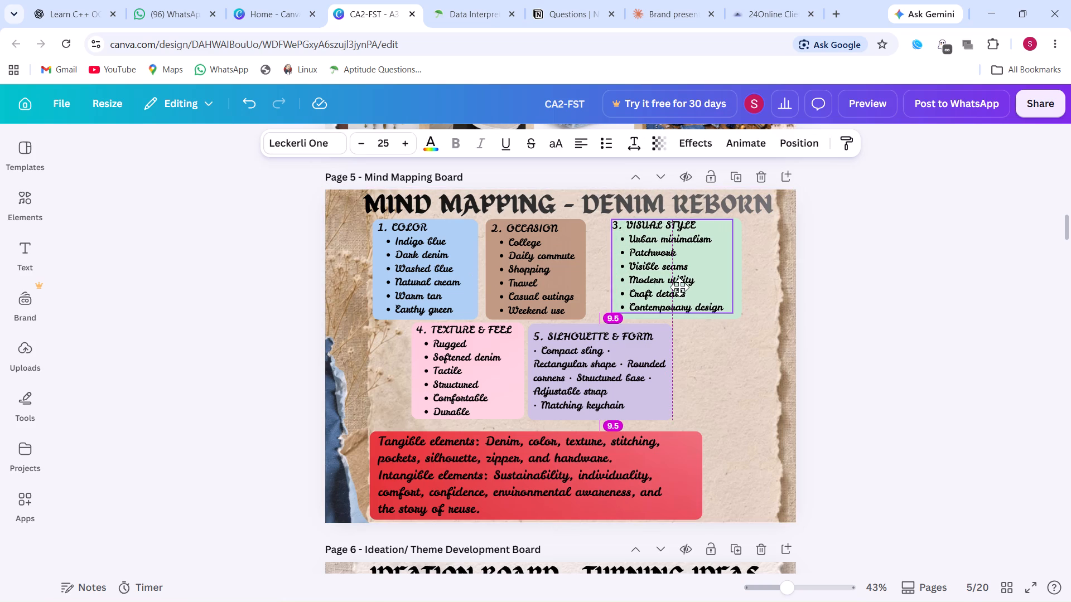
left_click_drag(679, 287, 683, 287)
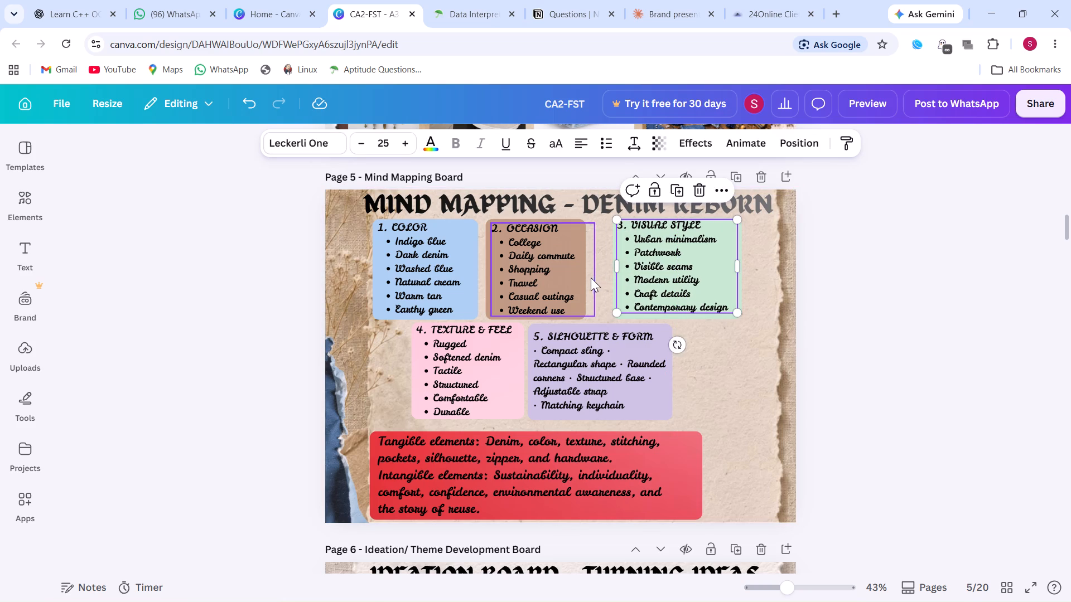
Shift the Occasion text right and extend the brown card's right edge to fit around it.
left_click(587, 279)
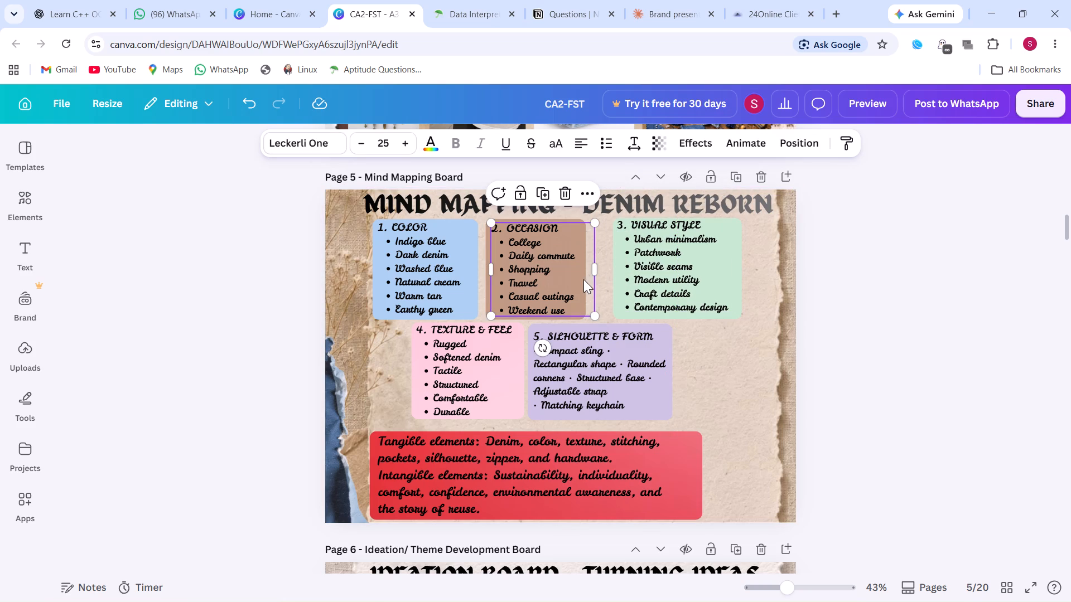
left_click_drag(580, 281, 598, 281)
left_click(485, 279)
left_click(491, 279)
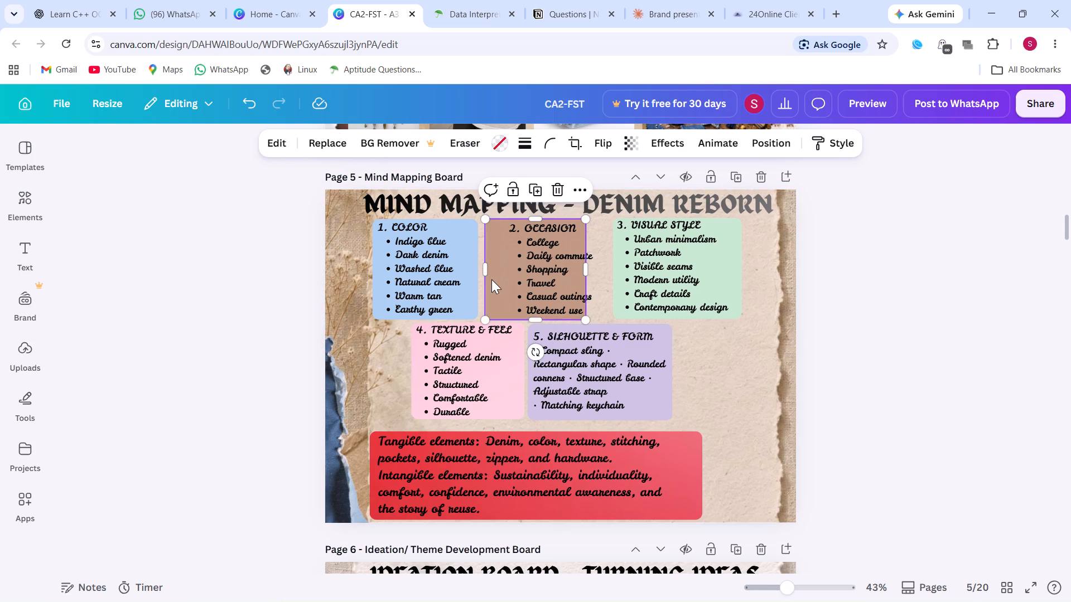
left_click_drag(589, 269, 610, 262)
left_click(561, 279)
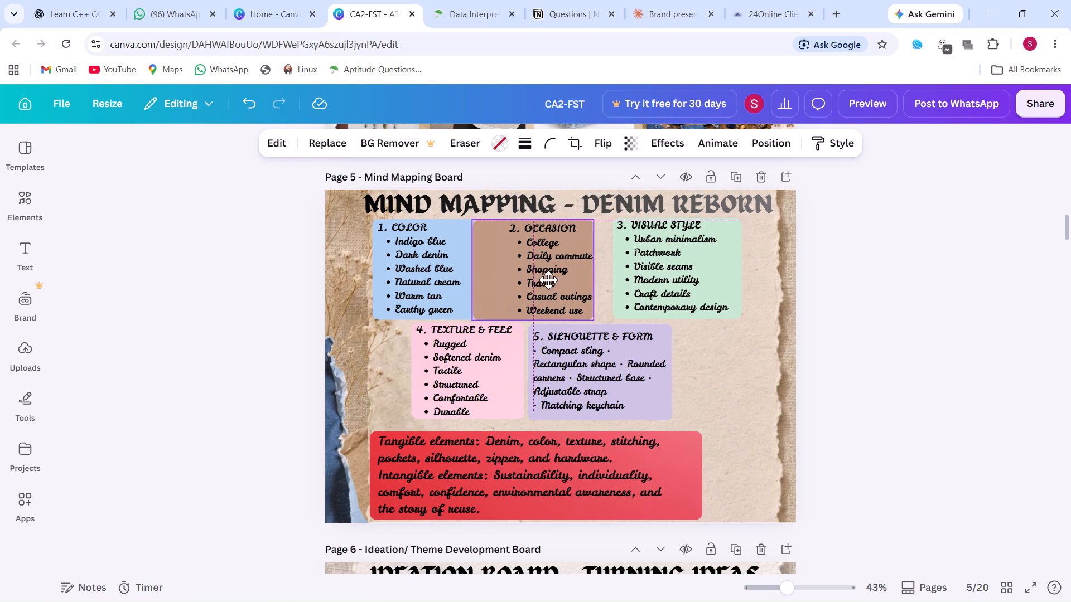
left_click(563, 280)
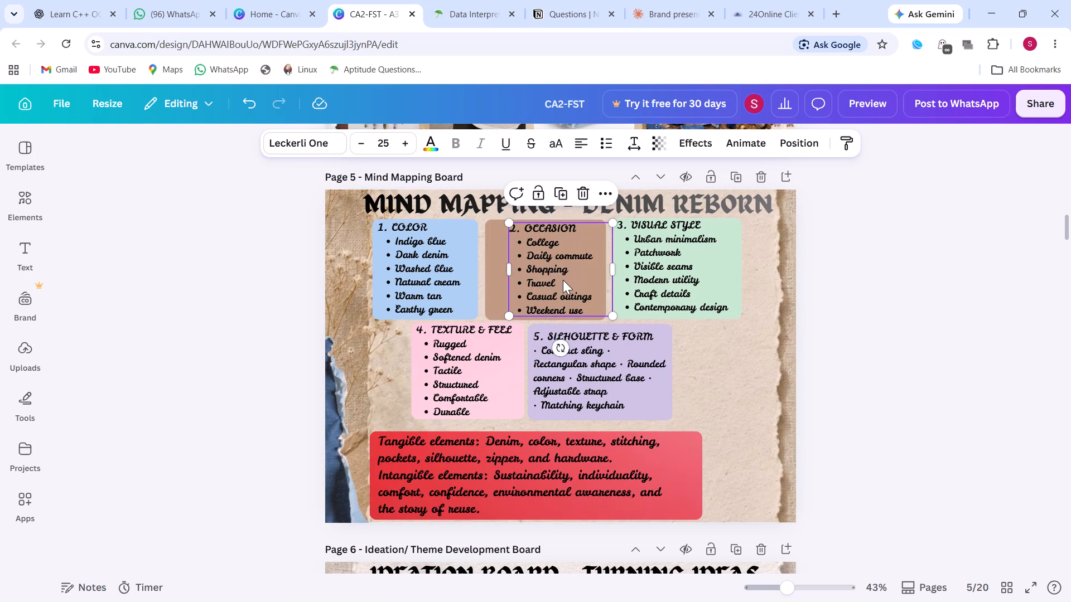
left_click(563, 280)
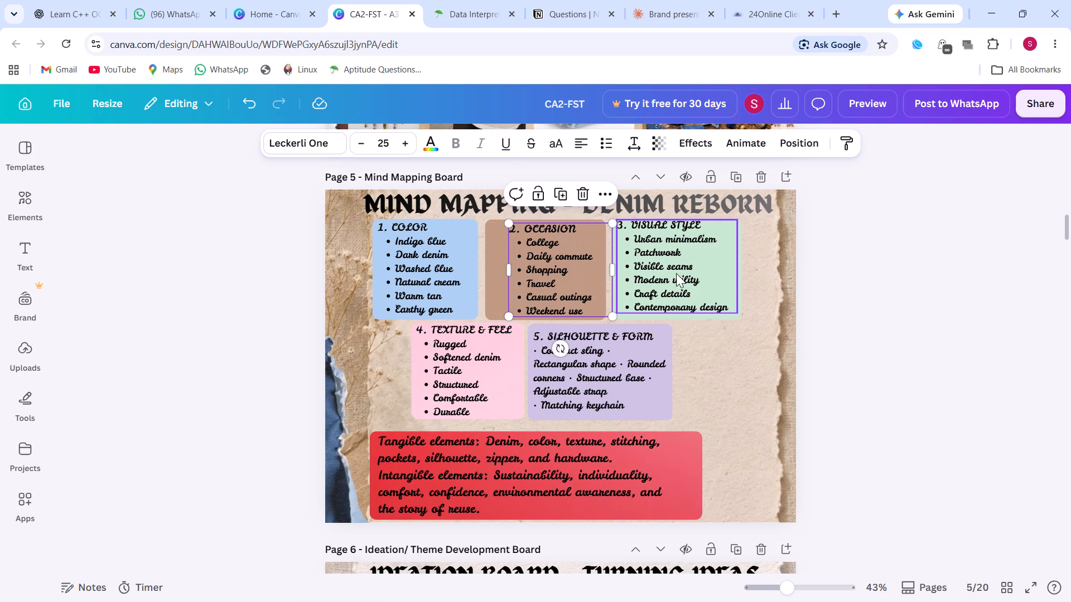
Move the Visual Style text further right and shift both side edges of the green card right to frame it.
left_click_drag(728, 265, 746, 264)
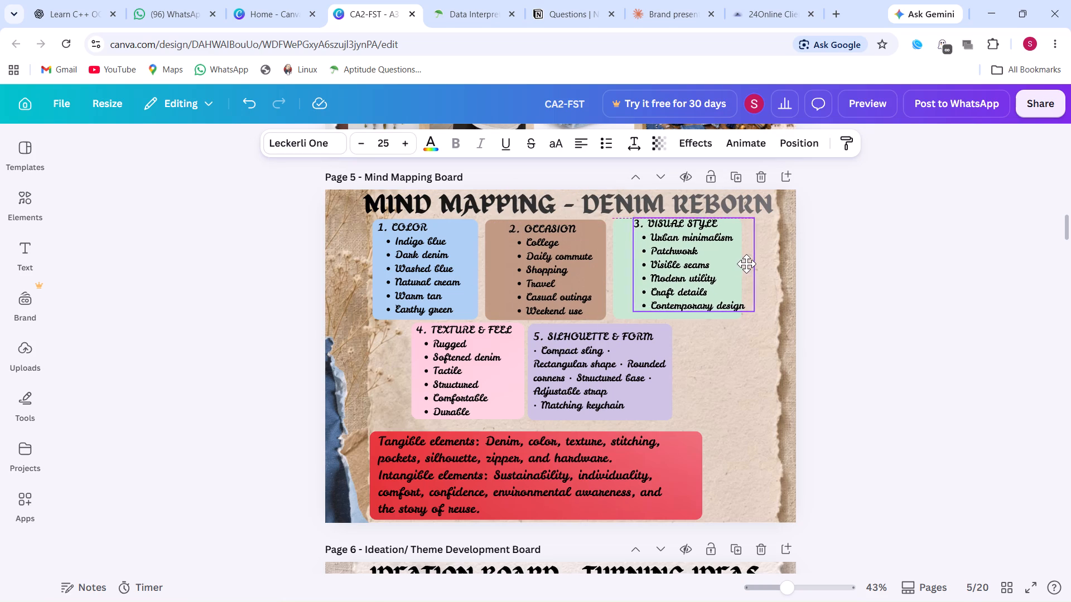
left_click_drag(746, 264, 743, 266)
left_click(618, 289)
left_click_drag(618, 289, 636, 288)
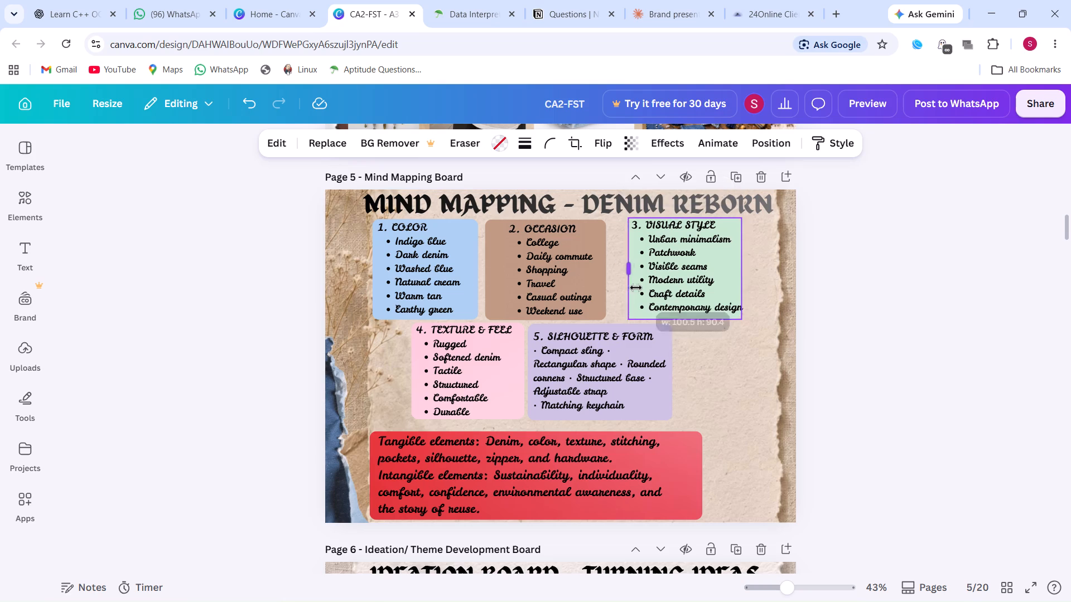
left_click_drag(636, 288, 630, 288)
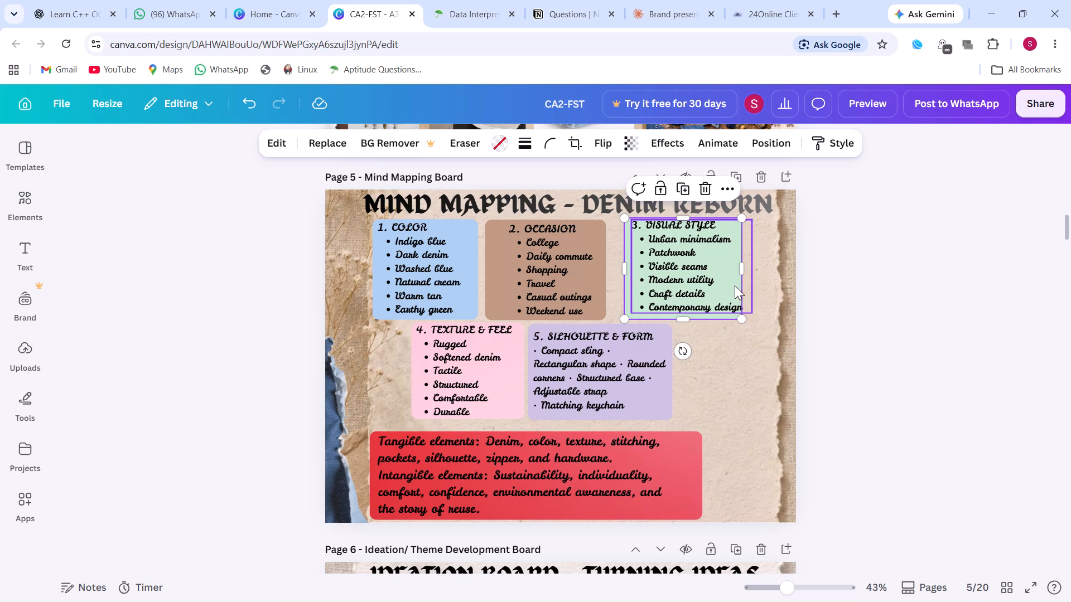
left_click_drag(743, 267, 755, 267)
left_click(743, 349)
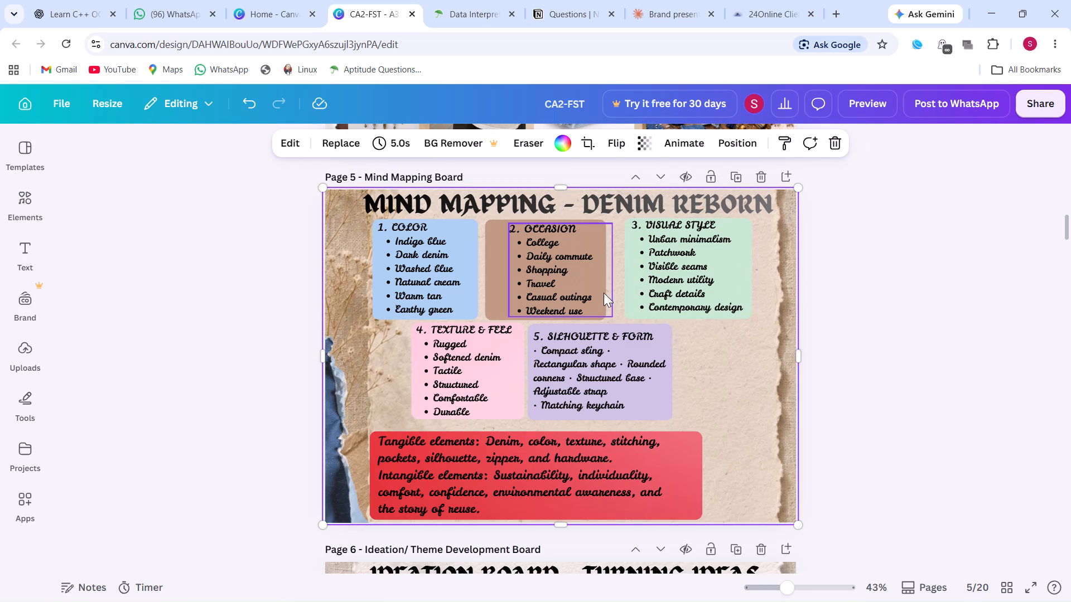
Nudge the Occasion text and its brown card right, closer to the green Visual Style card.
left_click(603, 293)
left_click(521, 349)
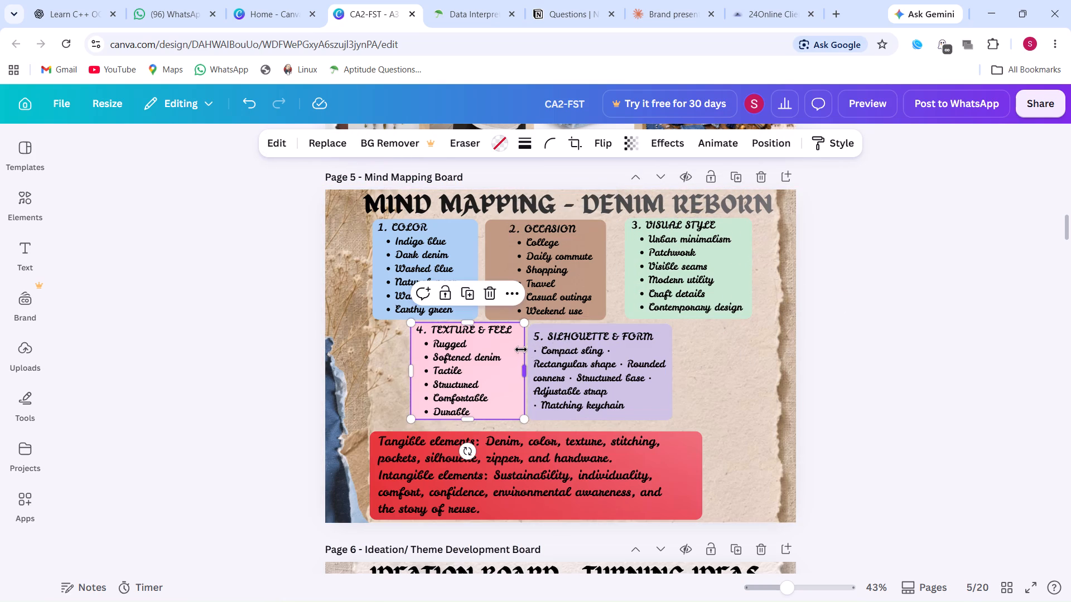
left_click(546, 282)
left_click_drag(546, 282, 553, 282)
left_click(500, 285)
left_click_drag(500, 285, 513, 283)
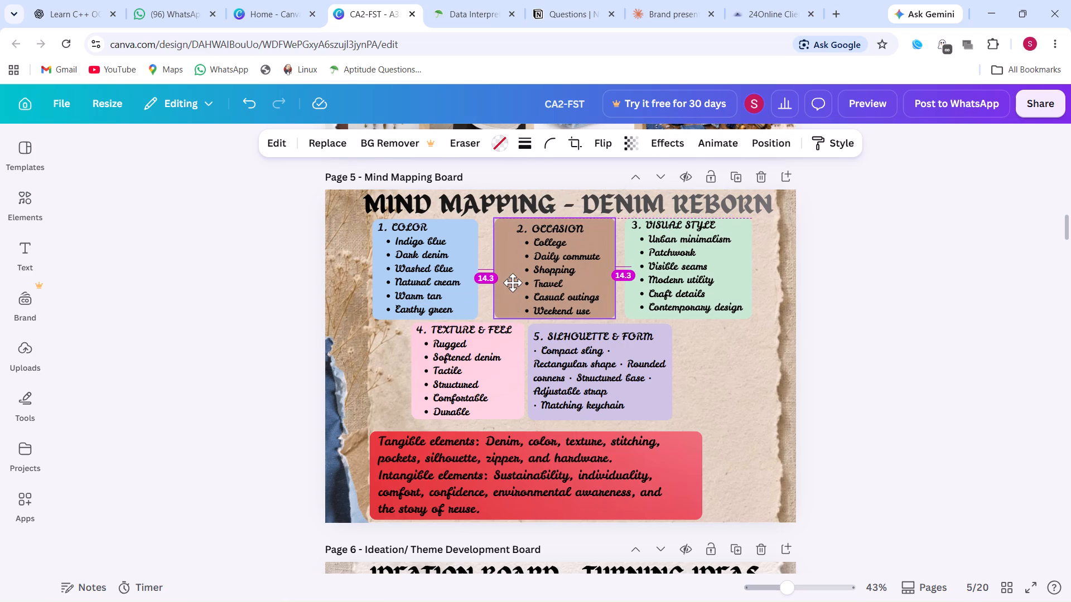
left_click_drag(513, 283, 514, 283)
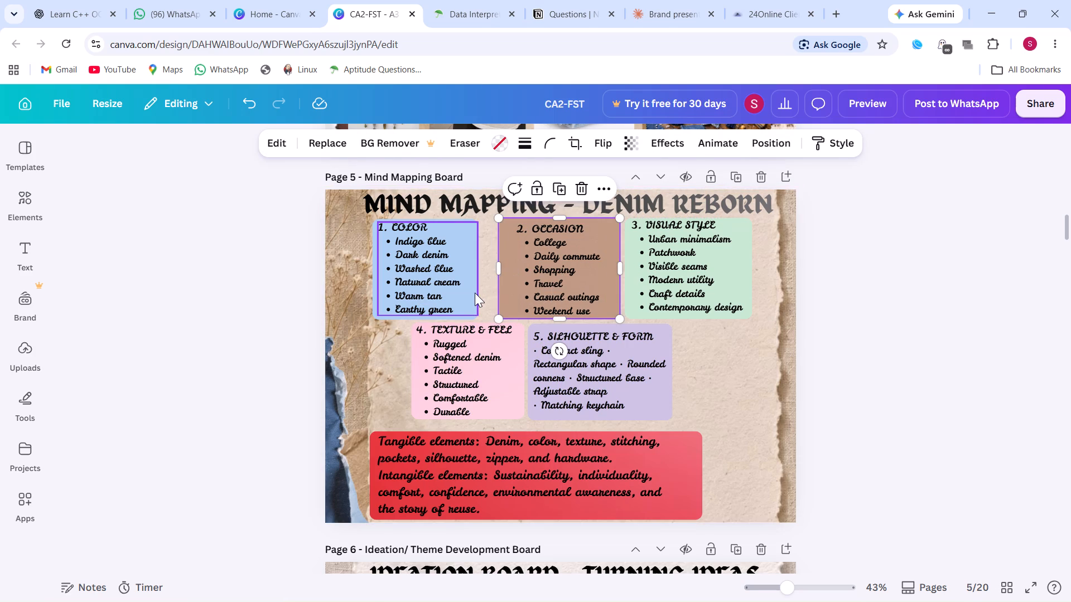
Move the Color text right and slightly up, toward the blue card's right edge.
left_click(475, 294)
left_click(467, 316)
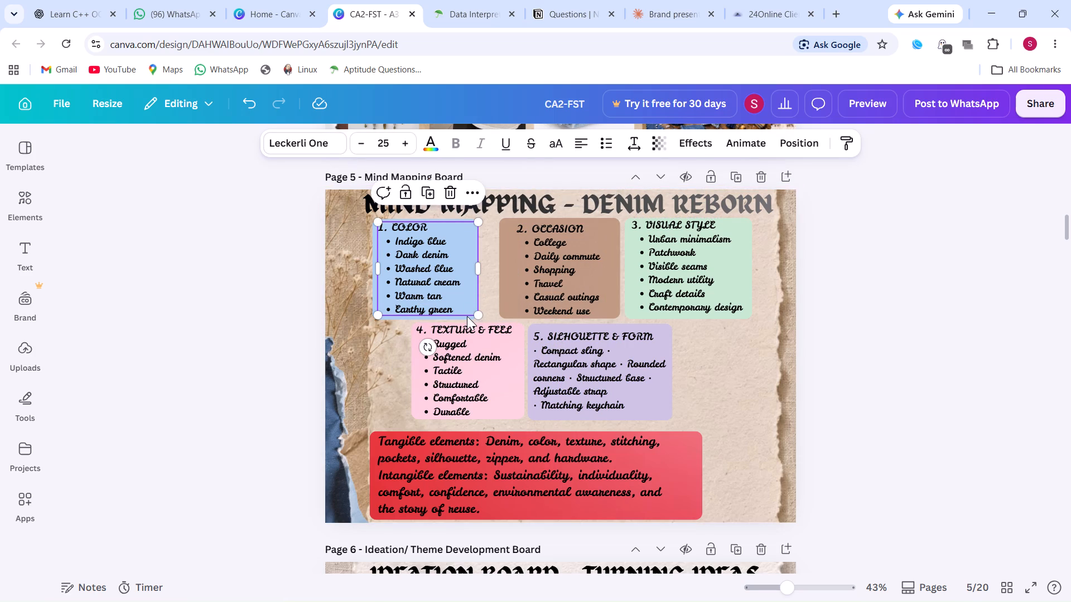
left_click(461, 292)
left_click_drag(464, 287, 467, 287)
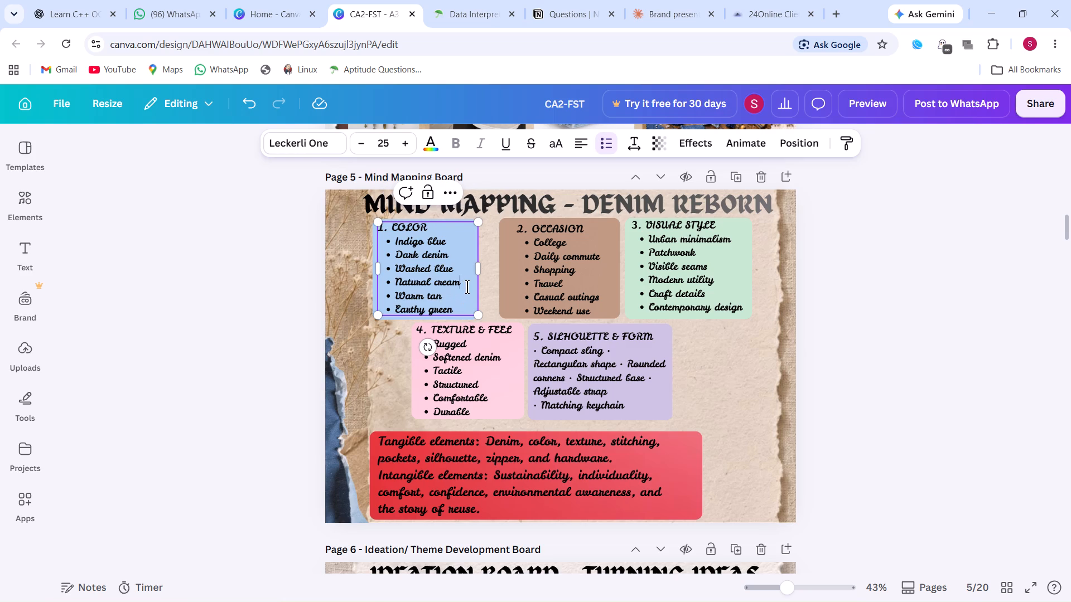
left_click_drag(467, 287, 470, 287)
left_click(397, 369)
left_click_drag(405, 303, 419, 302)
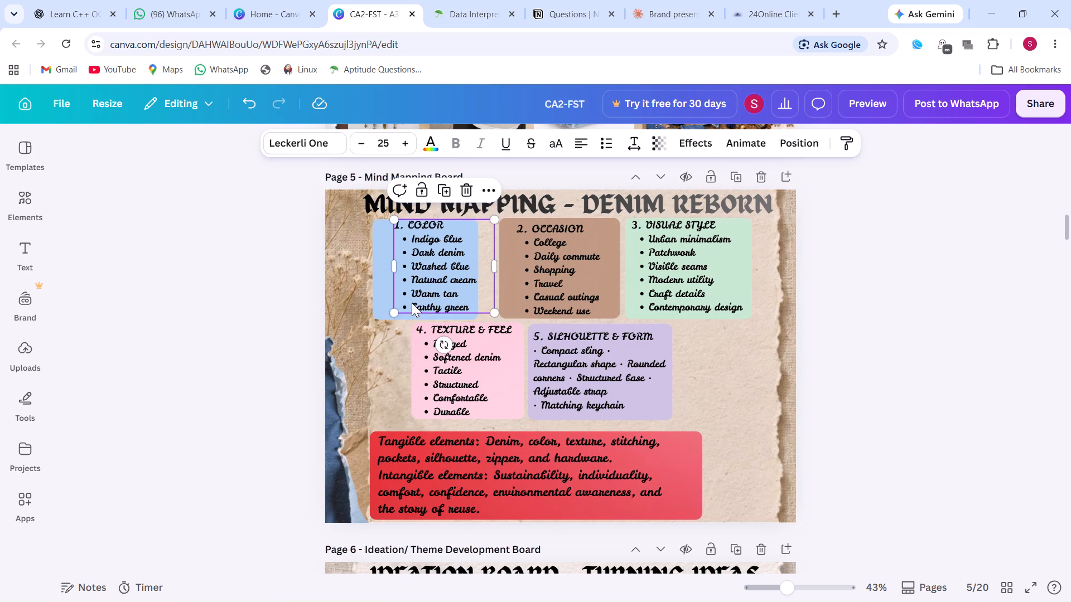
Widen the blue card toward the brown card, trim its bottom edge level with it, and centre the Color text on it.
left_click(380, 307)
left_click_drag(480, 270, 488, 270)
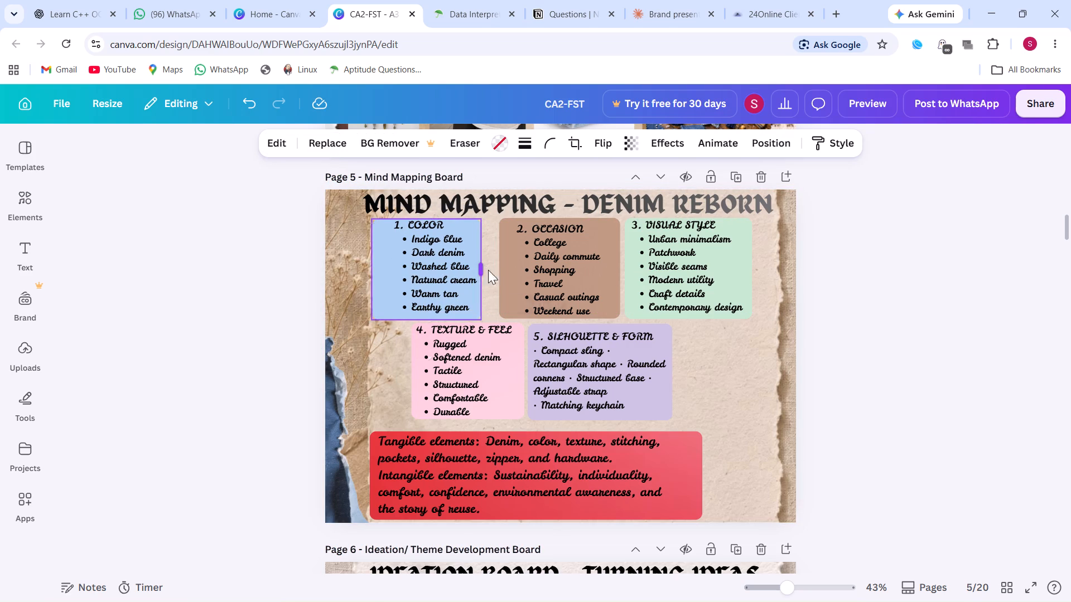
left_click_drag(488, 270, 498, 268)
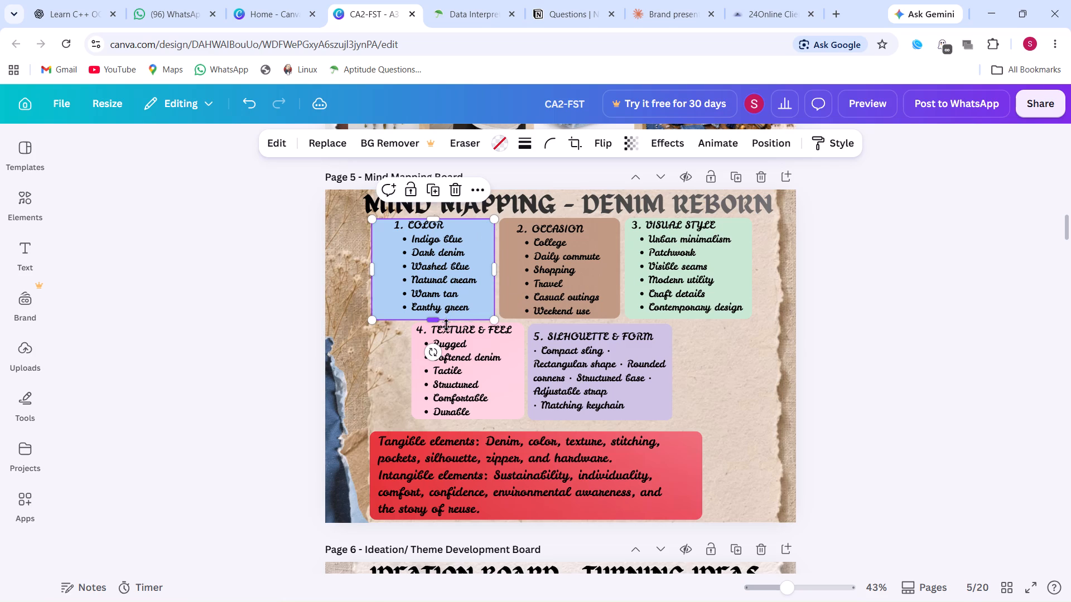
left_click(435, 322)
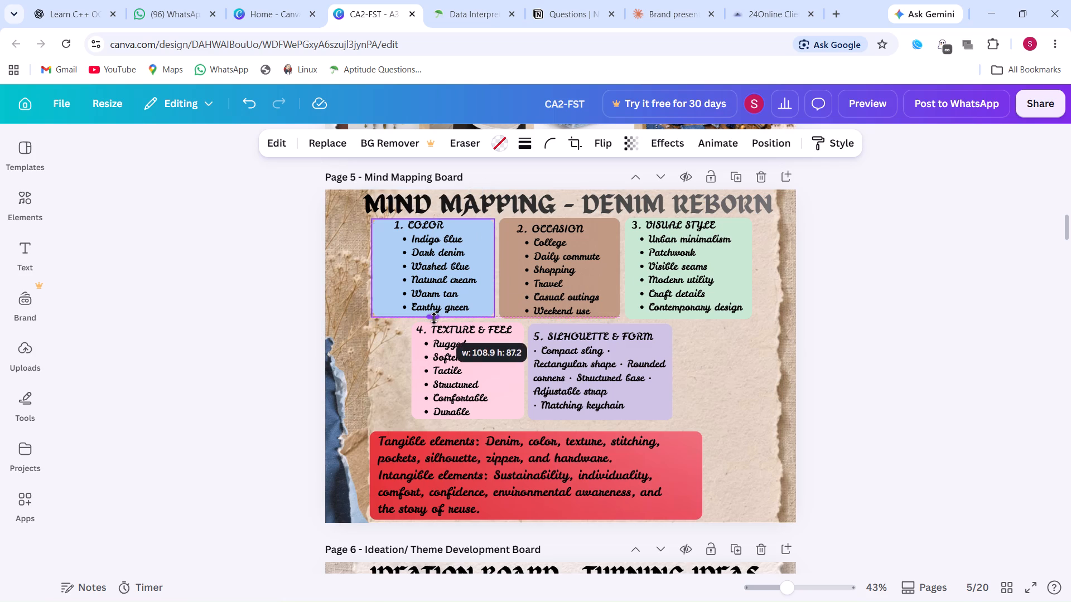
left_click_drag(440, 284, 428, 285)
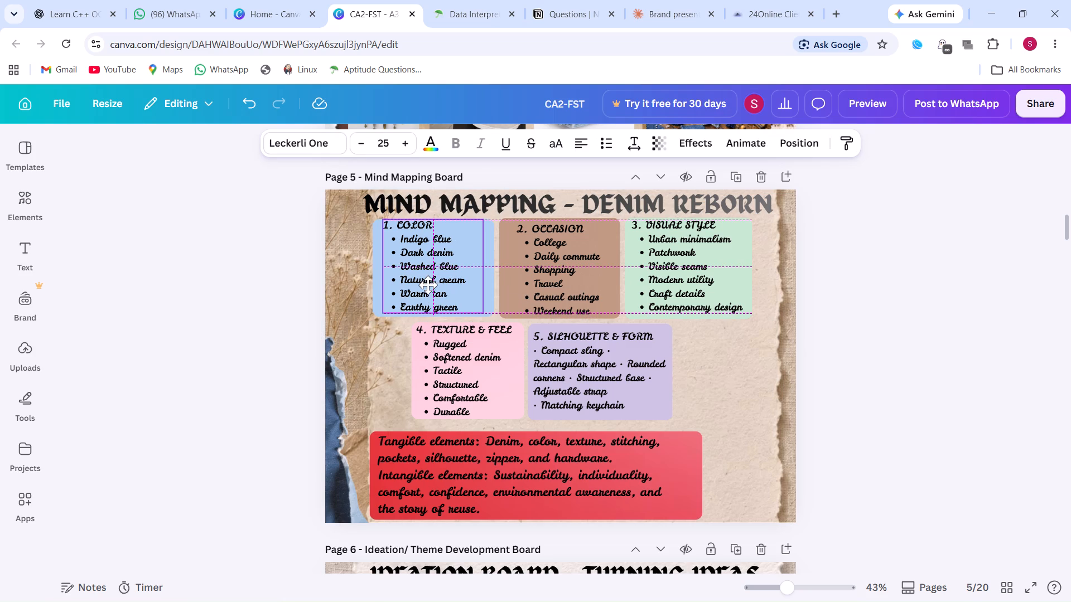
left_click_drag(428, 285, 427, 288)
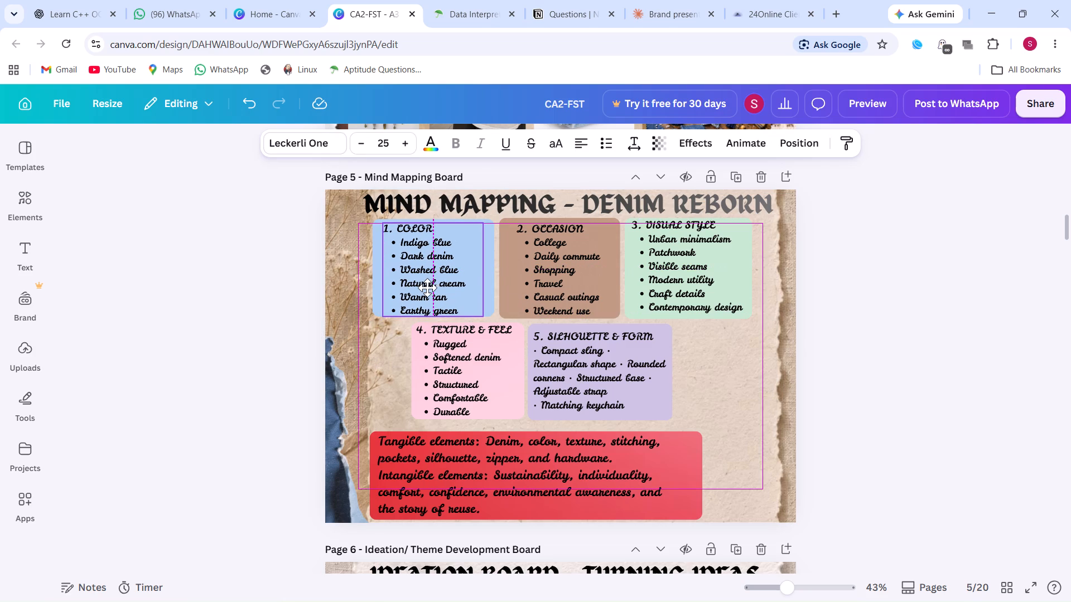
left_click_drag(427, 288, 428, 288)
left_click(397, 350)
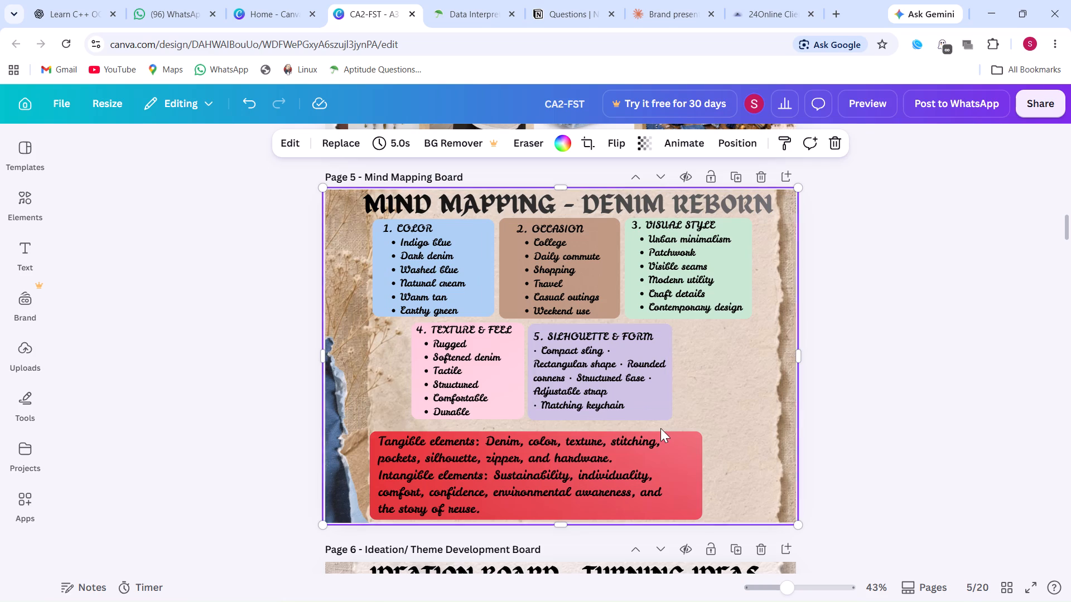
Move the red elements card right and slightly up, closer beneath the pink and purple cards.
left_click_drag(681, 436, 703, 433)
left_click_drag(631, 460, 659, 454)
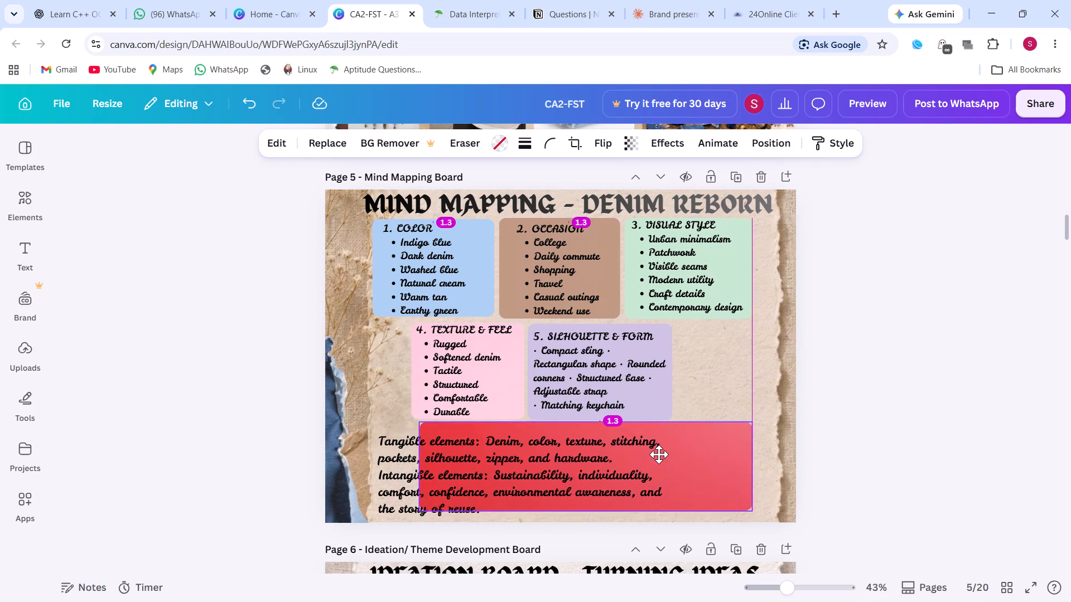
left_click_drag(659, 454, 626, 461)
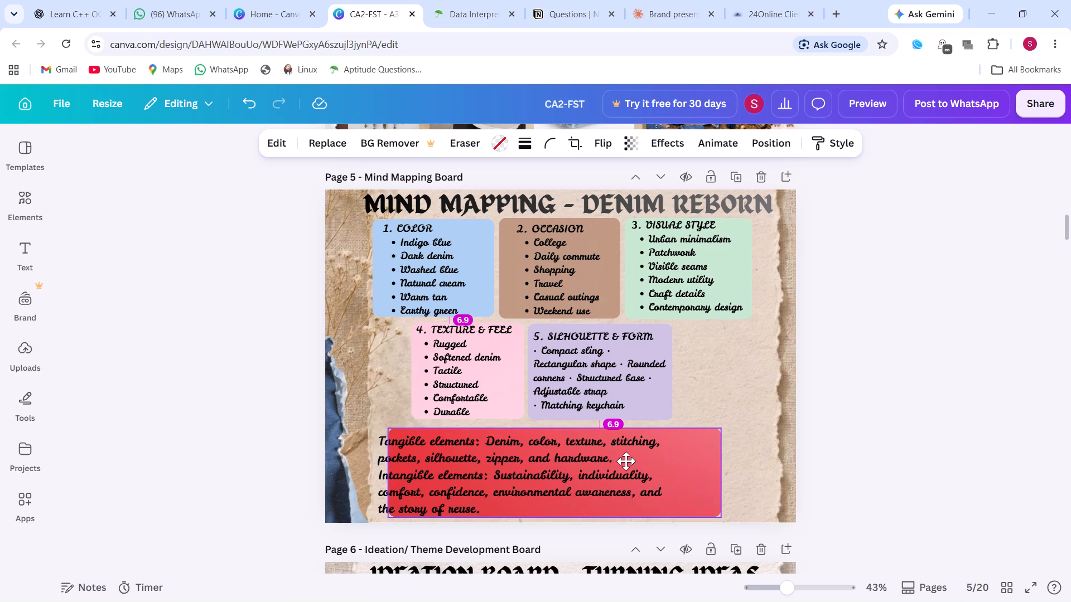
left_click_drag(626, 461, 626, 460)
Move the Tangible and Intangible elements text right onto the red card and widen its text box toward the card's right edge.
left_click(590, 473)
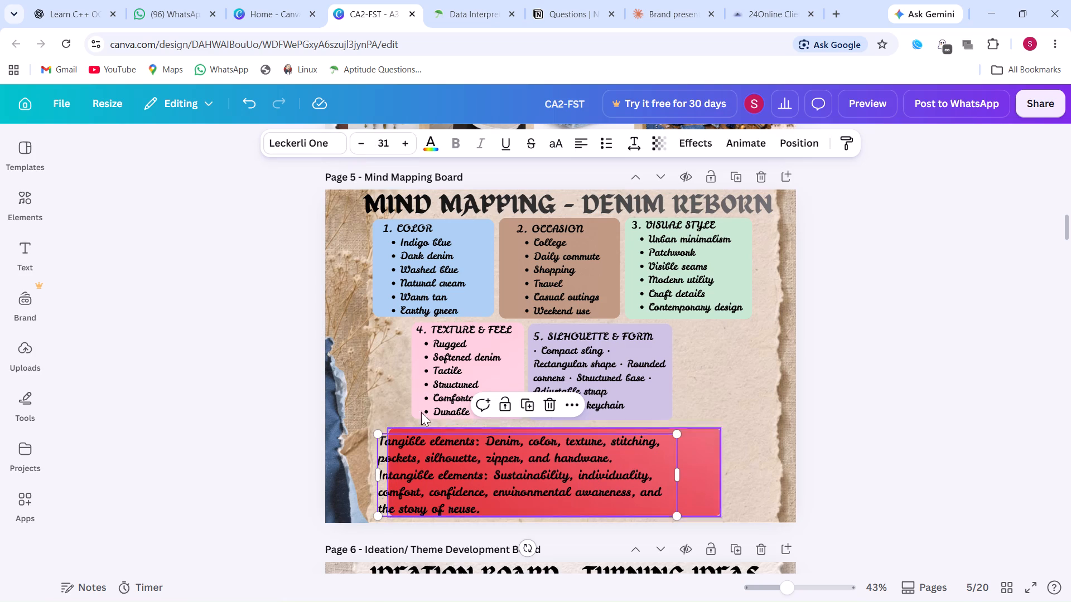
left_click(382, 382)
left_click(443, 464)
left_click_drag(443, 464, 456, 463)
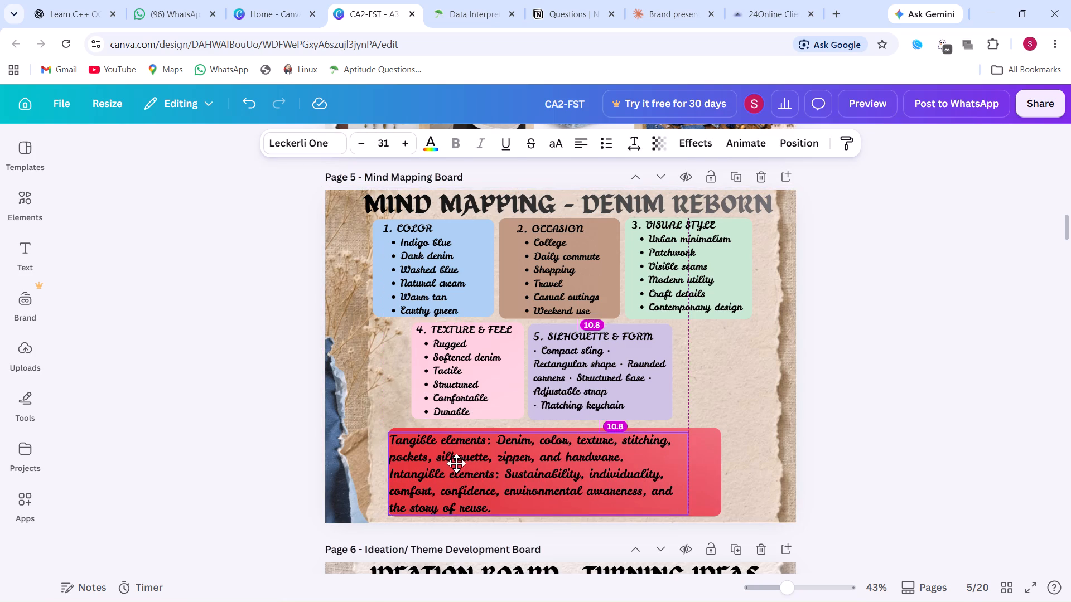
left_click_drag(456, 463, 466, 463)
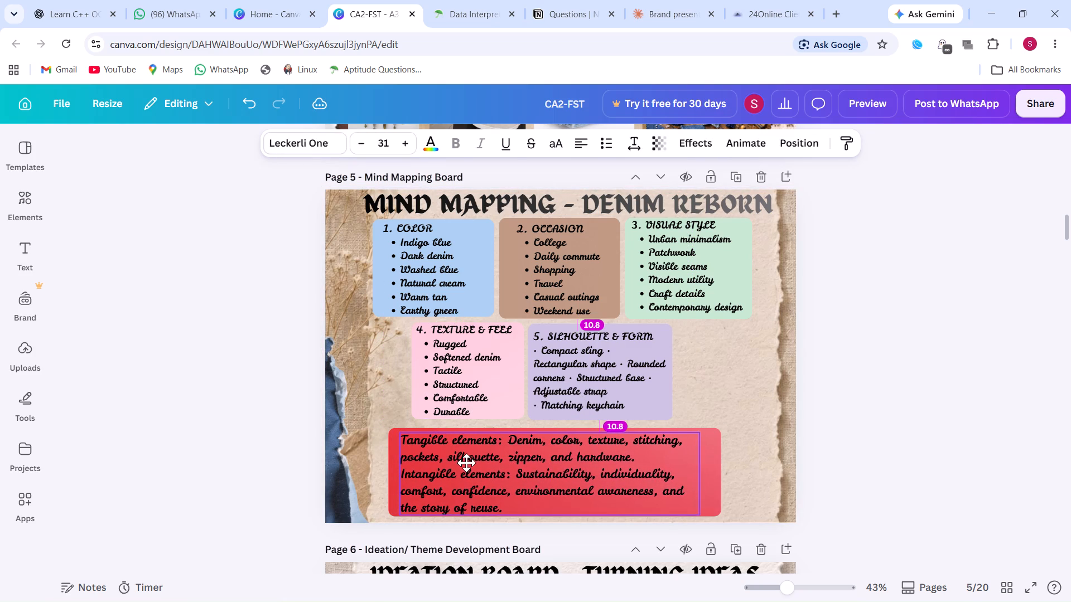
left_click_drag(466, 463, 464, 462)
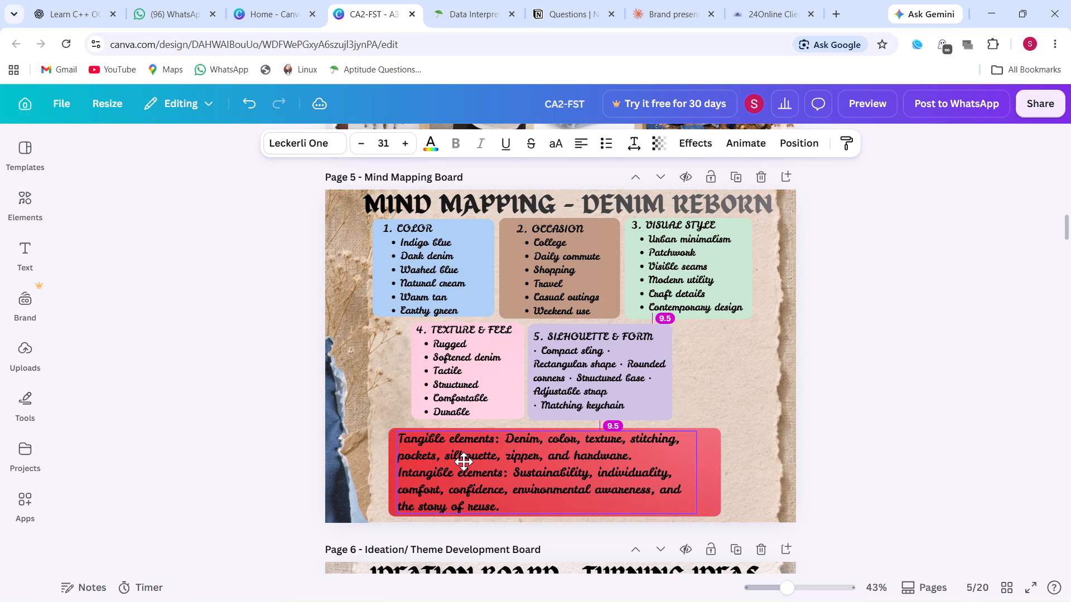
left_click_drag(464, 462, 464, 462)
left_click_drag(698, 474, 715, 470)
left_click(720, 354)
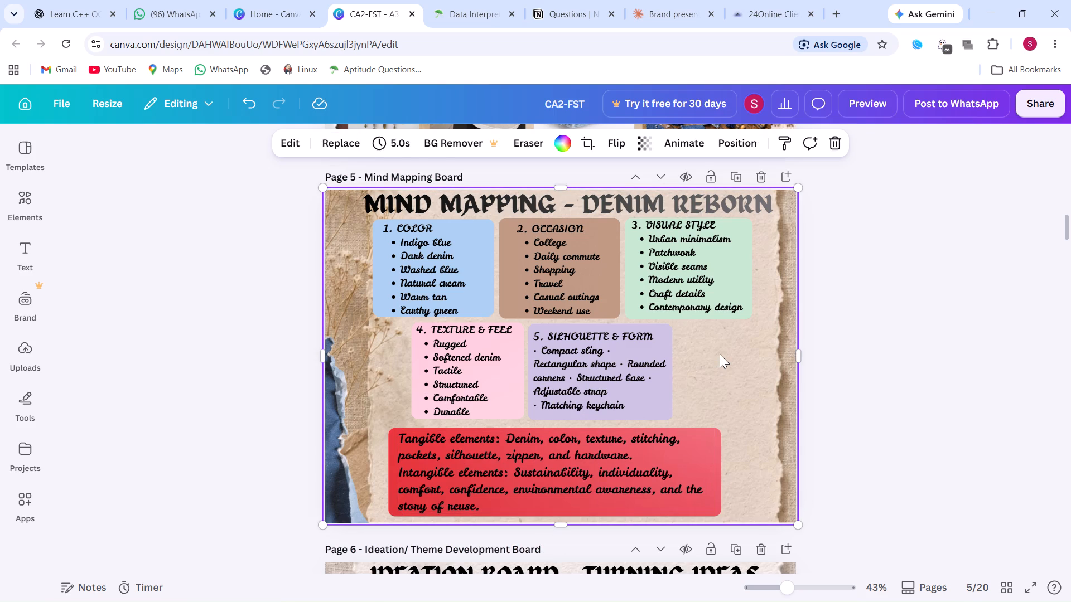
Nudge the Color text slightly up on the blue card.
left_click(483, 309)
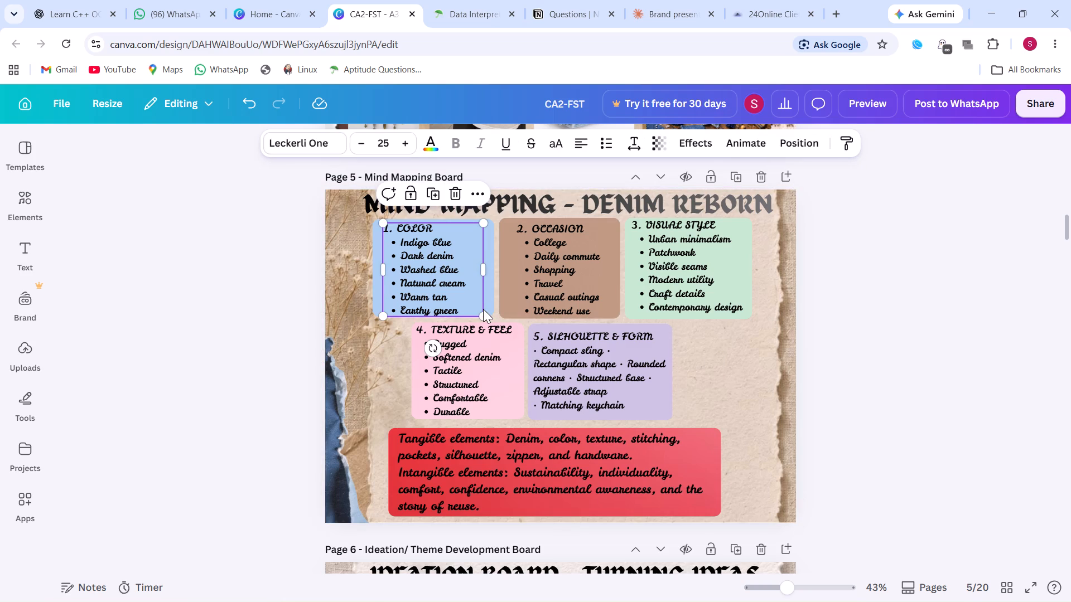
left_click(490, 305)
left_click(374, 363)
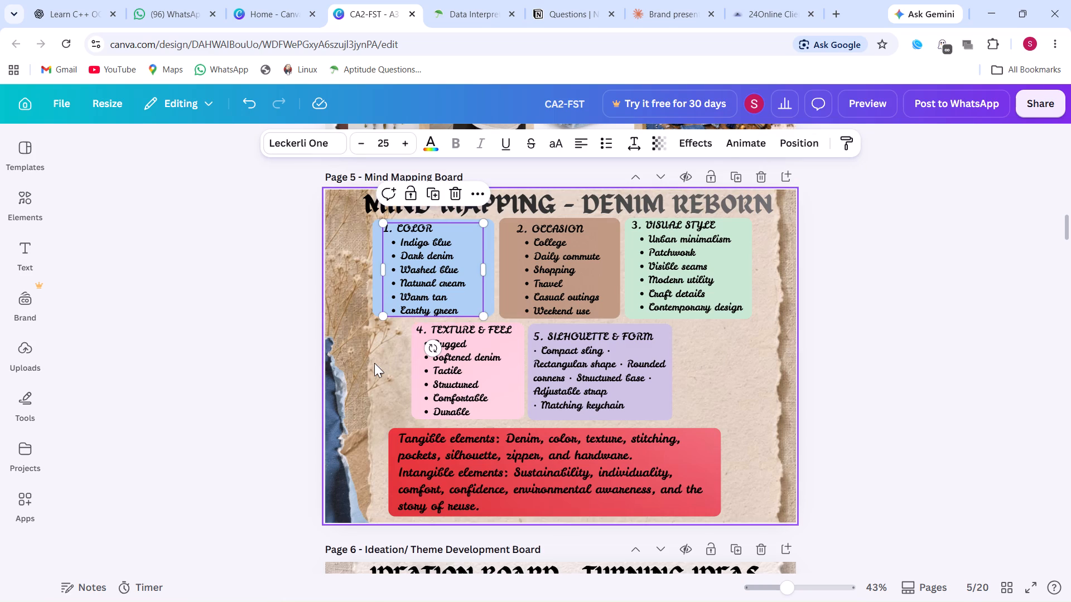
left_click(377, 309)
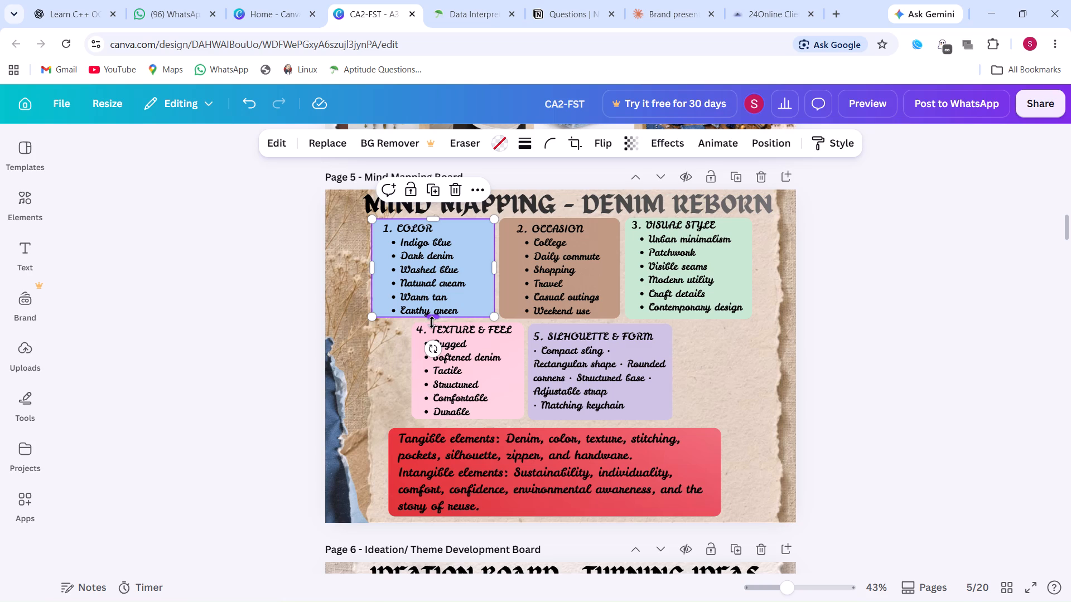
left_click(433, 287)
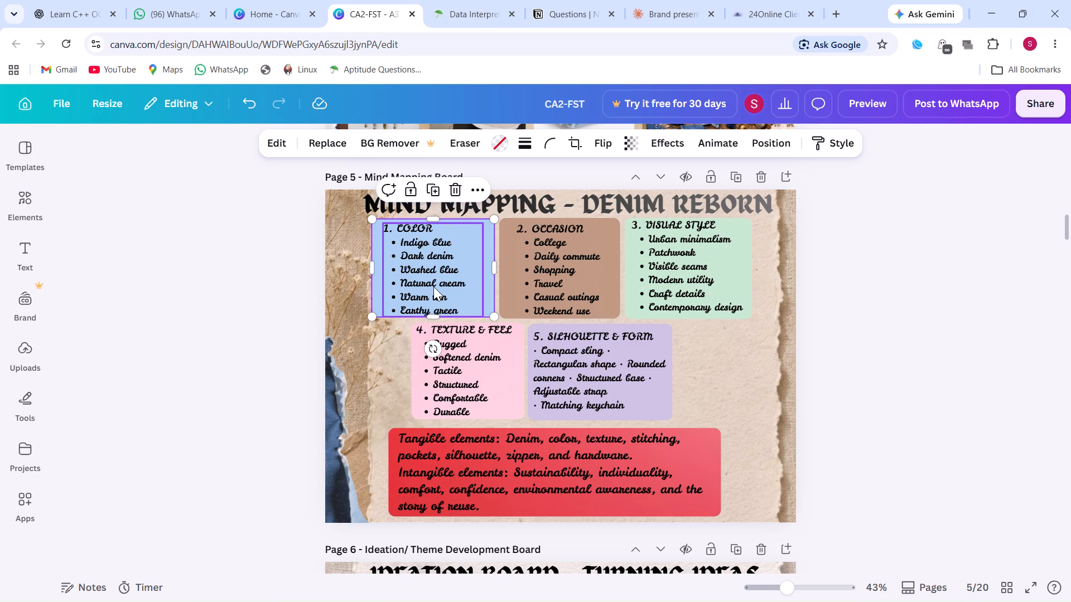
left_click(398, 341)
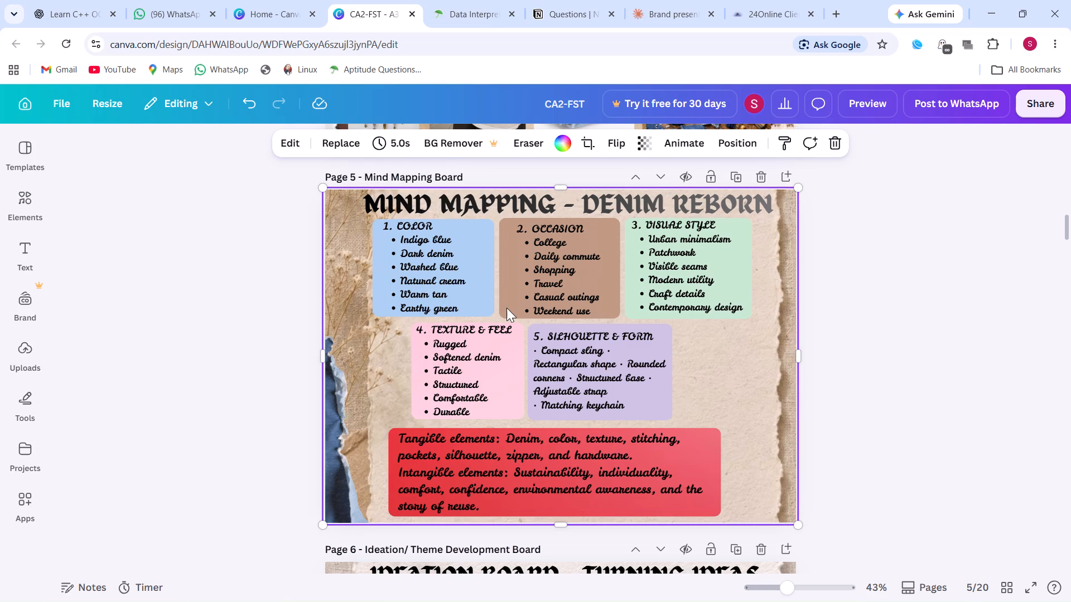
Trim the bottom edges of the brown Occasion card and green Visual Style card level with the blue card.
left_click(509, 299)
left_click(559, 315)
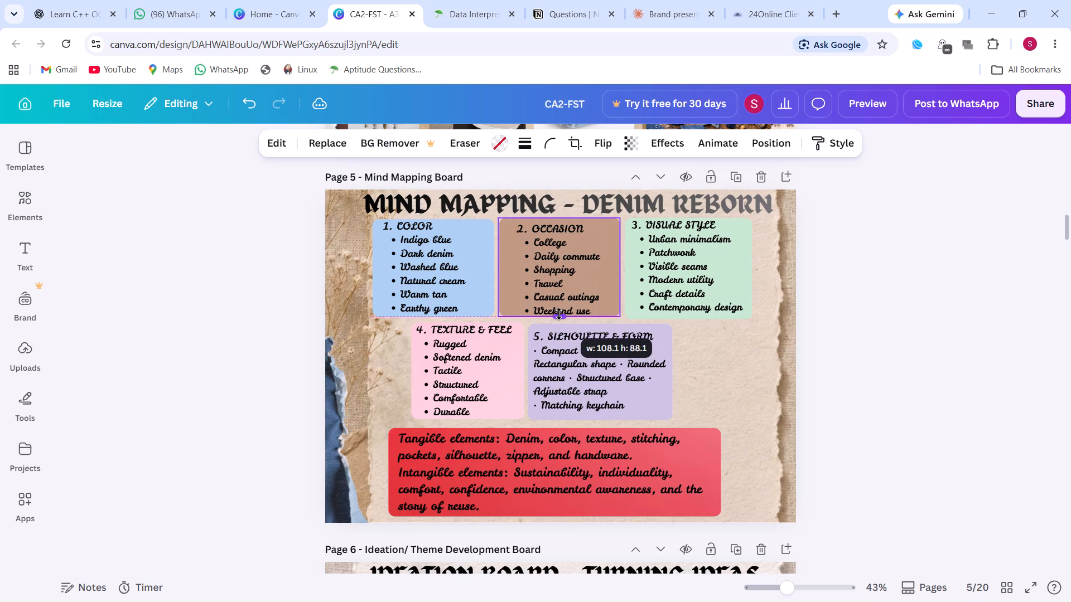
left_click(561, 318)
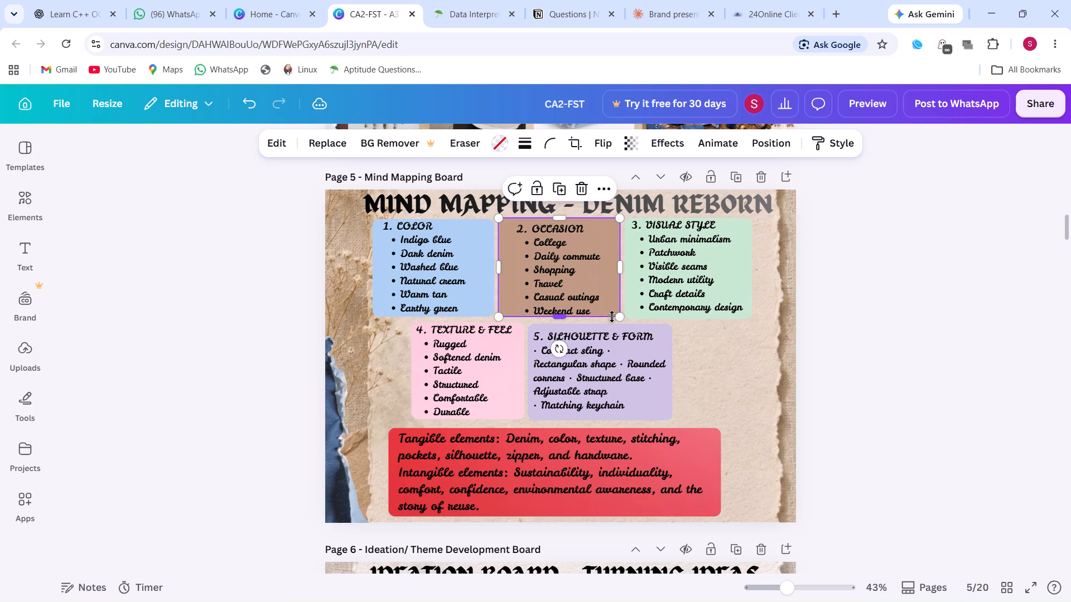
left_click(715, 355)
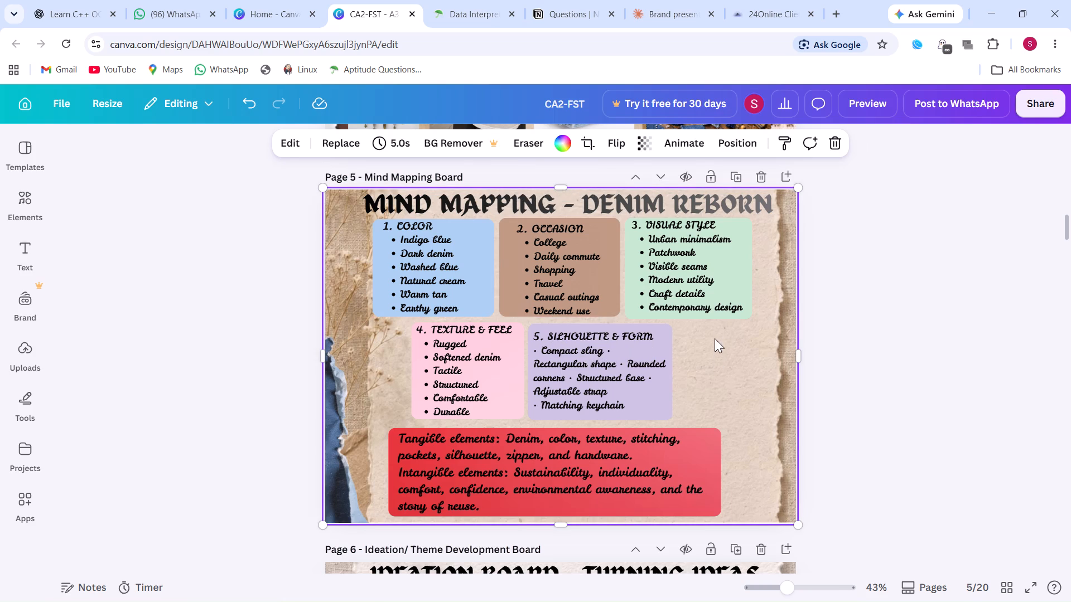
left_click(714, 316)
left_click(695, 319)
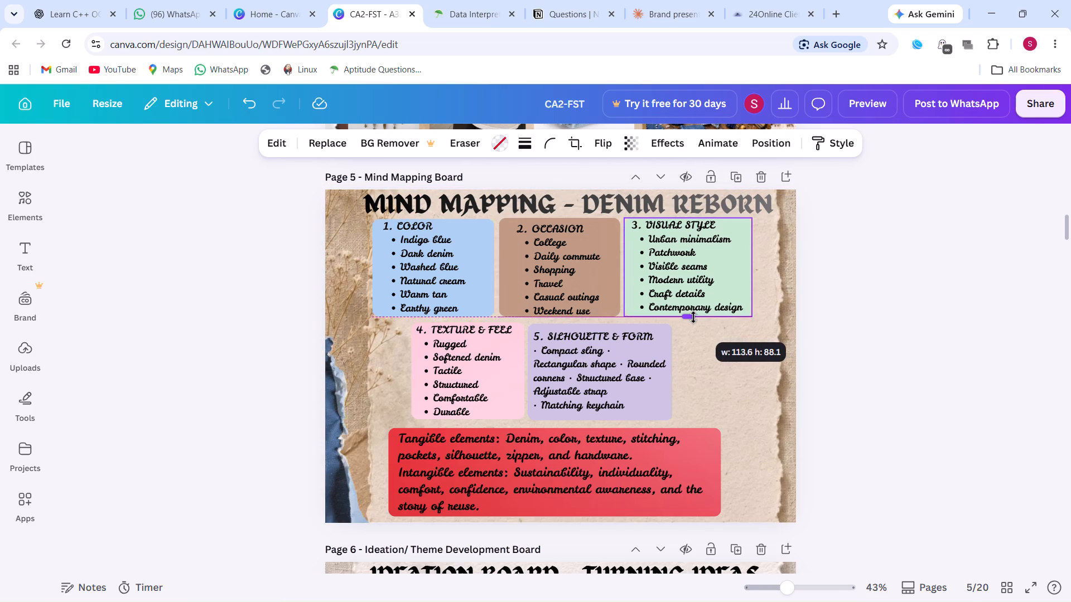
left_click(709, 342)
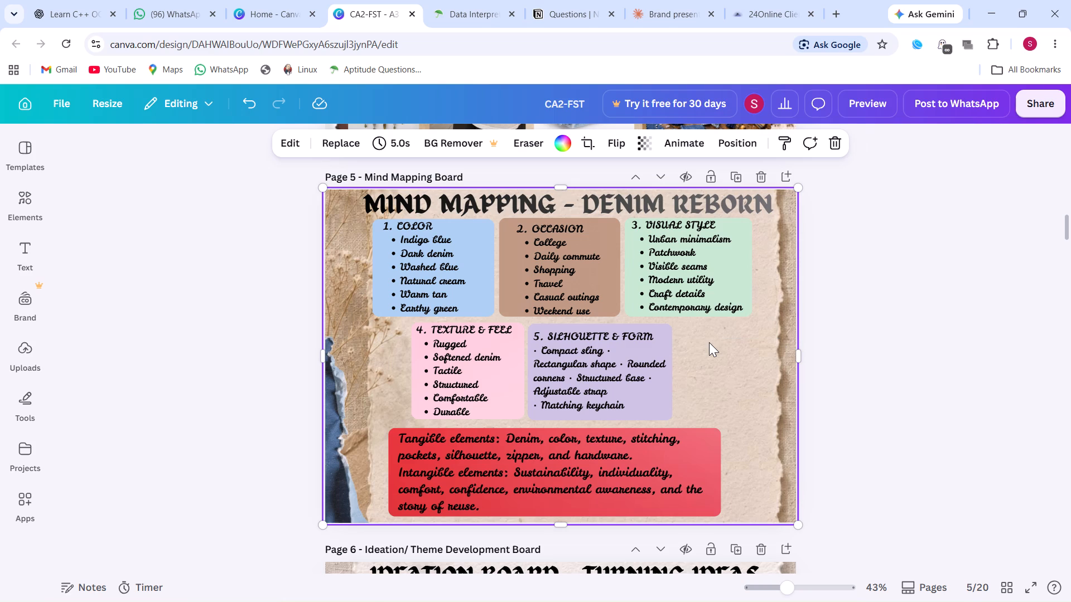
Nudge the Visual Style text slightly right on the green card.
left_click_drag(650, 273, 656, 273)
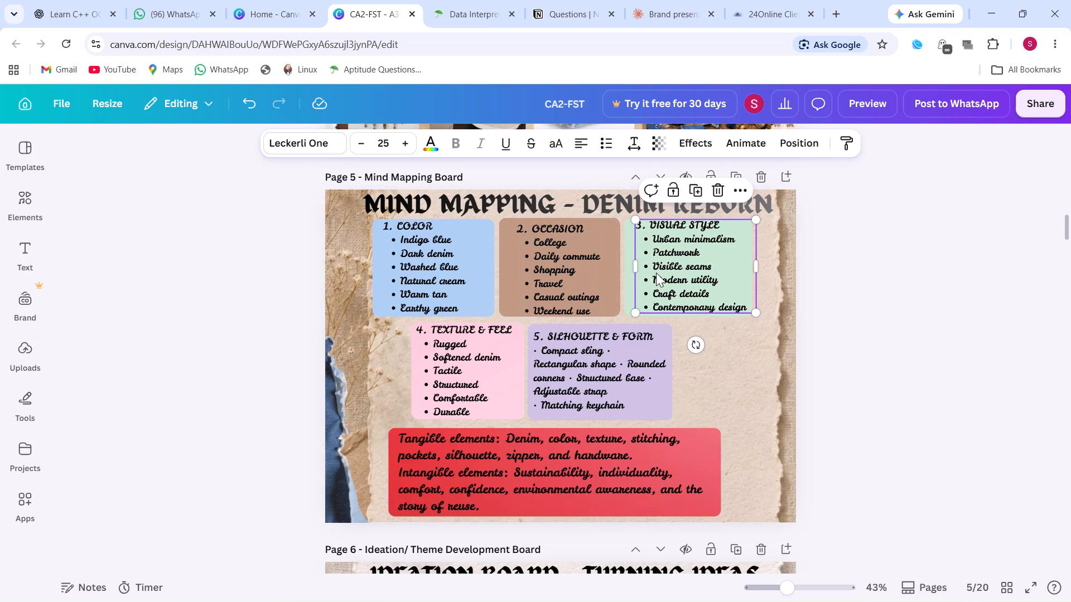
left_click(740, 383)
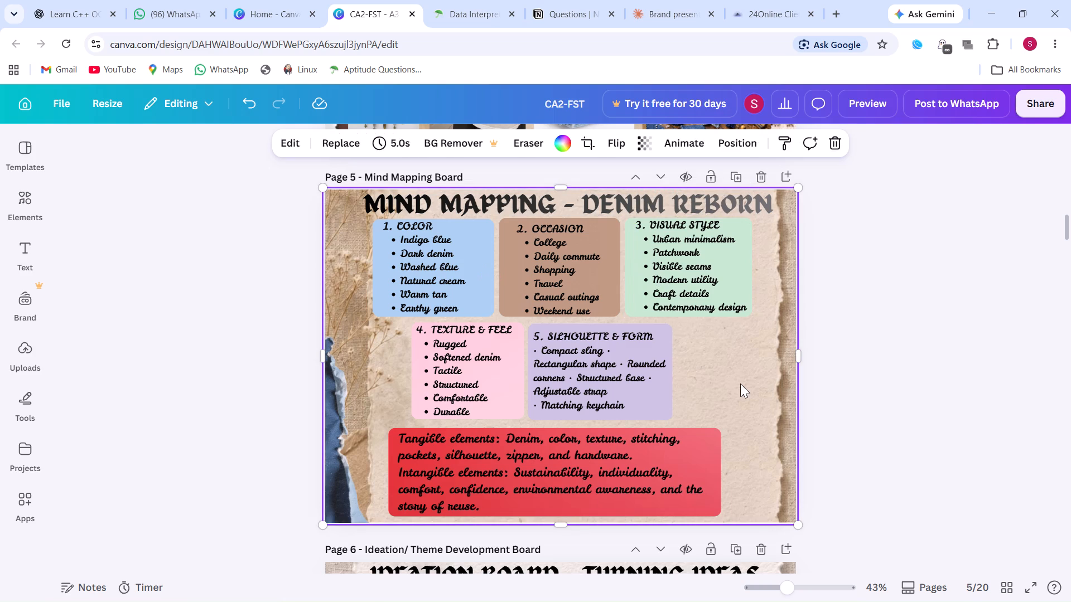
left_click(619, 386)
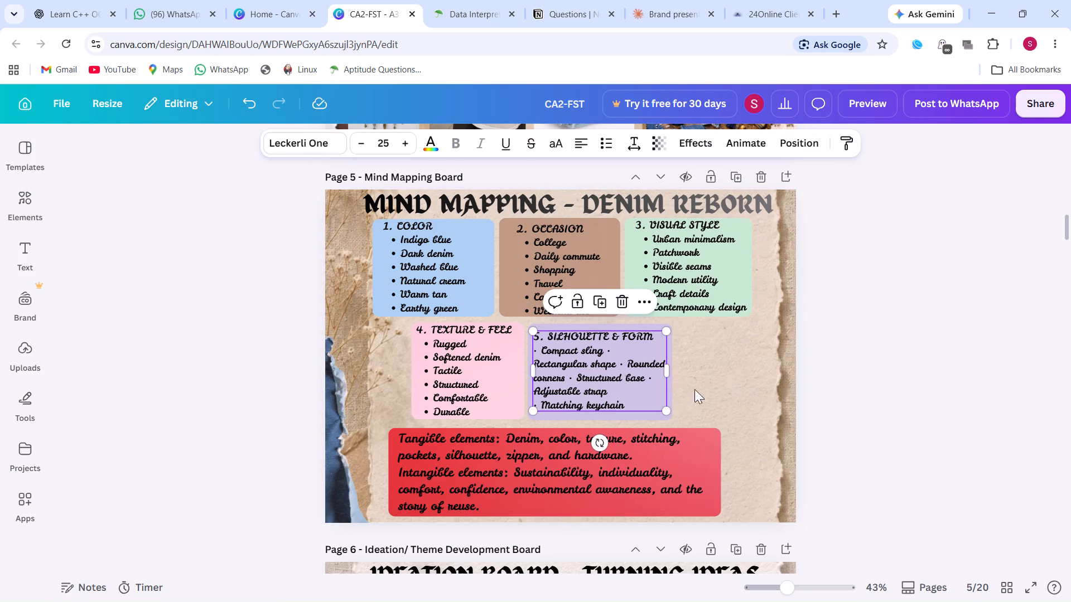
left_click(720, 389)
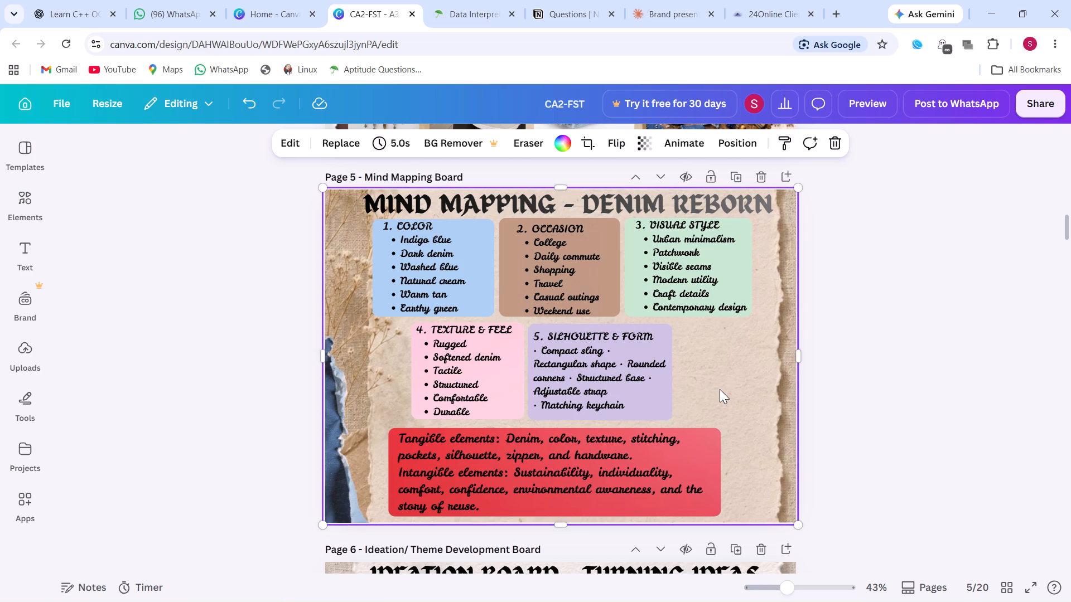
Extend the pink card's left edge slightly outward and nudge the Texture & Feel text left on it.
left_click(412, 382)
left_click(411, 366)
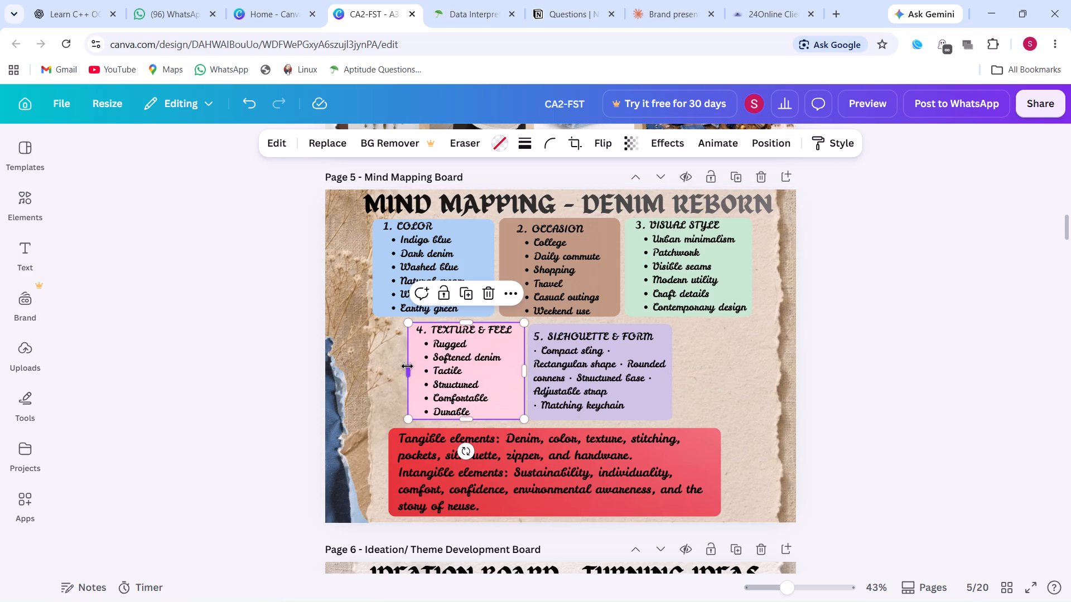
left_click(440, 366)
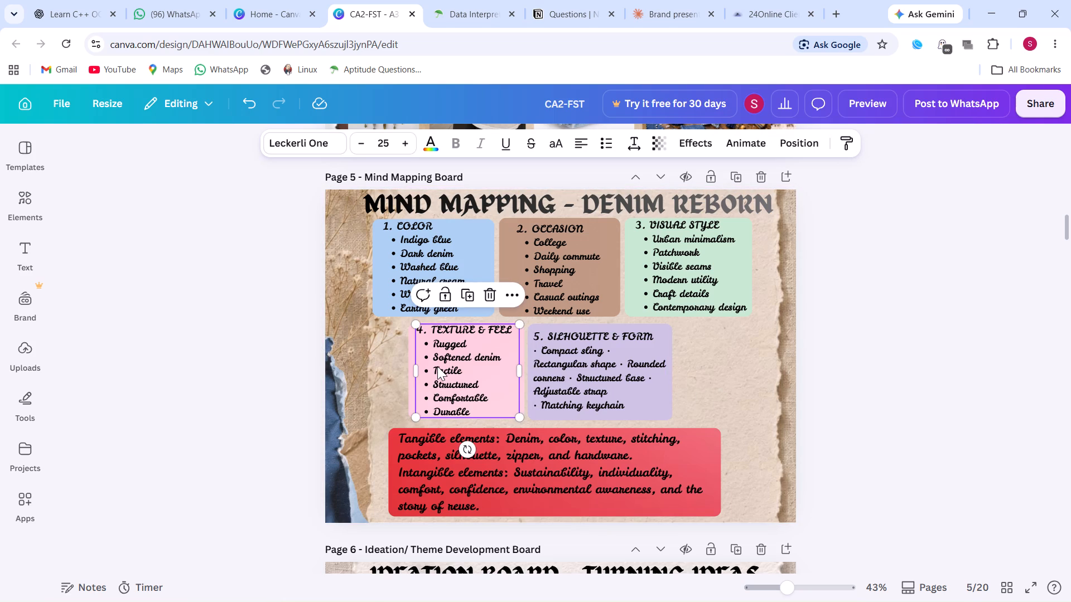
left_click(392, 366)
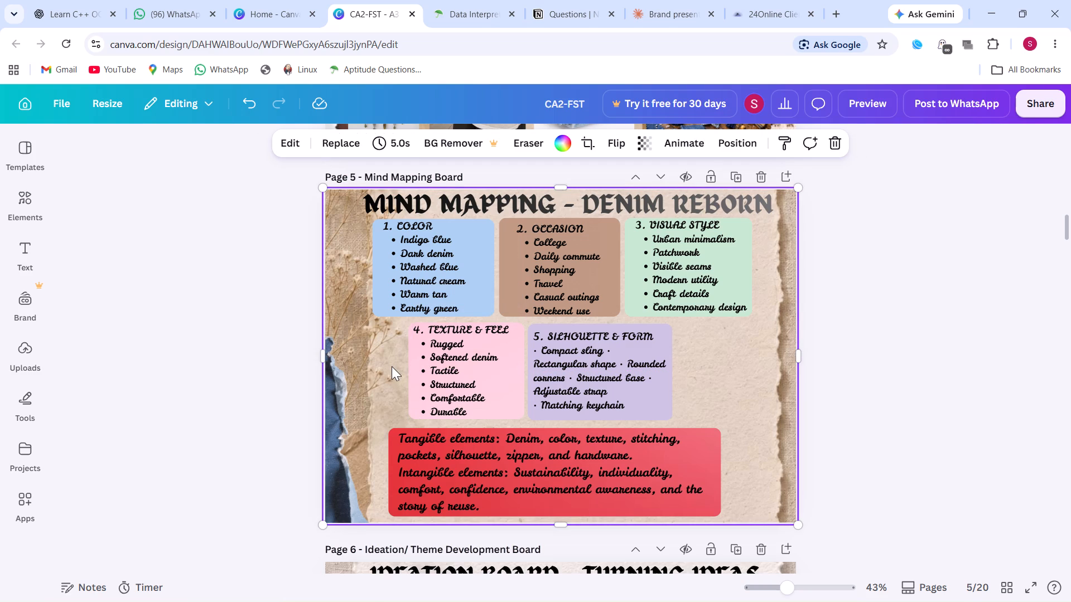
Move the Silhouette & Form text up level with the Texture & Feel heading and narrow its text box slightly to rewrap the lines.
left_click(559, 357)
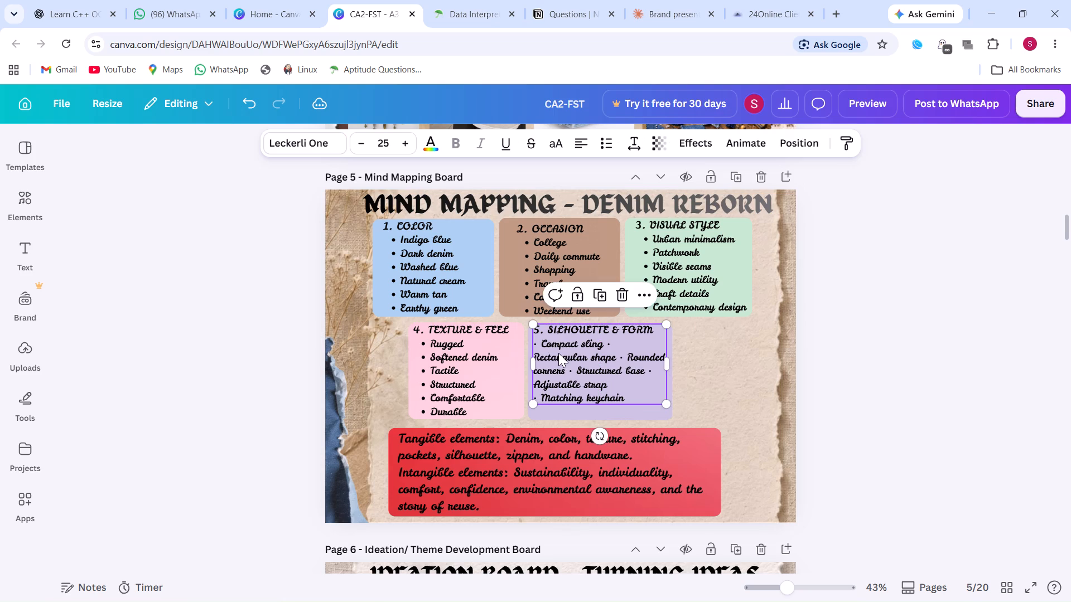
left_click(708, 355)
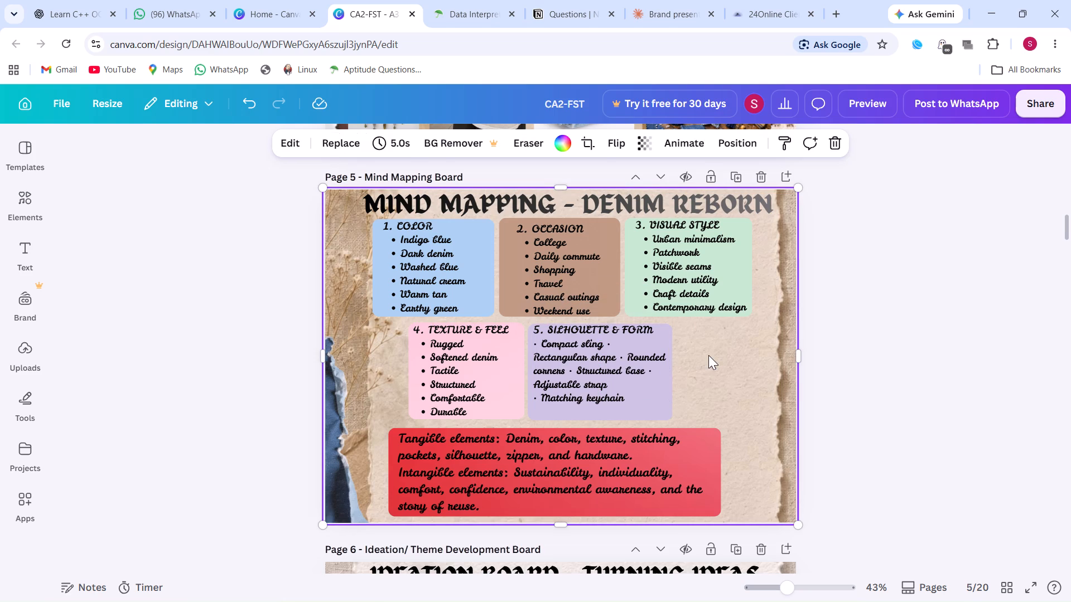
left_click(626, 377)
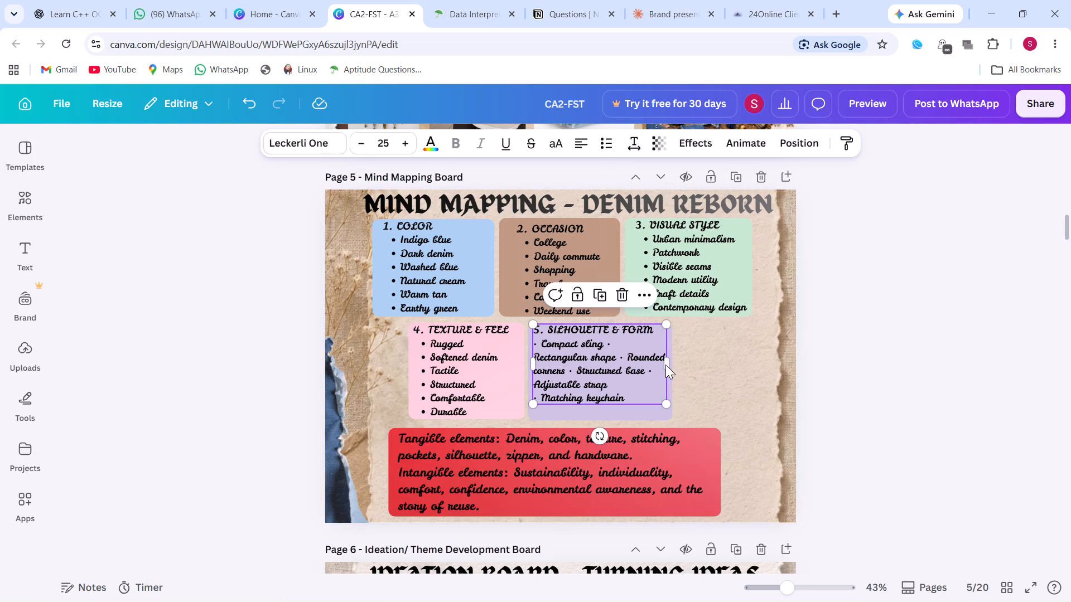
left_click(666, 365)
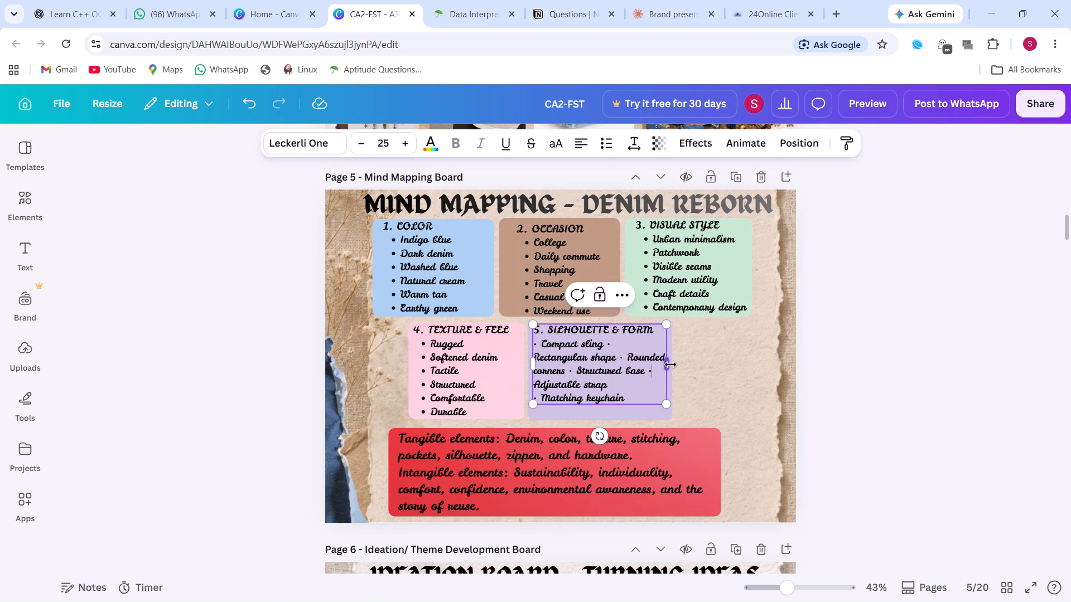
left_click_drag(669, 365, 663, 365)
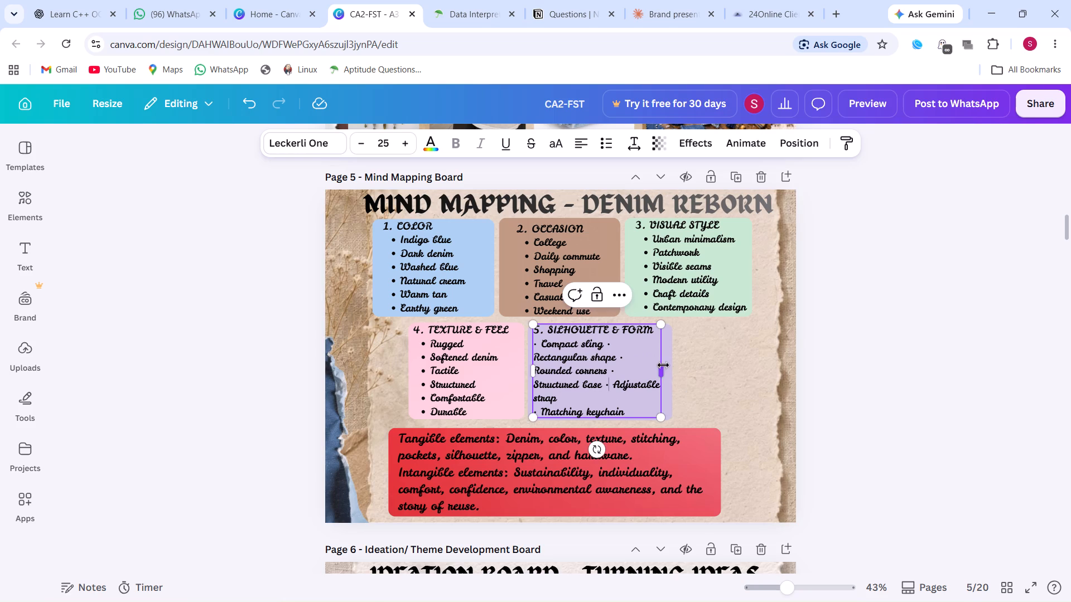
left_click(711, 356)
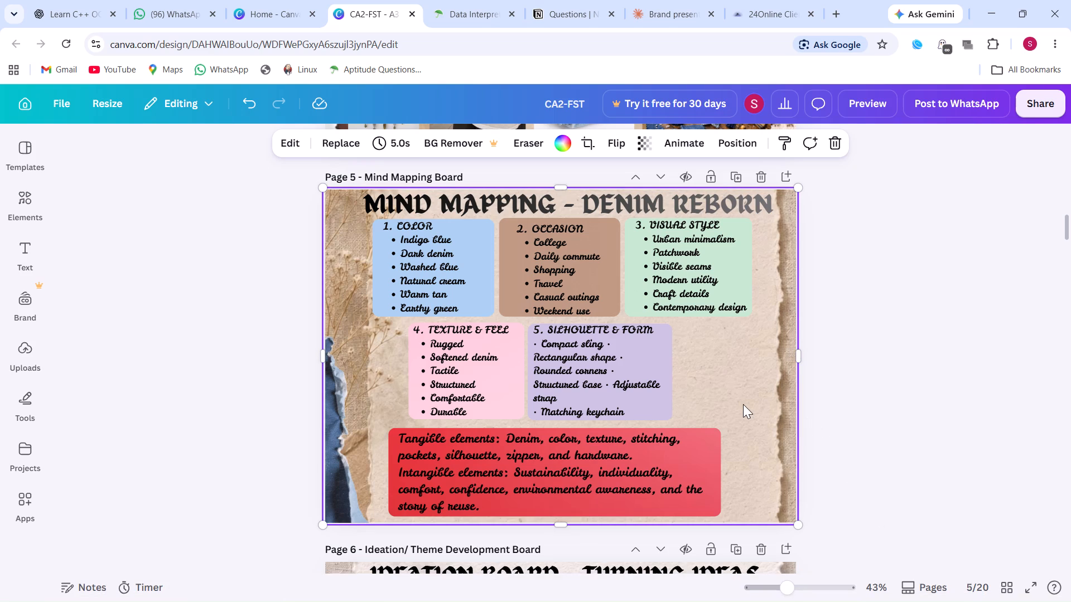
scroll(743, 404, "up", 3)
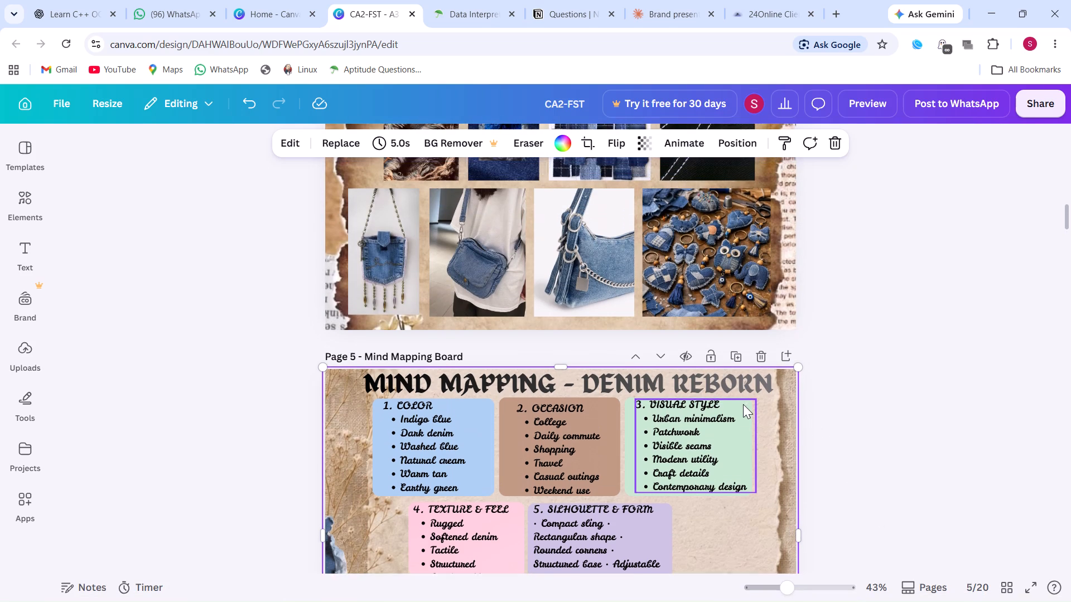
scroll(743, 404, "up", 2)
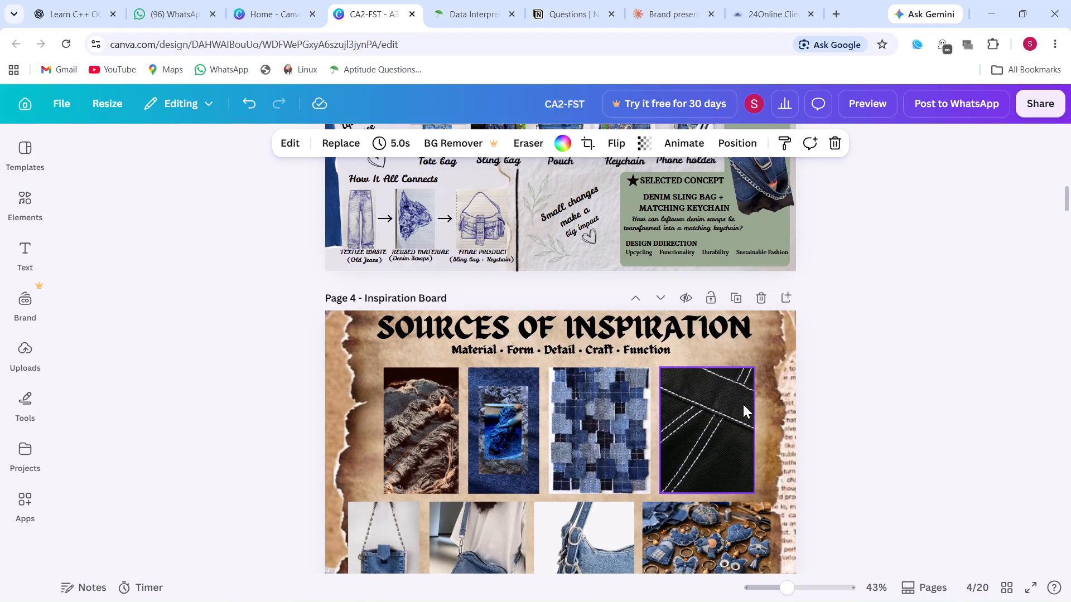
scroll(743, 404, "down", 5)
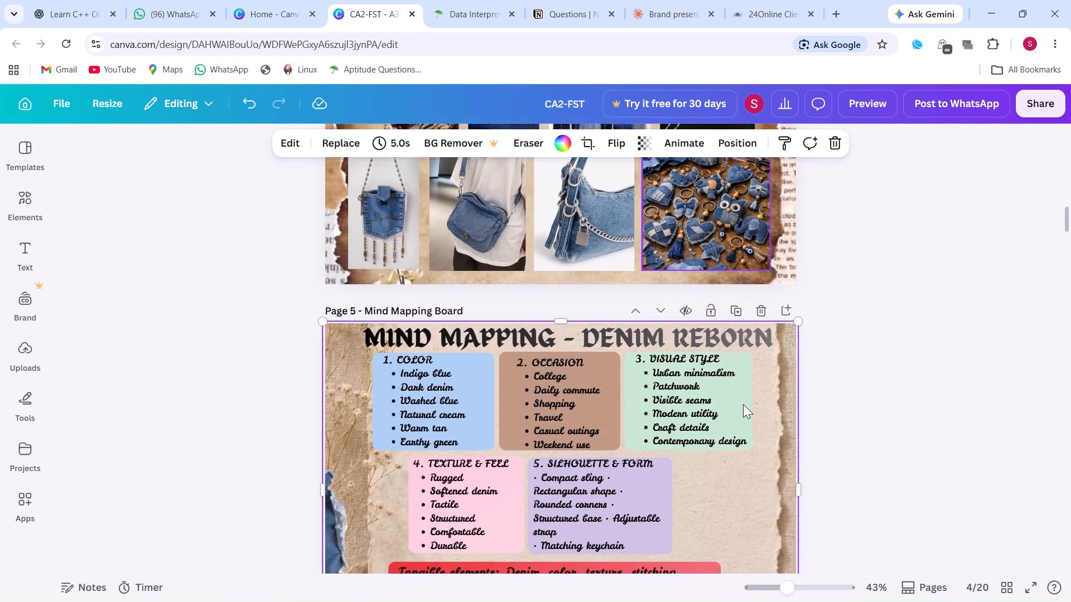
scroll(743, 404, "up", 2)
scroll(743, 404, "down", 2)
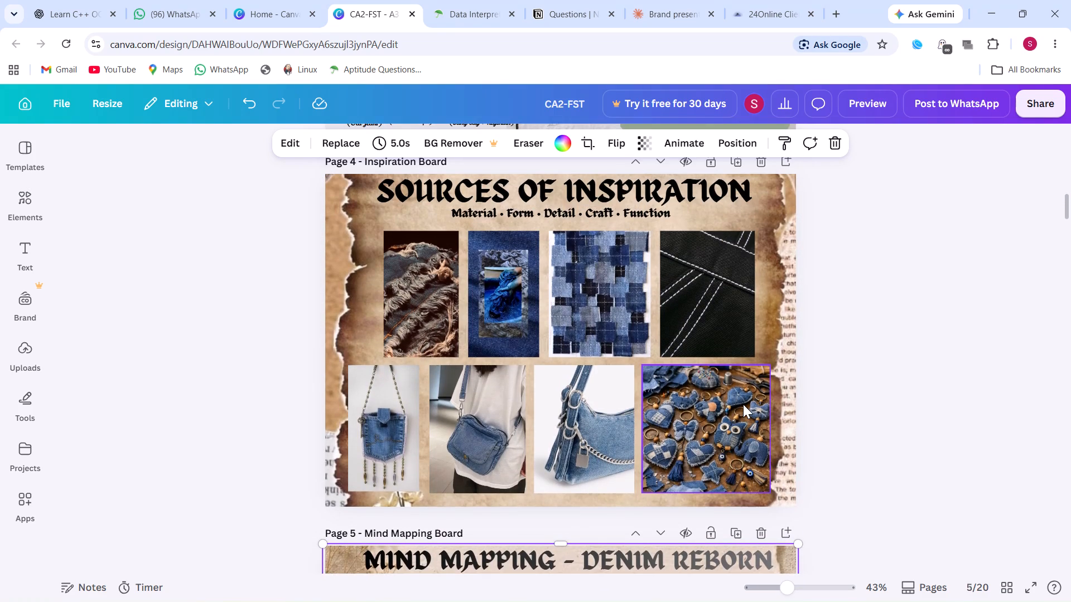
Review the layout of the boards from the Inspiration Board through the Ideation, Theme and Mood Board pages.
scroll(743, 404, "down", 2)
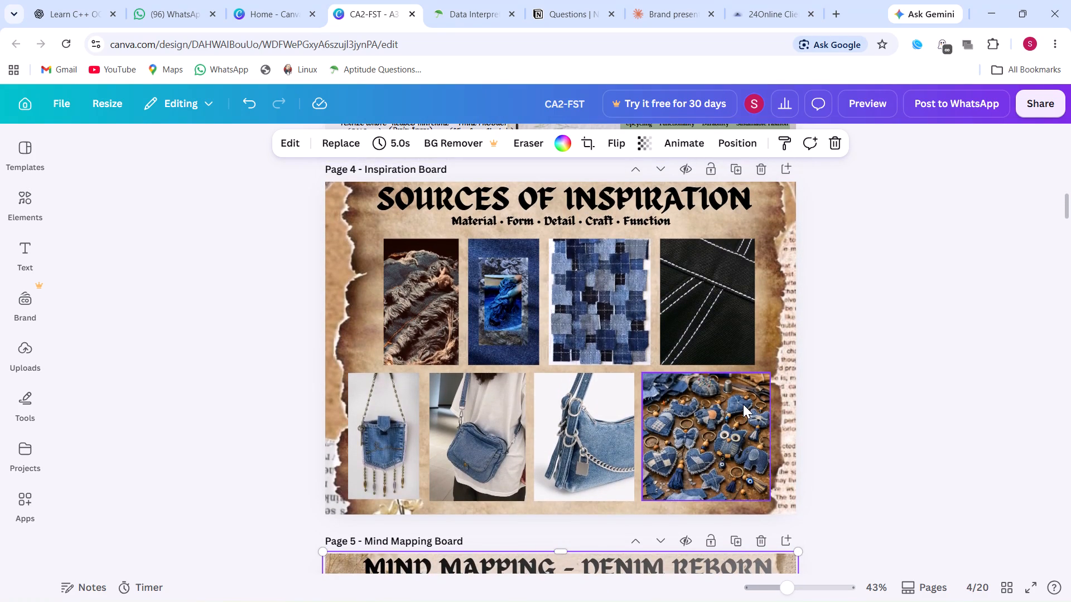
scroll(743, 404, "down", 3)
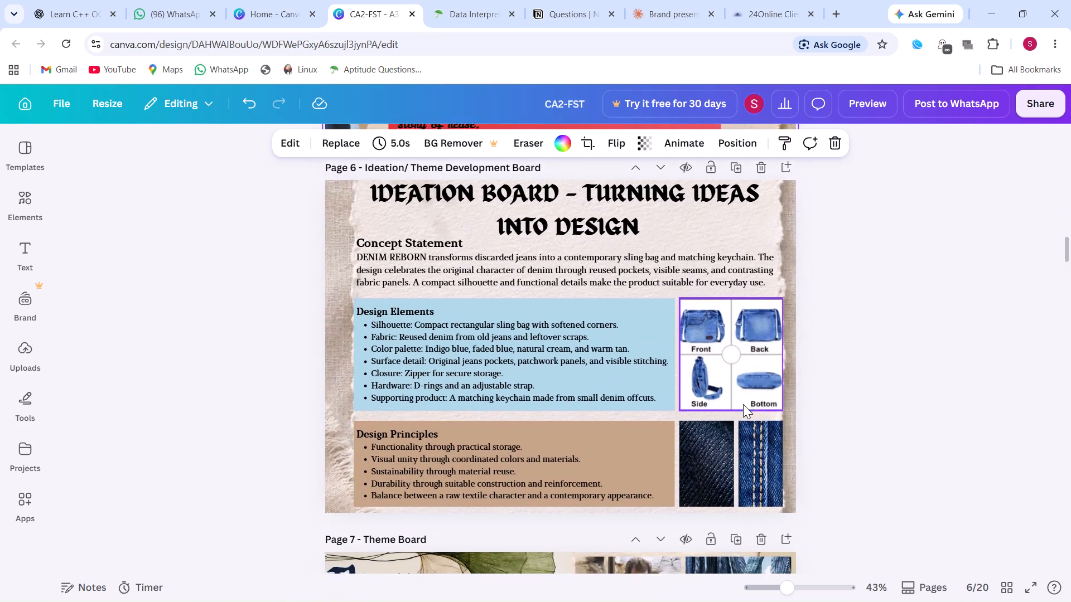
scroll(743, 404, "down", 2)
scroll(743, 404, "up", 1)
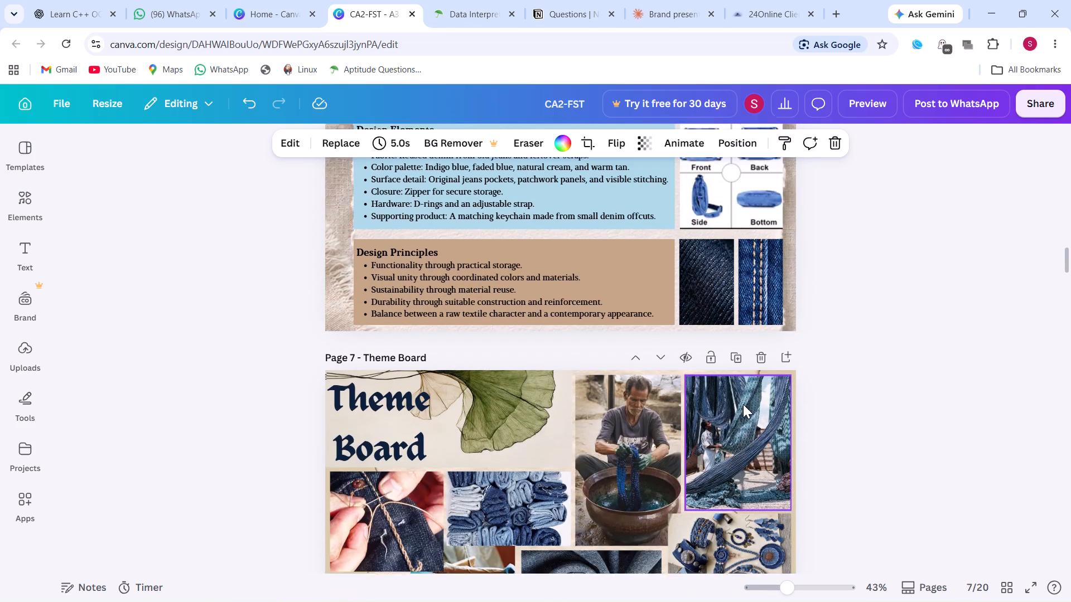
scroll(743, 404, "up", 2)
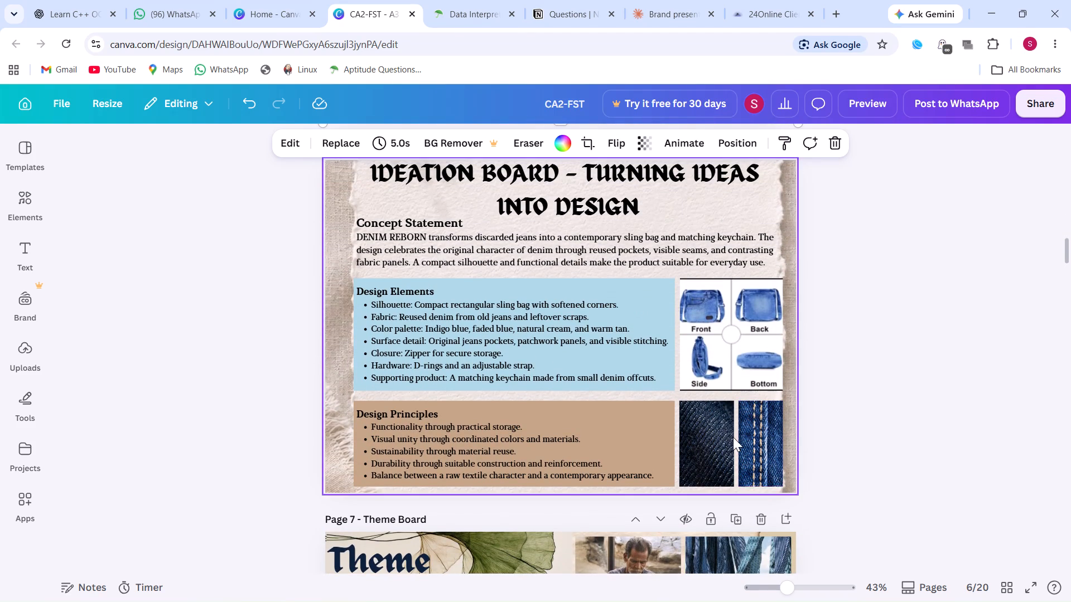
scroll(733, 437, "down", 4)
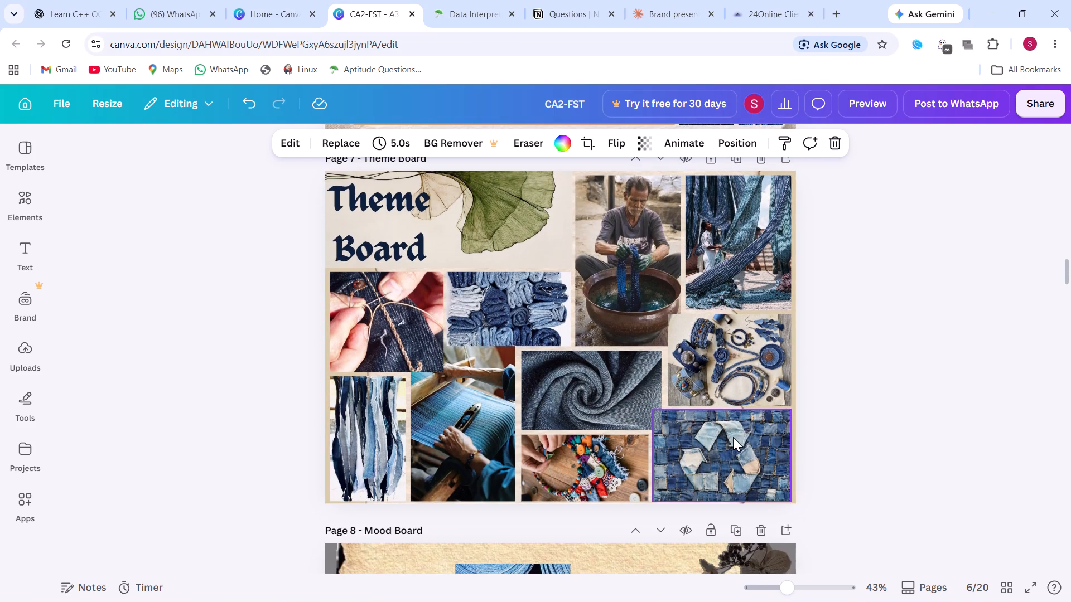
scroll(733, 437, "down", 2)
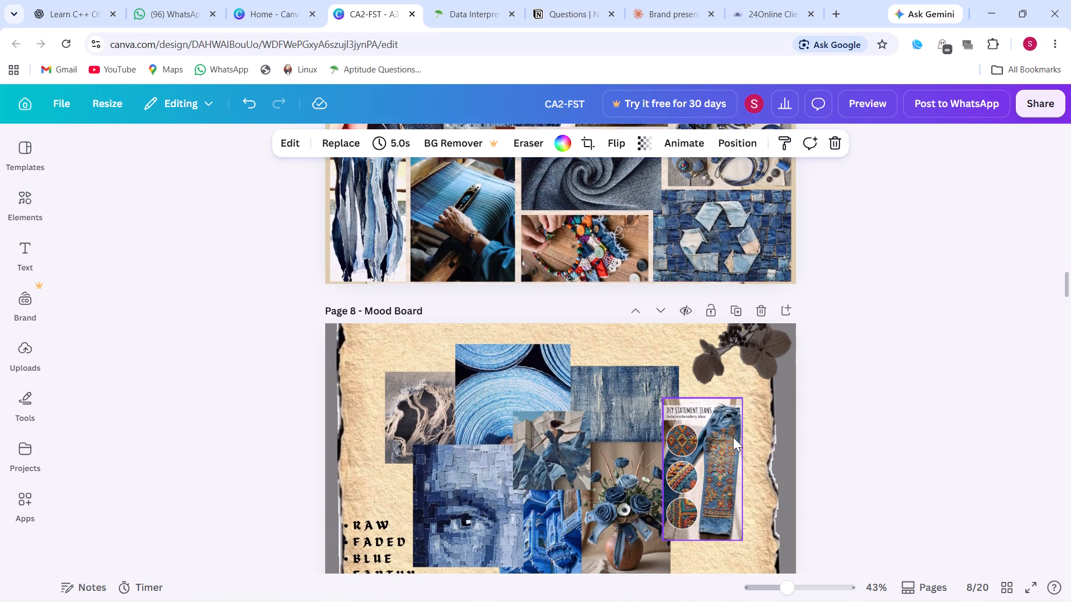
scroll(733, 437, "down", 5)
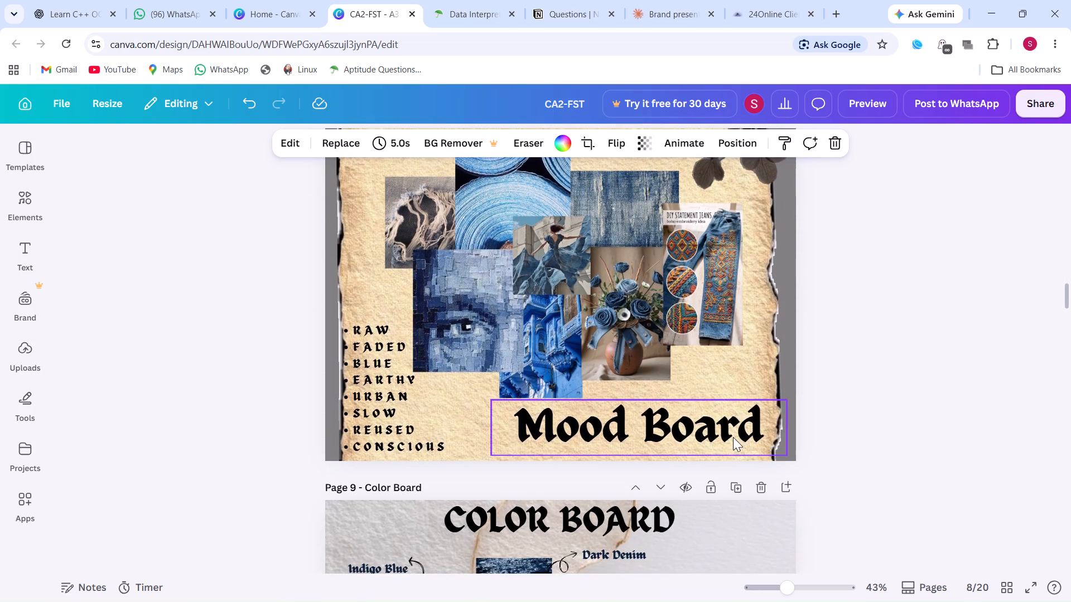
scroll(733, 437, "up", 2)
scroll(733, 437, "down", 3)
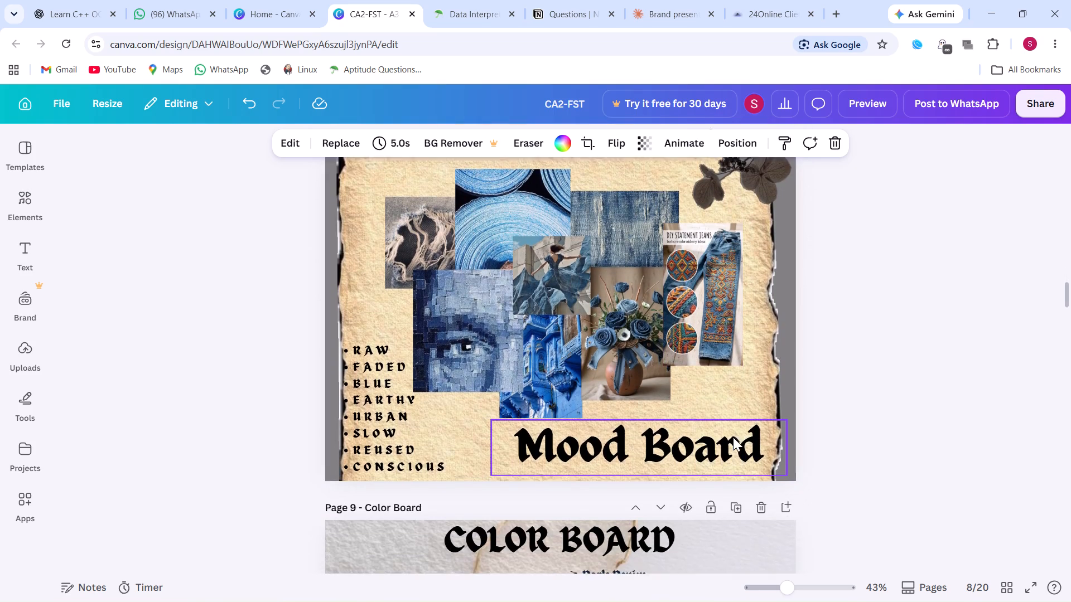
scroll(733, 437, "down", 1)
scroll(733, 437, "up", 1)
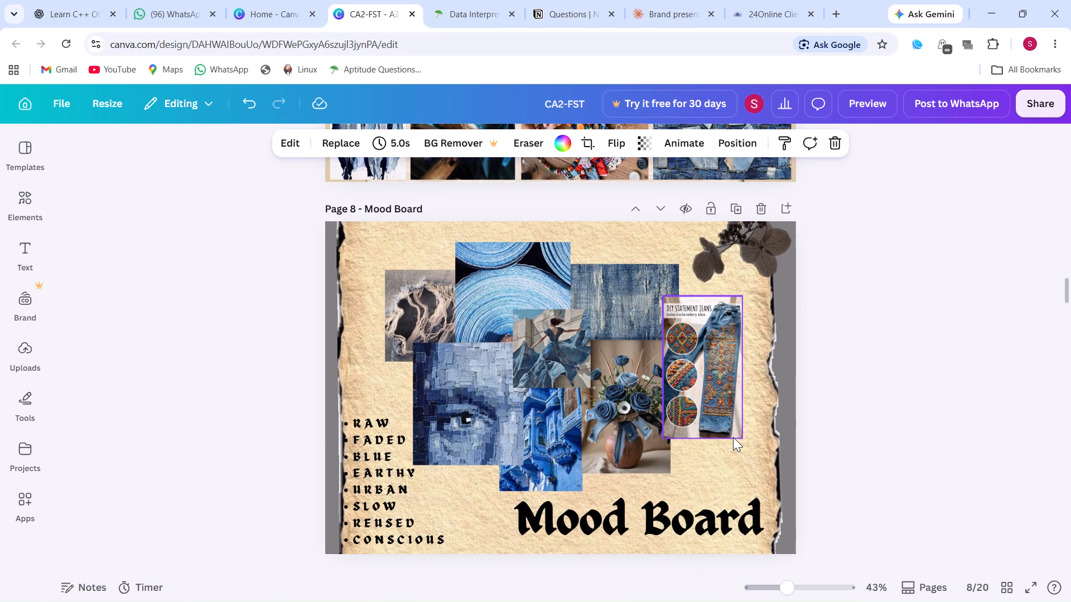
Enlarge the frayed denim photo on the Mood Board slightly, outward from its upper-left corner.
left_click(440, 327)
double_click(378, 268)
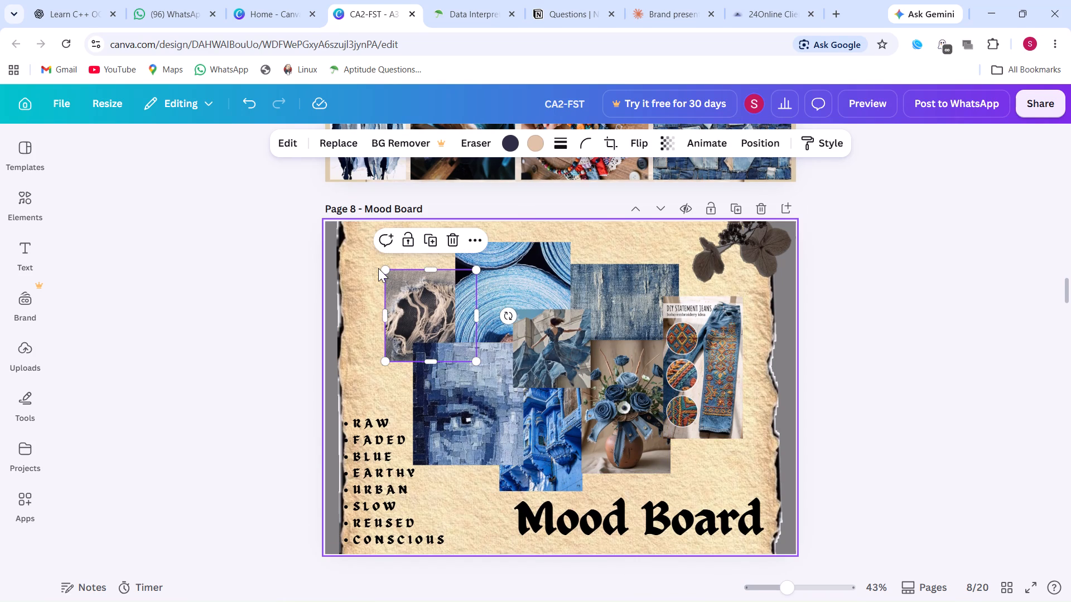
left_click(279, 172)
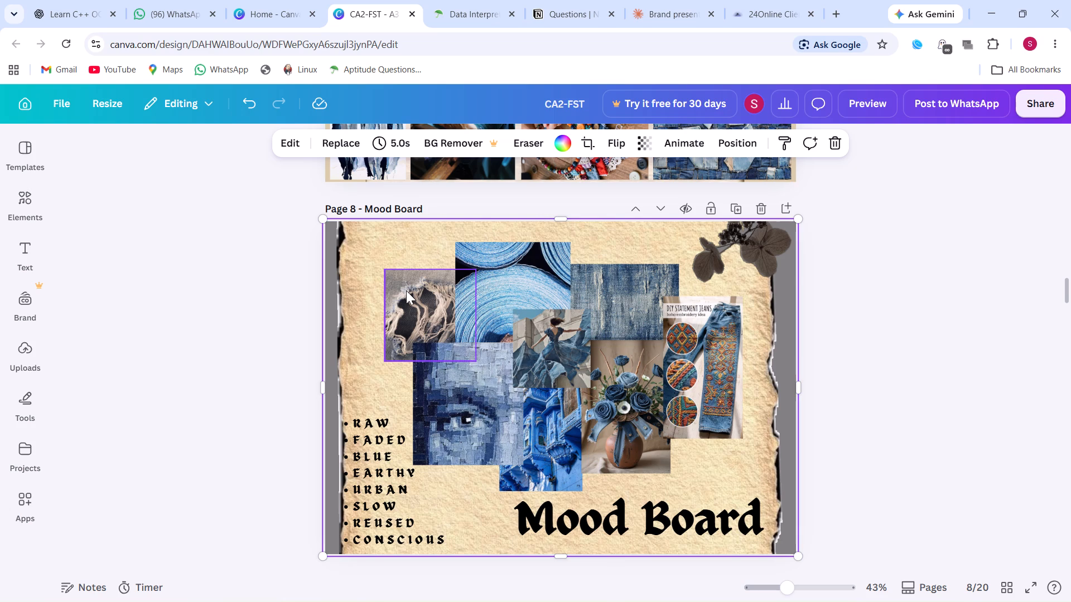
left_click(406, 290)
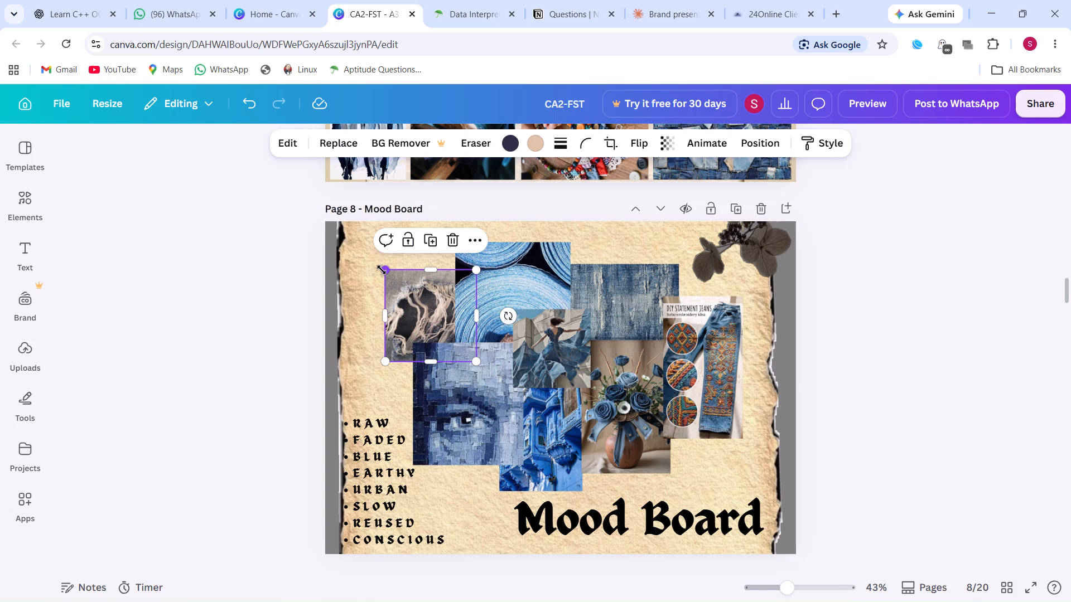
left_click_drag(382, 270, 377, 268)
left_click(358, 313)
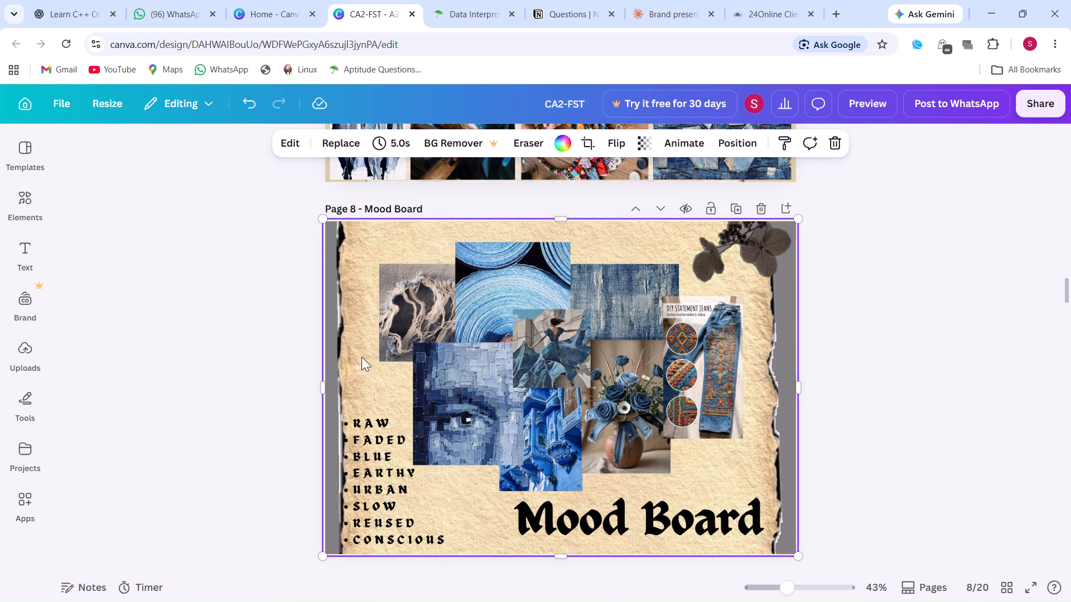
Nudge the bulleted mood word list slightly right on the Mood Board, away from the torn paper edge.
left_click_drag(374, 454, 380, 454)
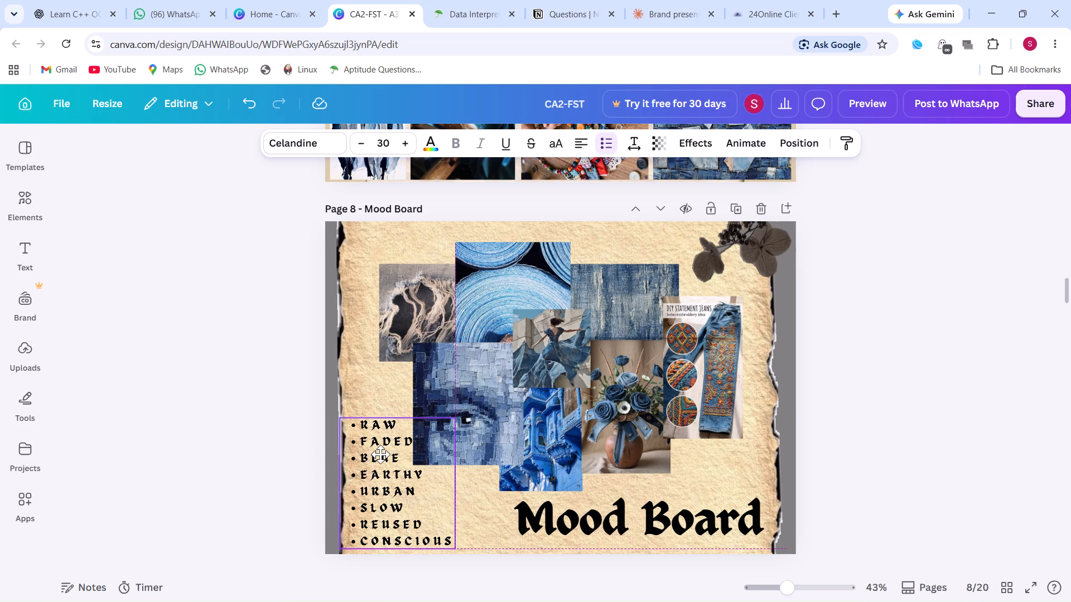
left_click_drag(380, 454, 380, 455)
left_click(363, 313)
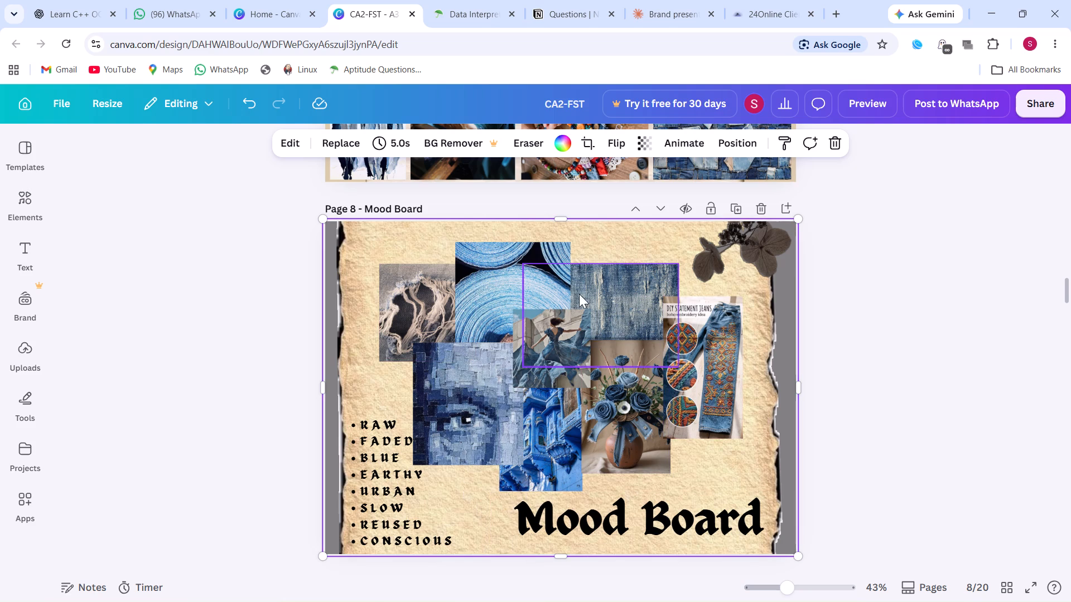
Increase the font size of the Material swatch Board's two-line heading to 65.
scroll(477, 366, "down", 4)
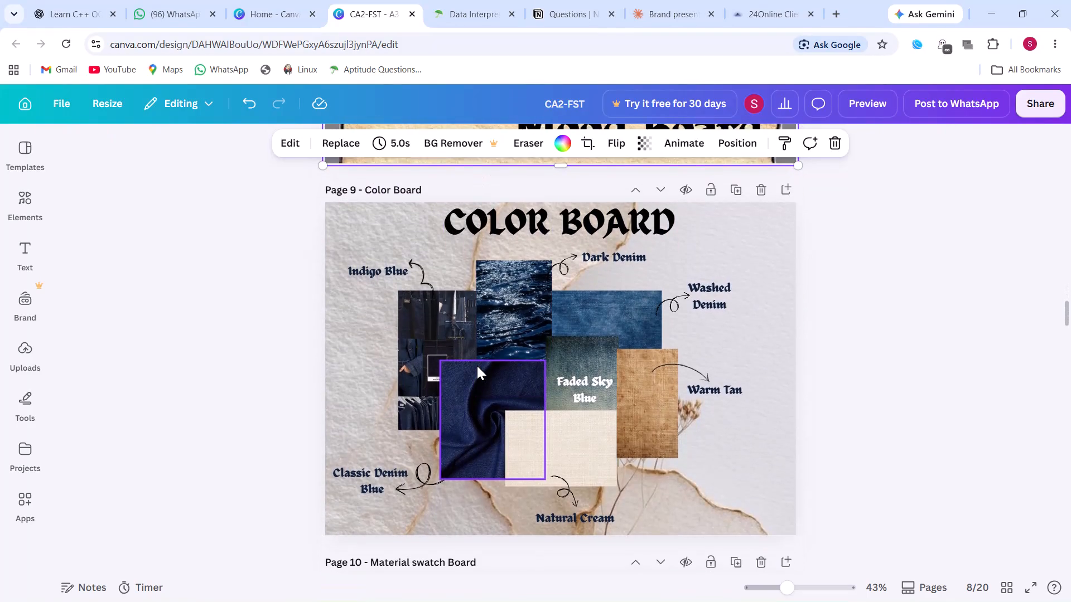
scroll(477, 366, "down", 1)
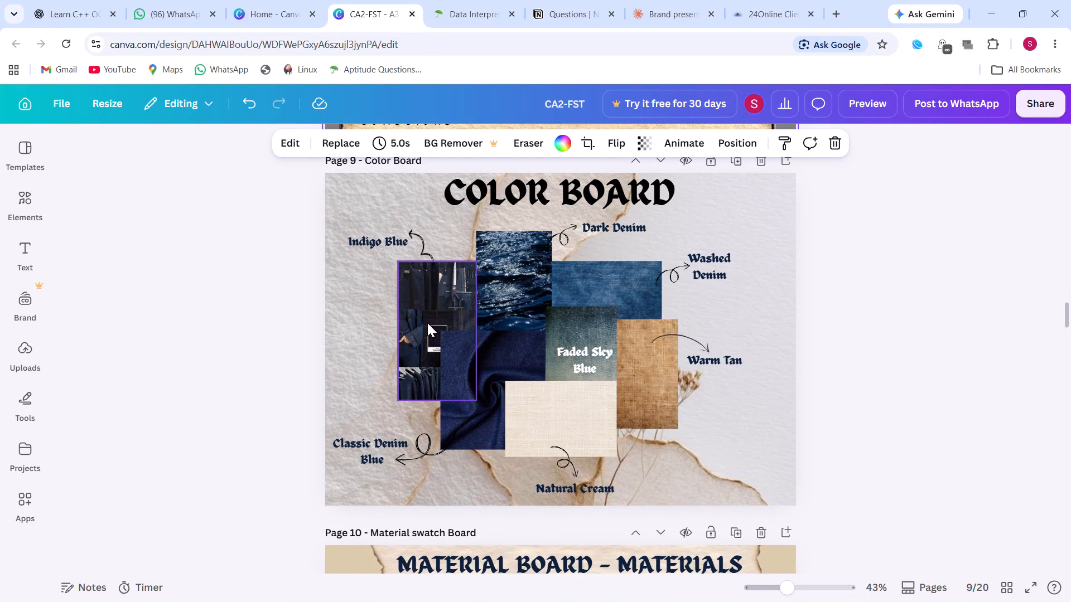
scroll(588, 367, "down", 1)
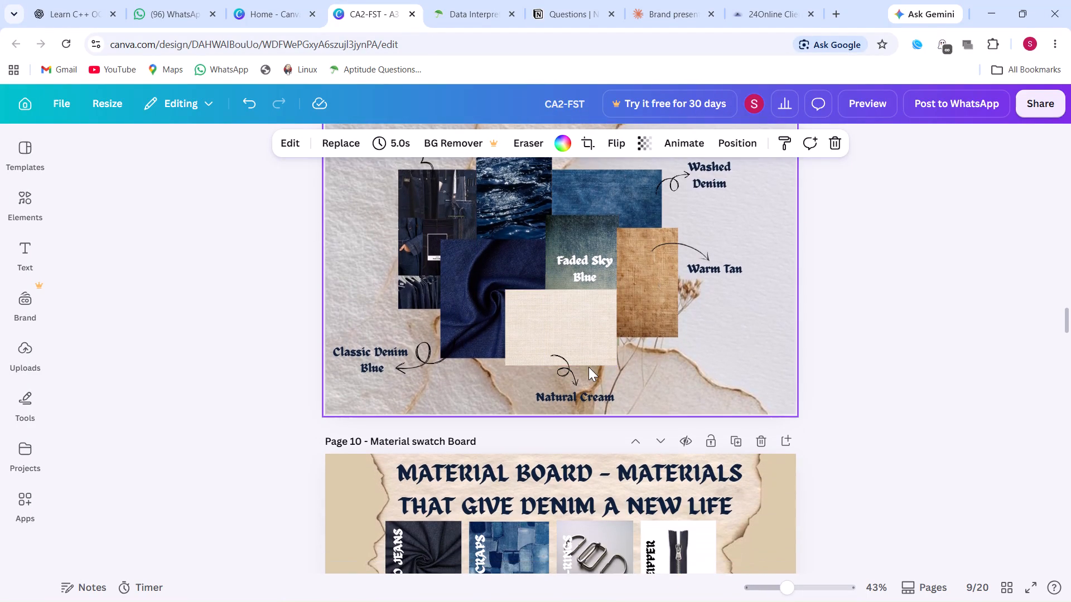
scroll(588, 367, "down", 2)
left_click(588, 367)
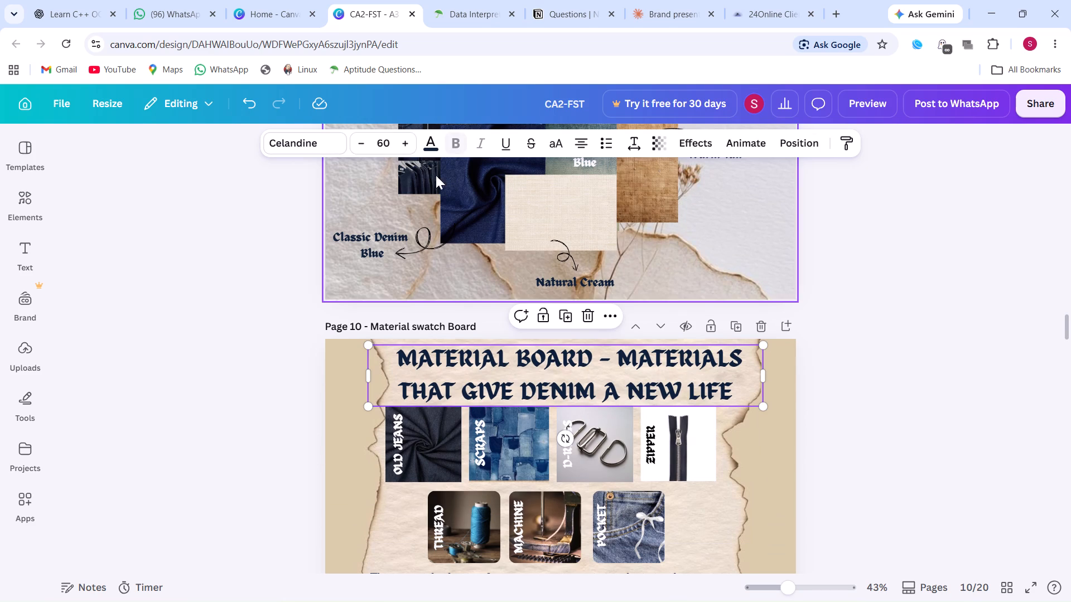
triple_click(409, 143)
left_click(409, 143)
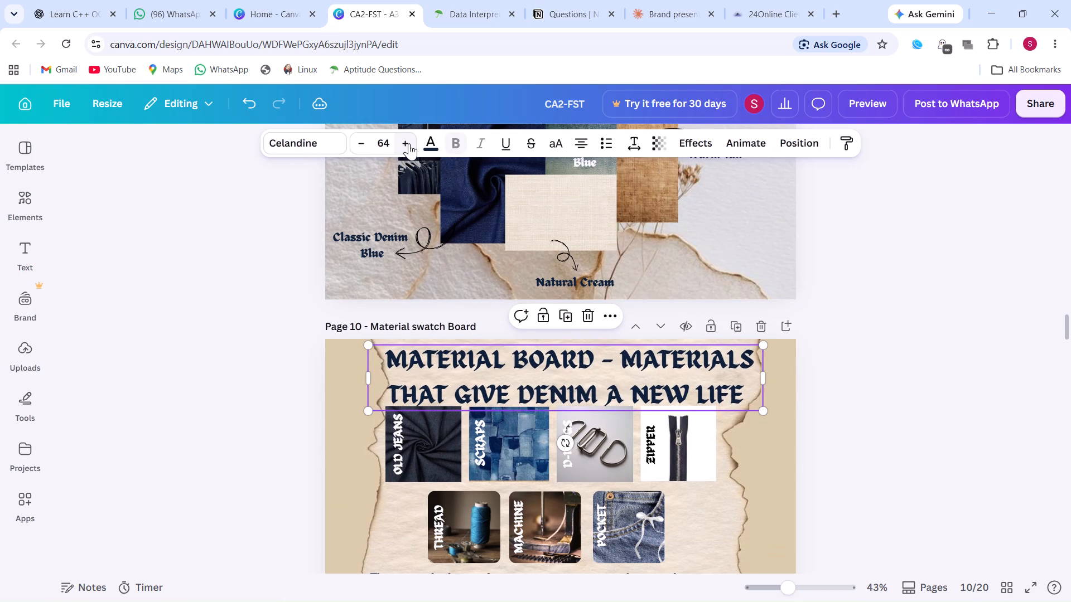
left_click(409, 143)
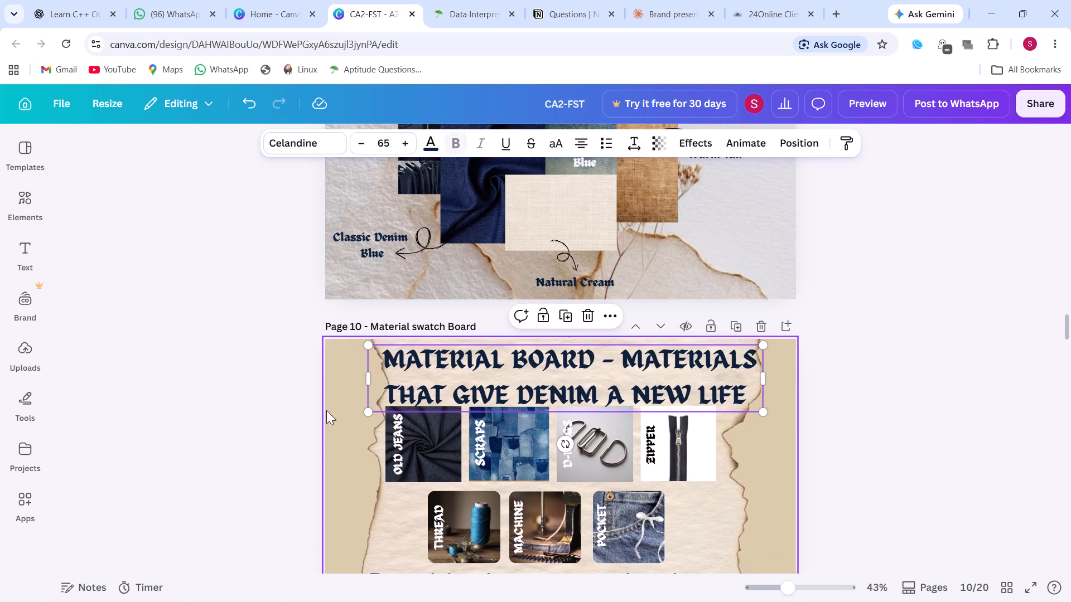
left_click(282, 400)
Check the layout of the Material swatch Board and the Client Board page.
scroll(411, 416, "down", 2)
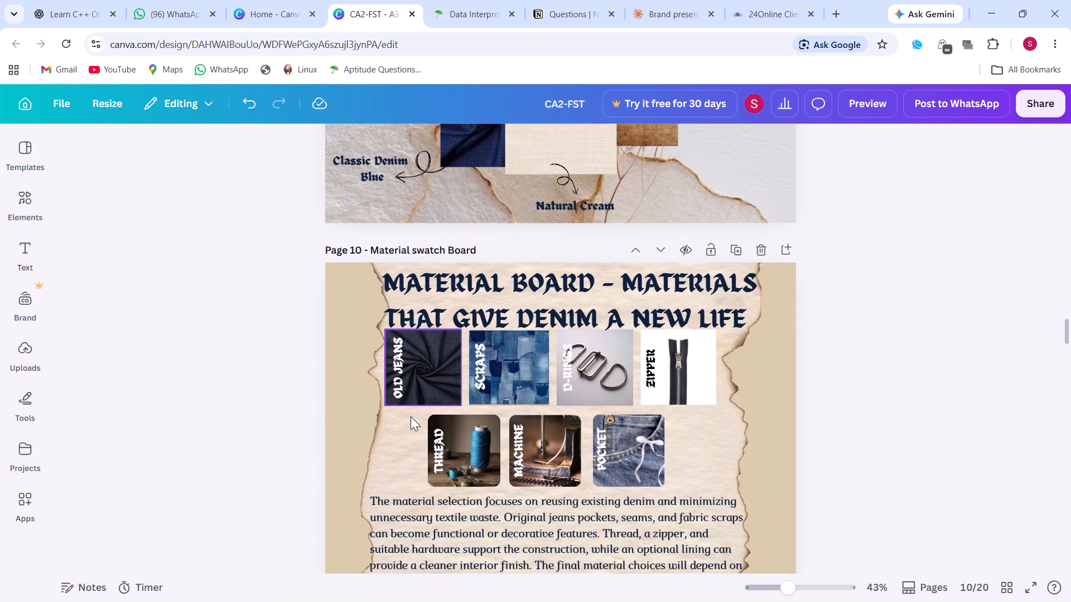
scroll(411, 416, "up", 1)
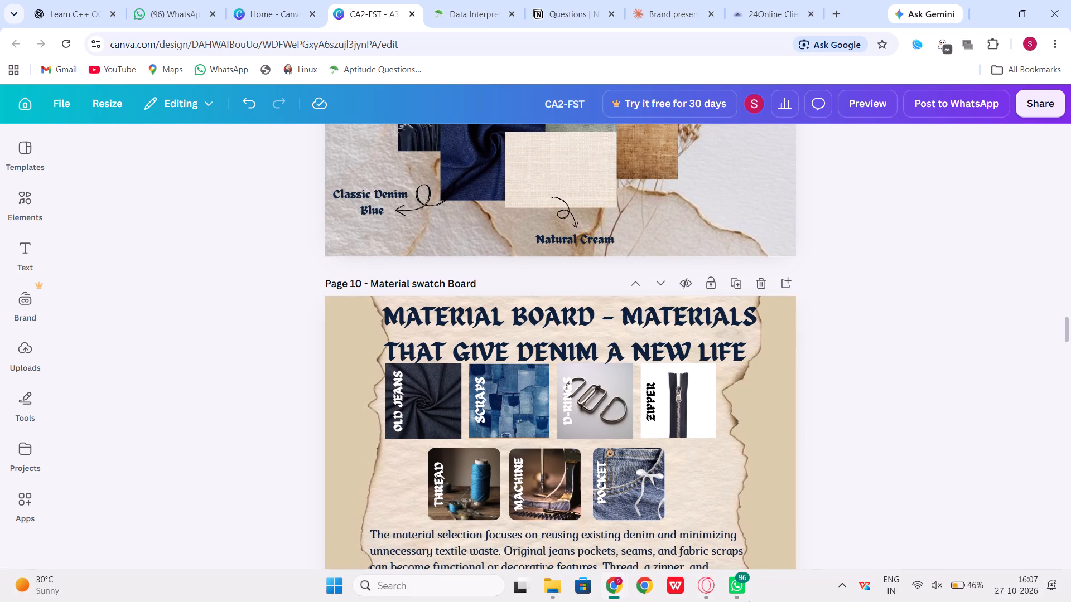
scroll(670, 409, "down", 2)
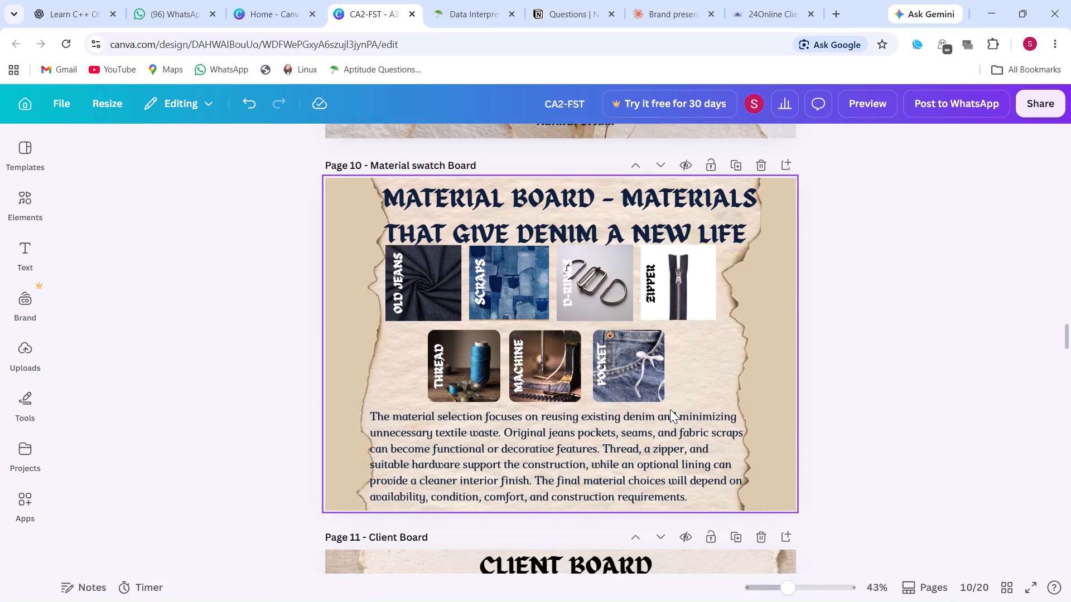
scroll(670, 409, "down", 2)
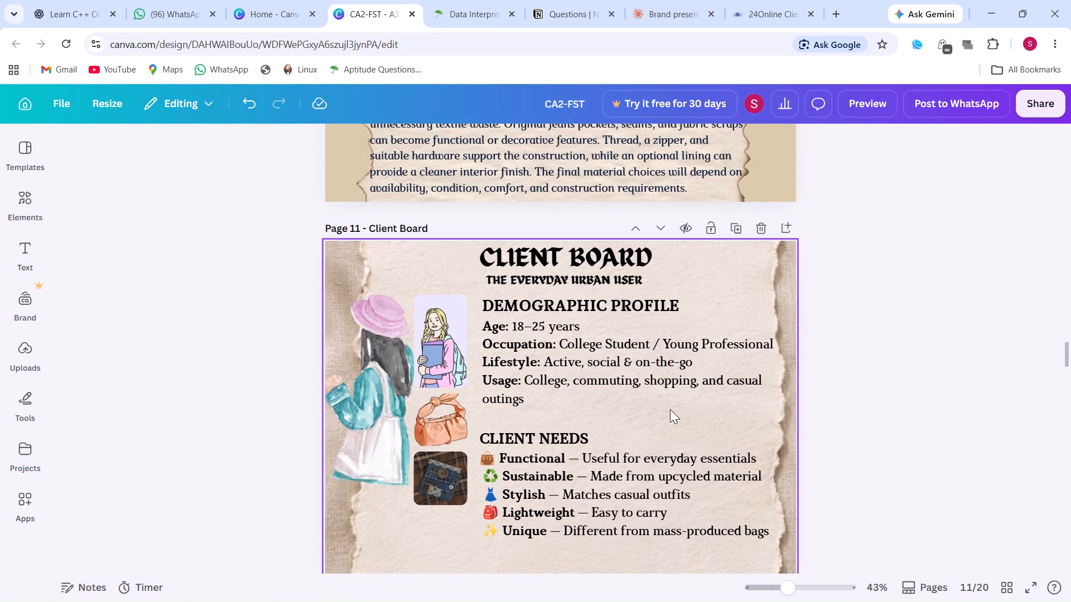